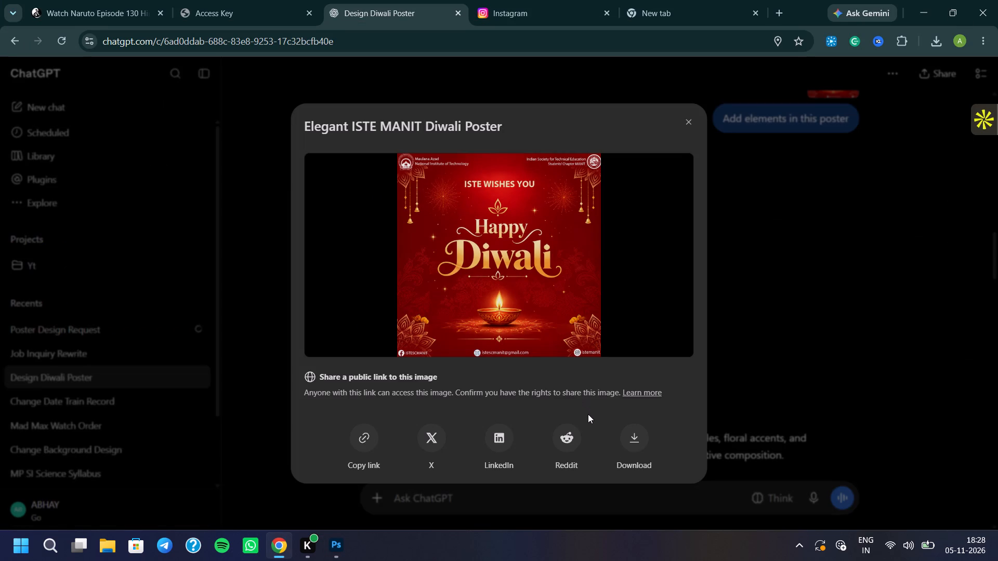
pyautogui.click(629, 442)
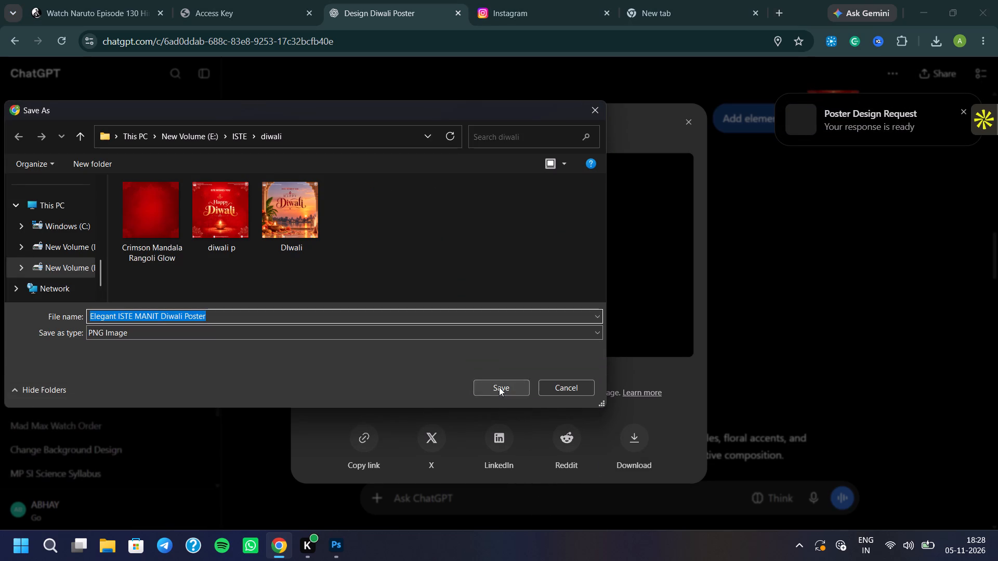
pyautogui.click(499, 387)
pyautogui.click(869, 394)
# Download the red poster with lanterns, three diyas and rangoli as "Elegant Diwali Celebration Poster" into the diwali folder.
pyautogui.scroll(-10, 848, 386)
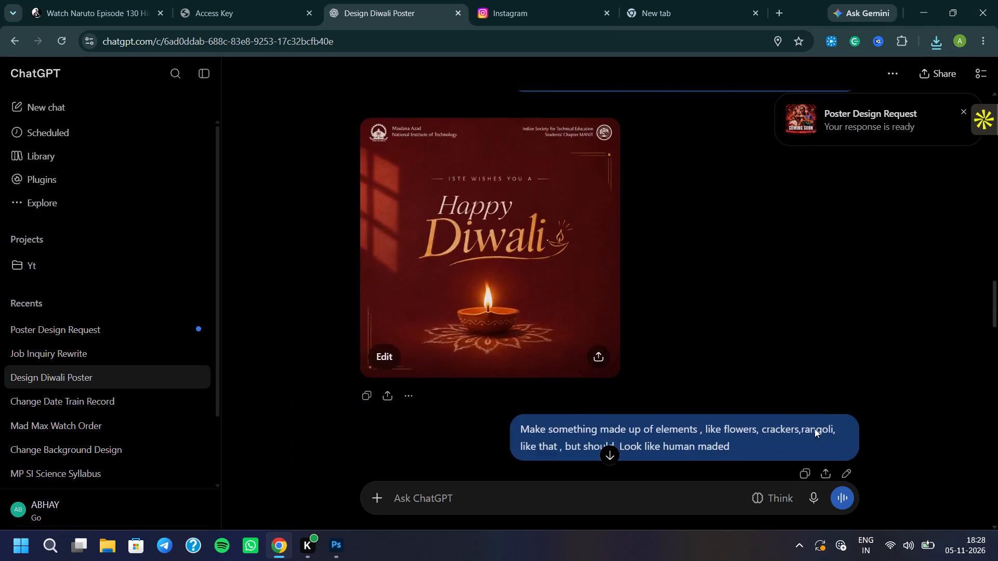
pyautogui.scroll(-20, 815, 429)
pyautogui.scroll(-3, 581, 434)
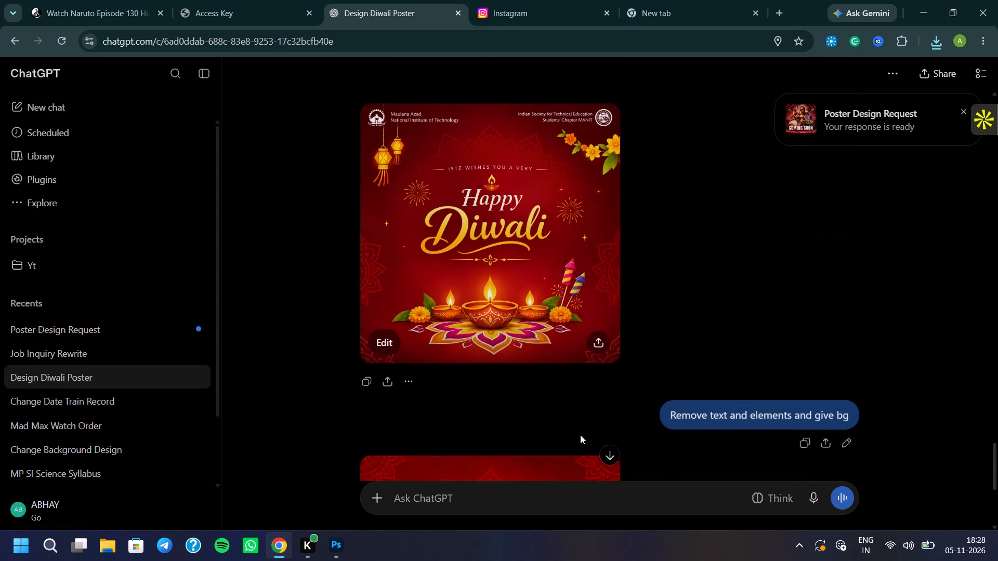
pyautogui.scroll(11, 580, 435)
pyautogui.scroll(-10, 587, 429)
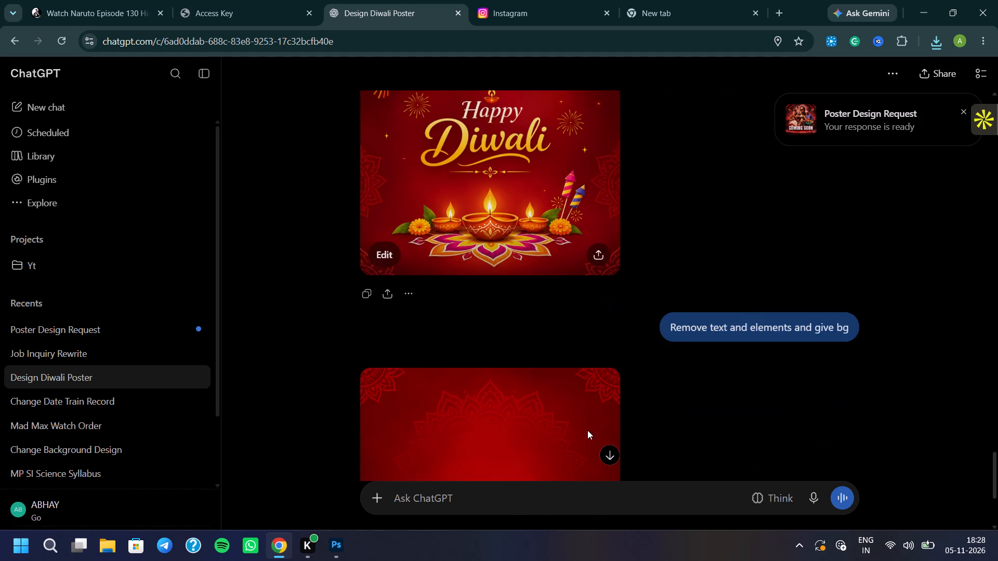
pyautogui.scroll(-7, 587, 431)
pyautogui.scroll(7, 587, 433)
pyautogui.scroll(-1, 587, 434)
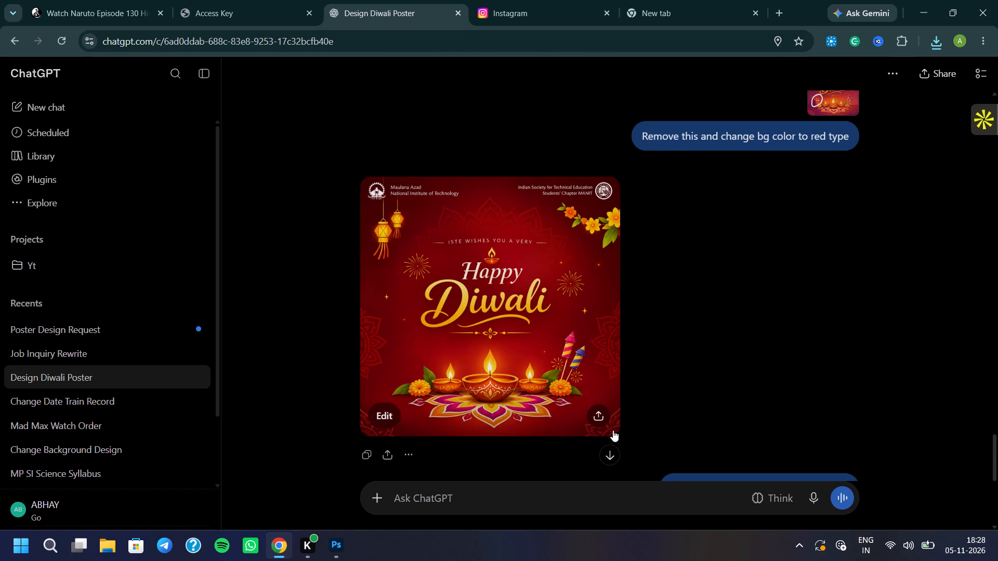
pyautogui.click(613, 430)
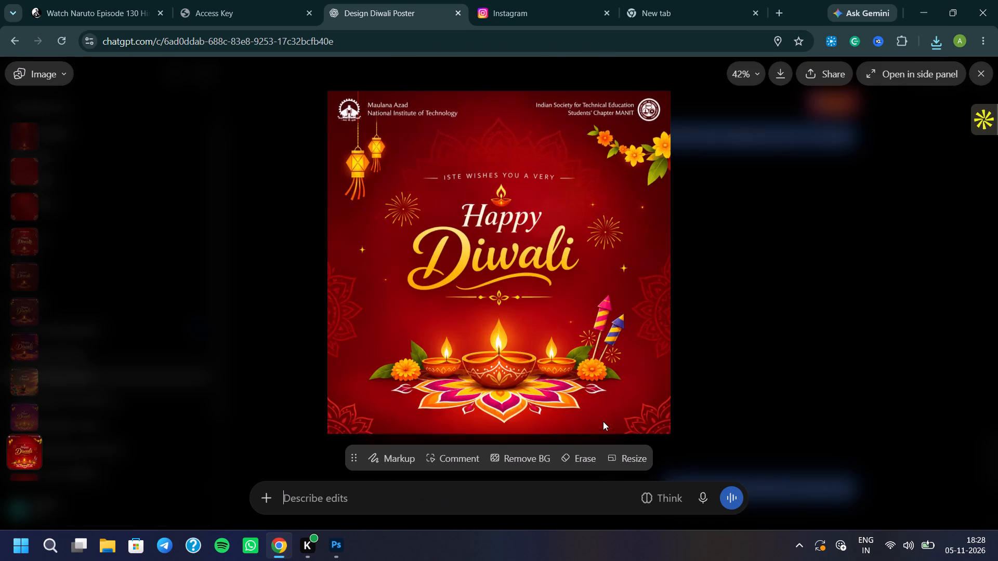
pyautogui.click(709, 411)
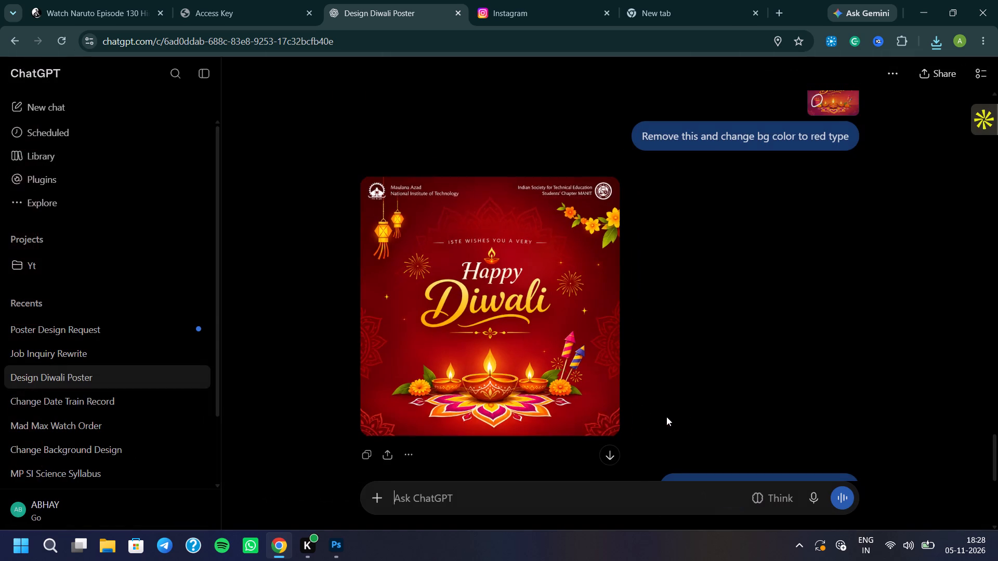
pyautogui.click(602, 412)
pyautogui.click(639, 442)
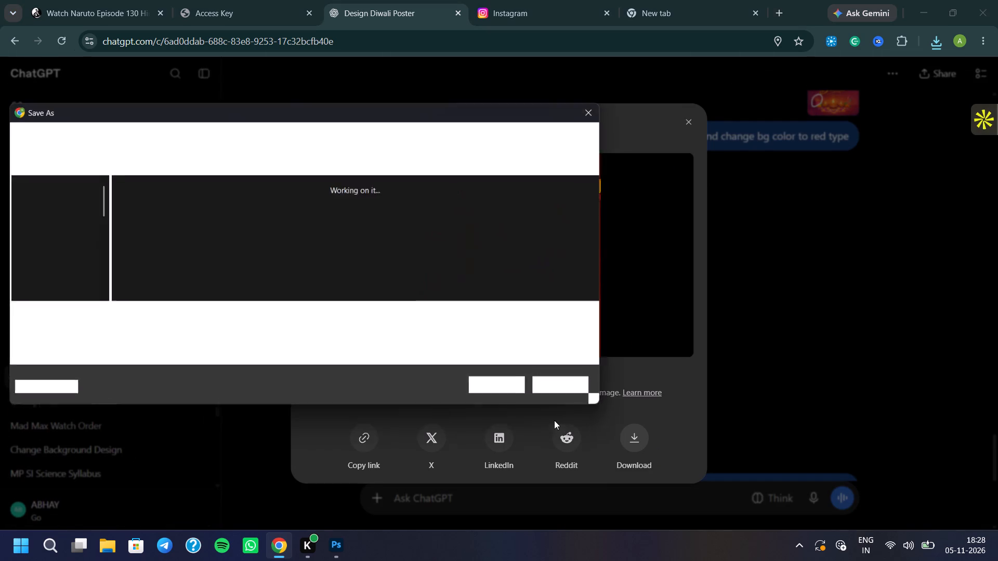
pyautogui.click(513, 389)
pyautogui.click(678, 123)
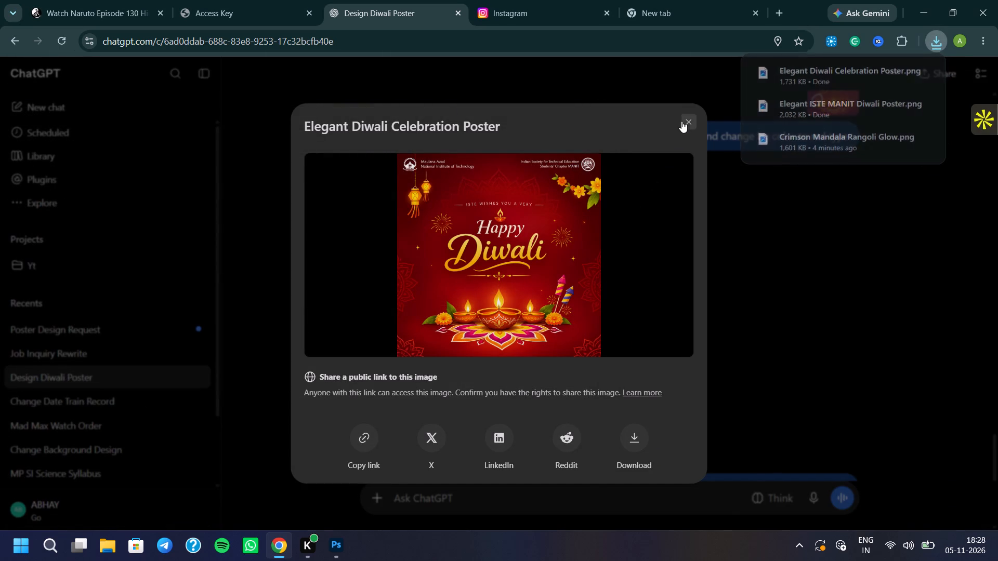
pyautogui.click(684, 121)
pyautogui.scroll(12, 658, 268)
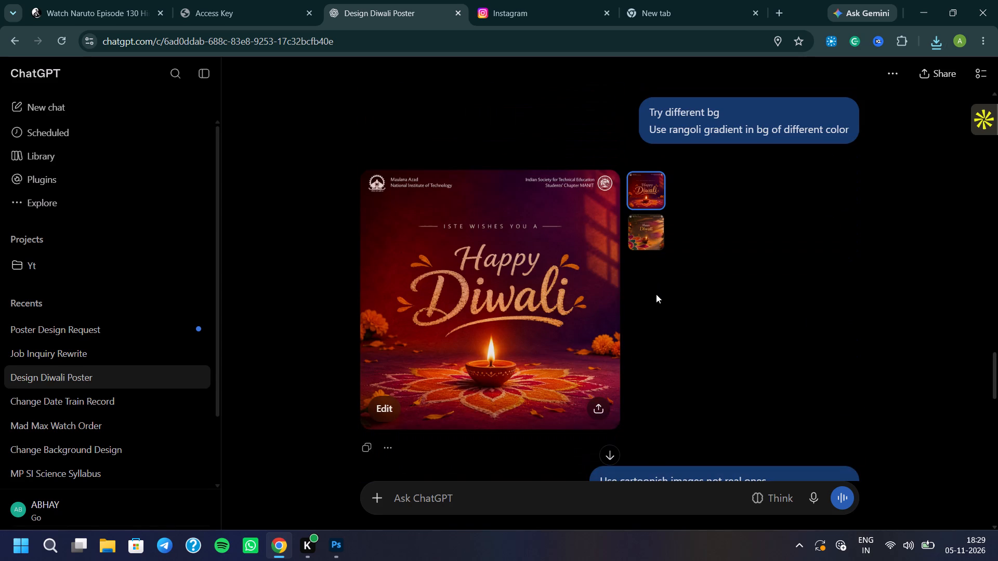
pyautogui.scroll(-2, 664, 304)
# Switch to Photoshop and close the Crimson Mandala Rangoli Glow.png document.
pyautogui.click(331, 540)
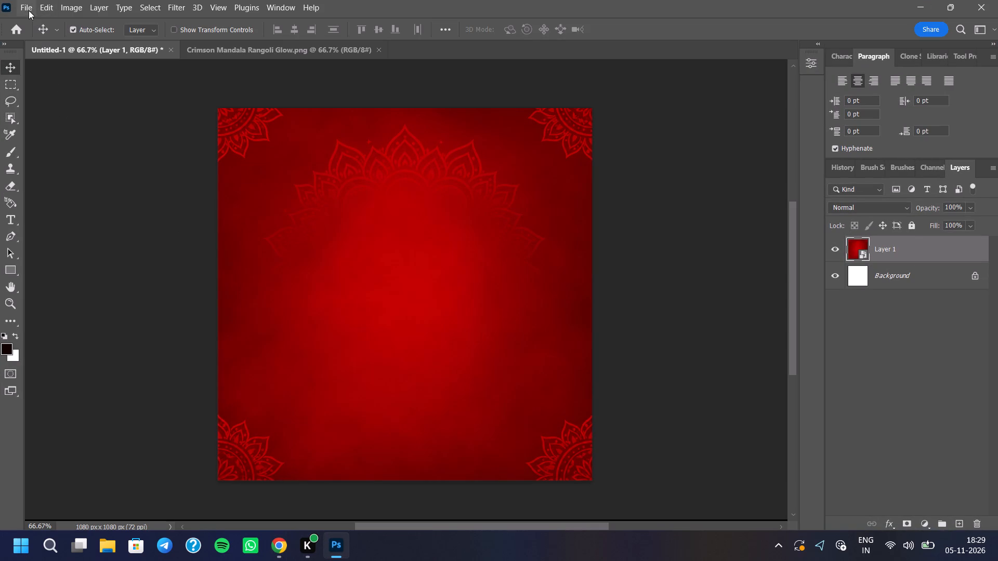
pyautogui.click(378, 48)
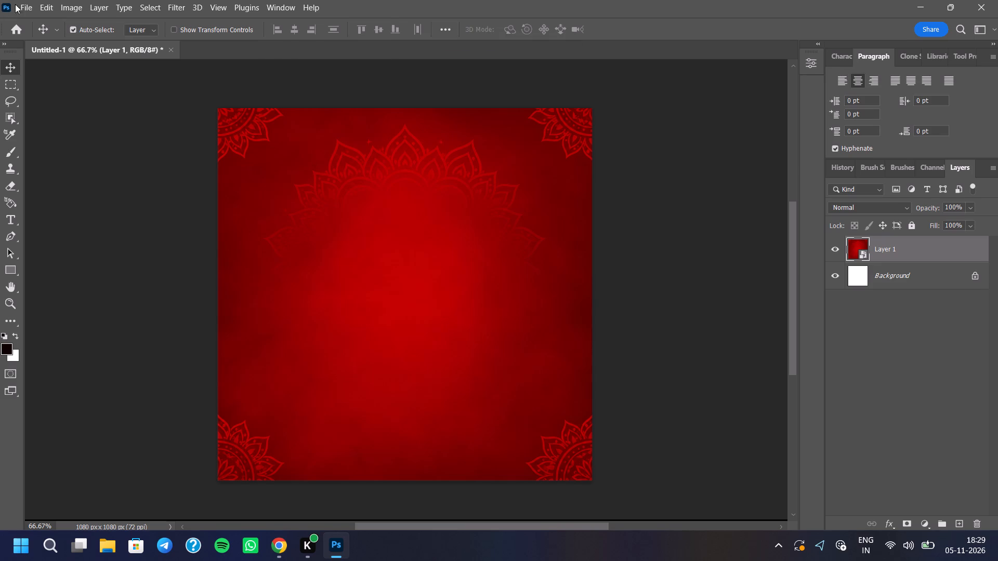
# Open Elegant Diwali Celebration Poster and Elegant ISTE MANIT Diwali Poster together from the diwali folder.
pyautogui.click(29, 8)
pyautogui.click(31, 35)
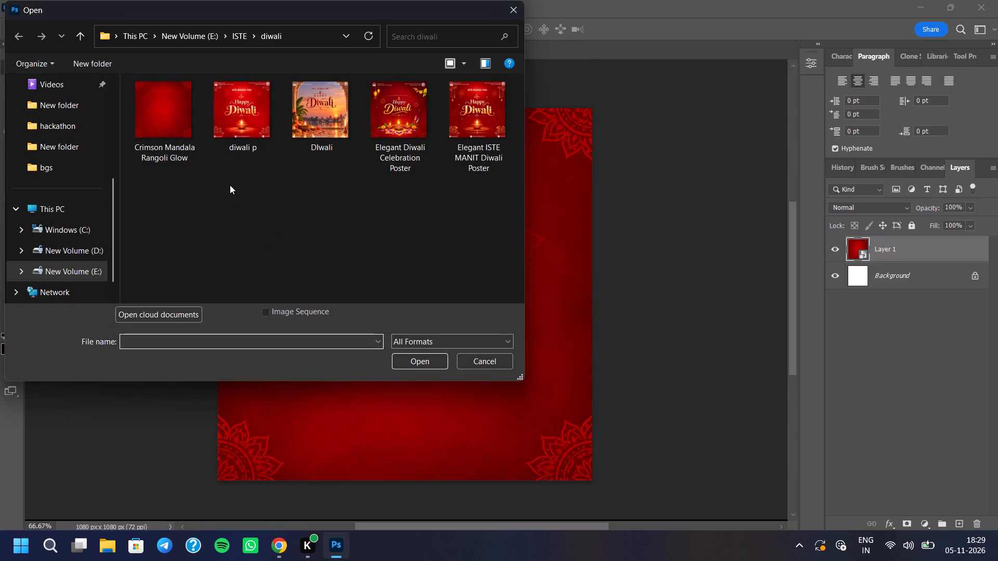
pyautogui.click(498, 122)
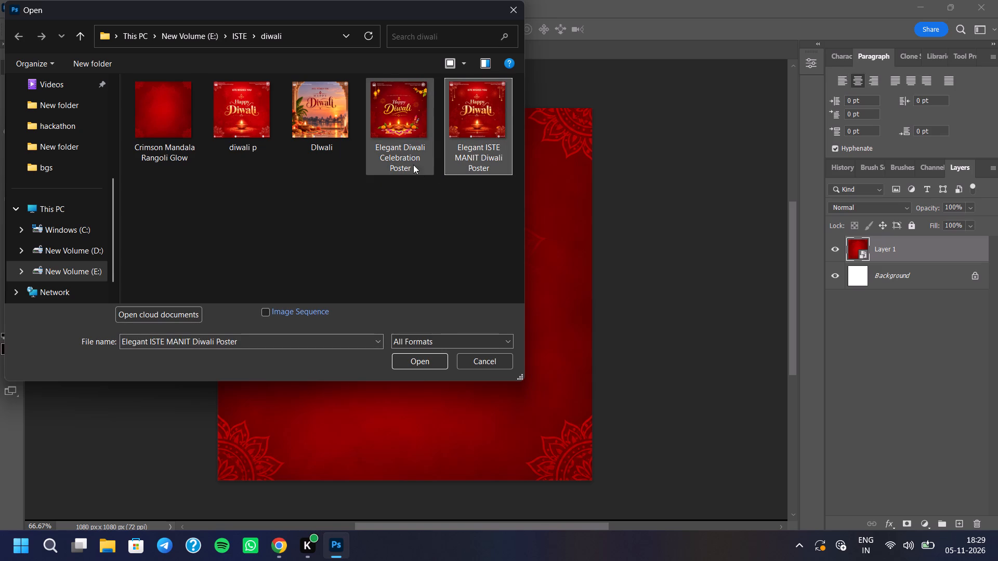
pyautogui.keyDown('ctrl'); pyautogui.click(400, 163); pyautogui.keyUp('ctrl')
pyautogui.click(417, 365)
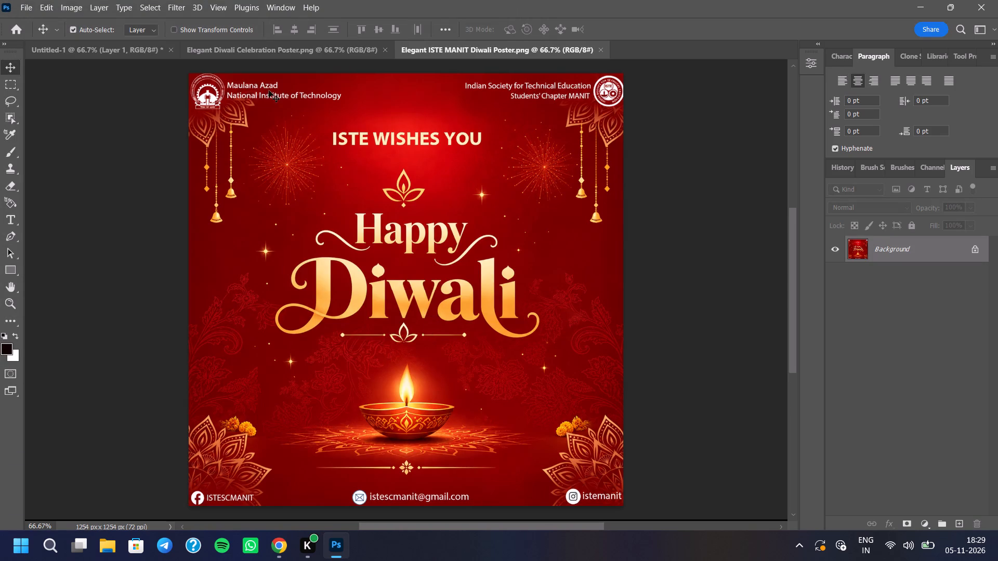
# Copy a rectangular selection of the golden hanging bells at the ISTE MANIT poster's upper-left corner onto a new layer.
pyautogui.scroll(4, 189, 92)
pyautogui.scroll(4, 222, 137)
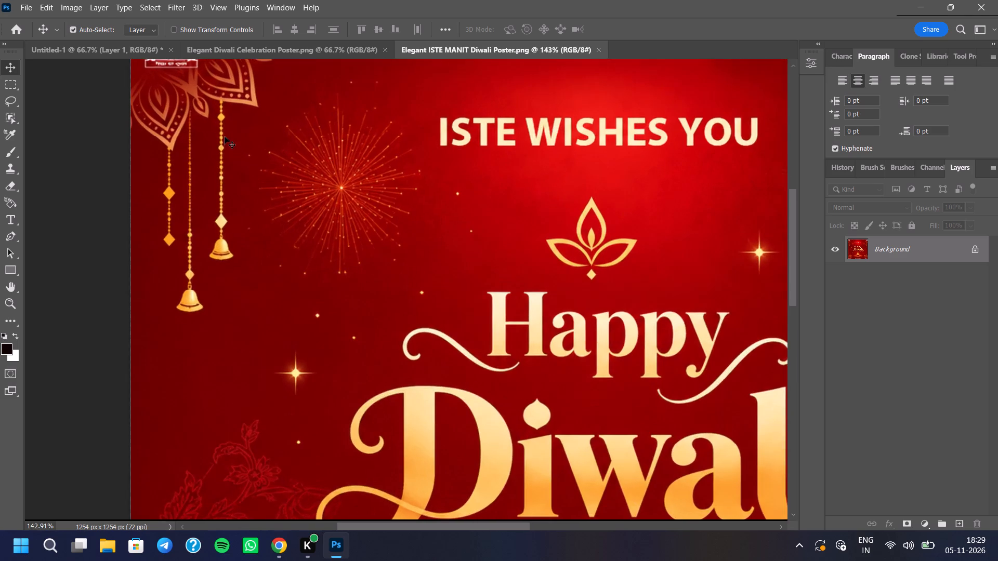
pyautogui.scroll(-2, 215, 153)
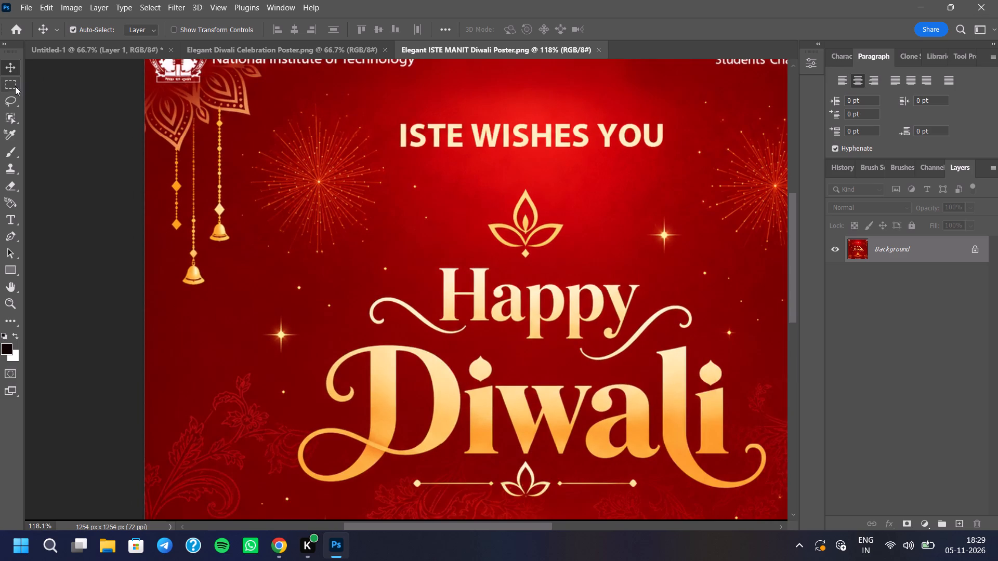
pyautogui.click(15, 86)
pyautogui.moveTo(154, 116); pyautogui.dragTo(154, 125)
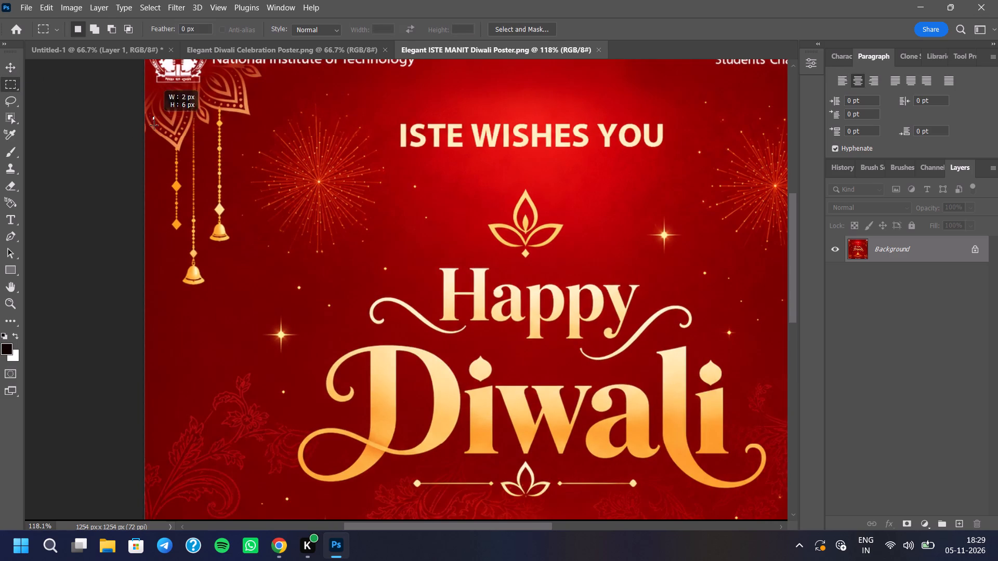
pyautogui.moveTo(154, 125); pyautogui.dragTo(248, 286)
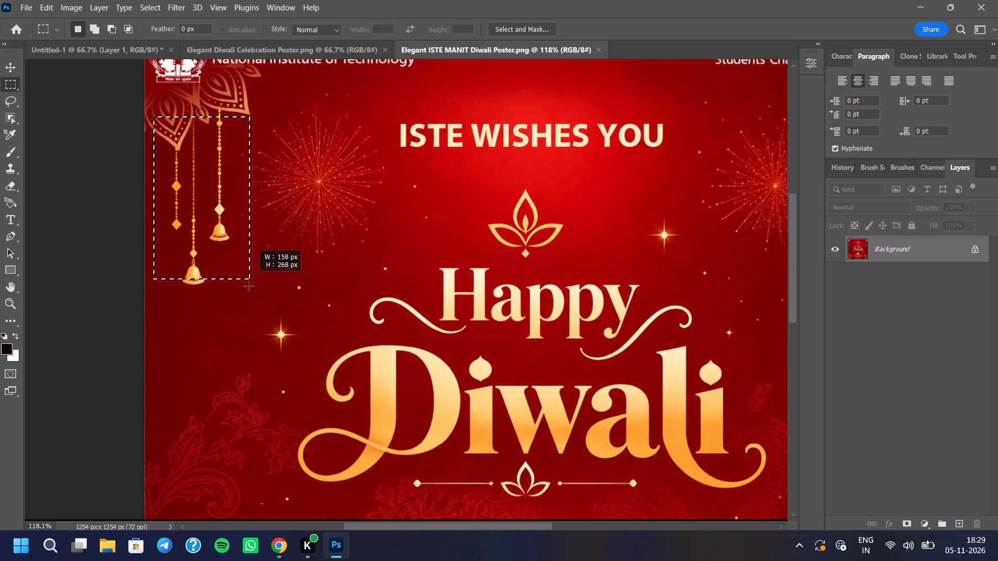
pyautogui.moveTo(248, 286); pyautogui.dragTo(243, 298)
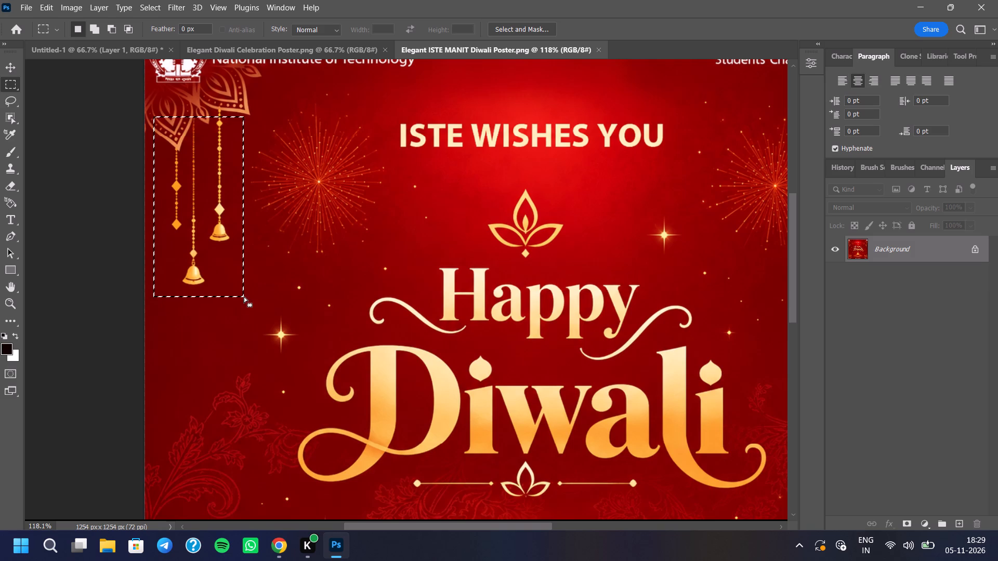
pyautogui.hotkey('ctrl', 'j')
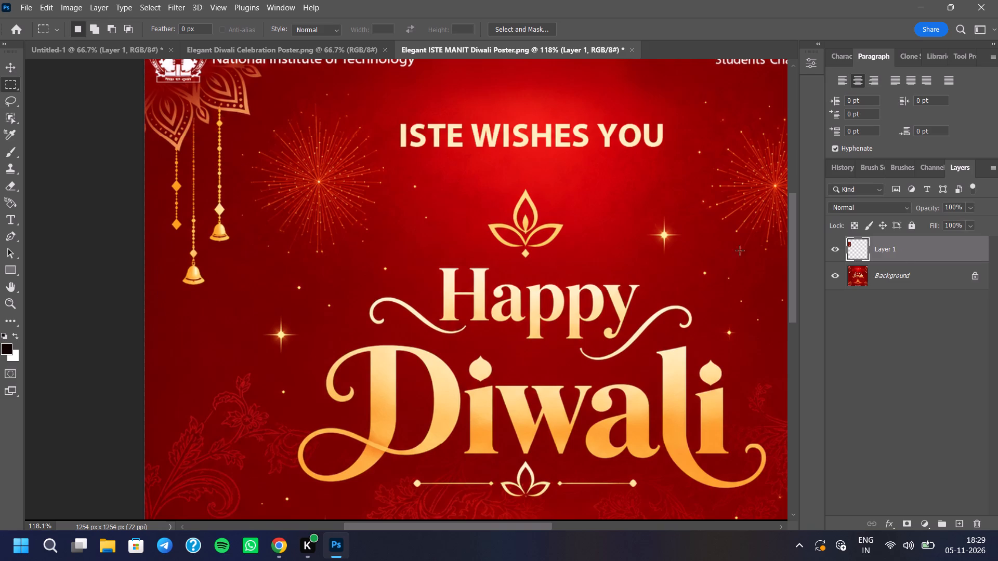
# Bring the copied bells layer into the Untitled-1 document, placing it near the canvas's upper-left mandala.
pyautogui.moveTo(908, 256); pyautogui.dragTo(199, 106)
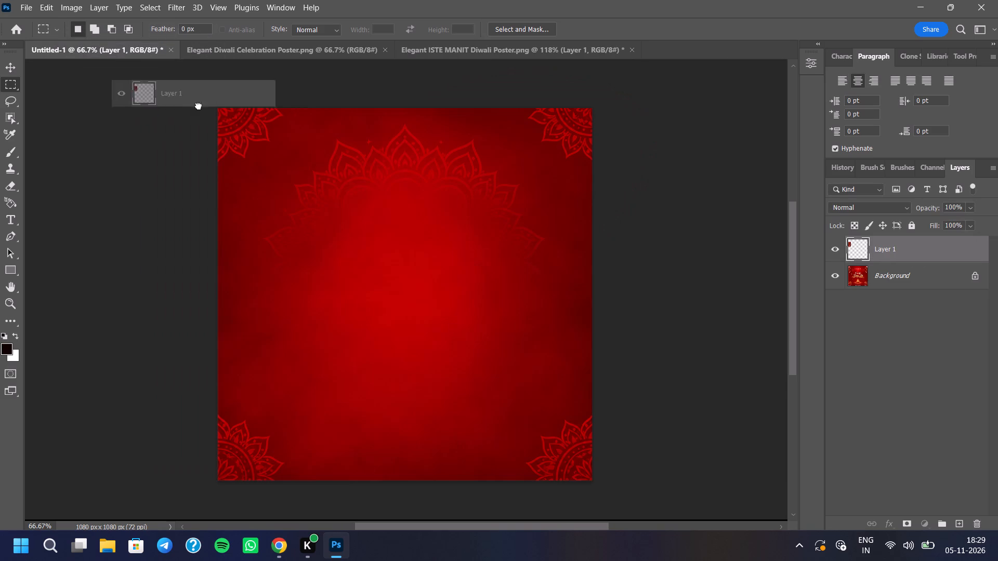
pyautogui.moveTo(199, 106); pyautogui.dragTo(267, 175)
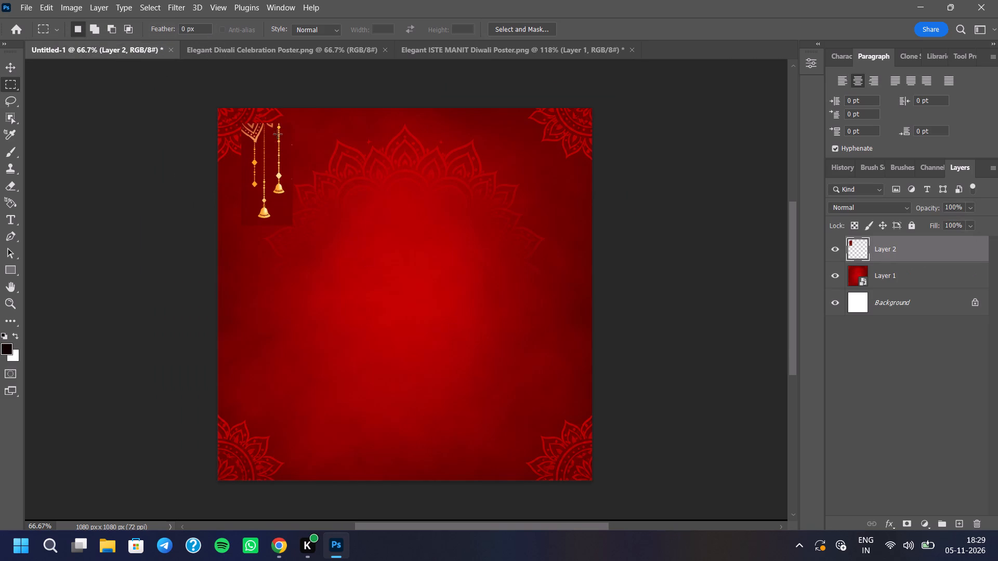
# Set the bells layer's blend mode to Lighten and convert the layer to a smart object.
pyautogui.scroll(3, 279, 132)
pyautogui.click(856, 204)
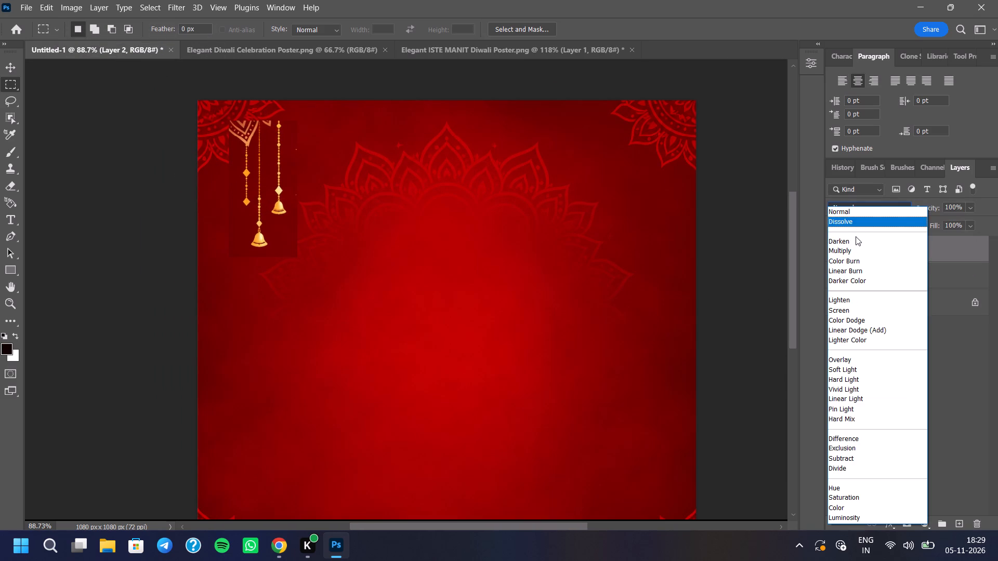
pyautogui.click(843, 299)
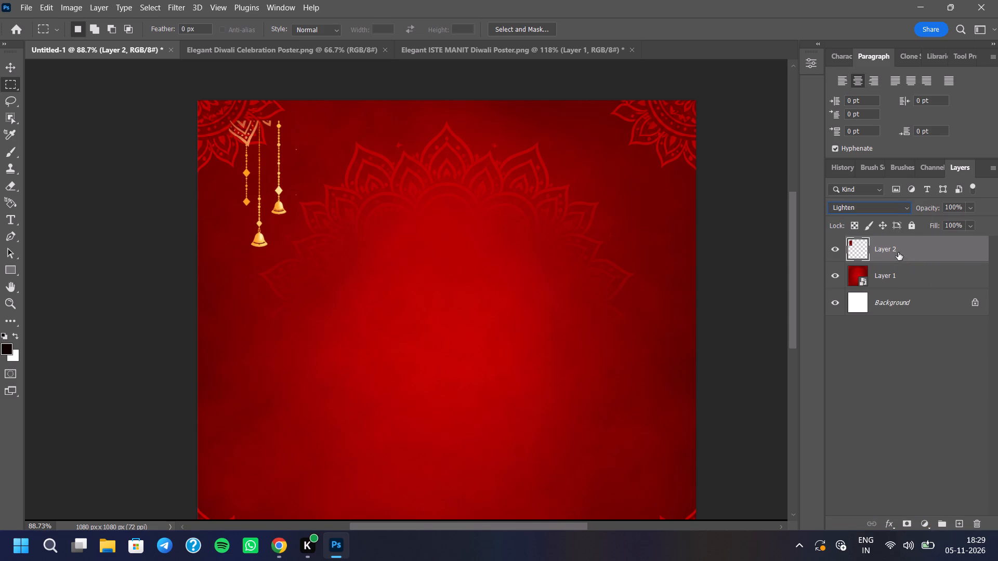
pyautogui.rightClick(894, 248)
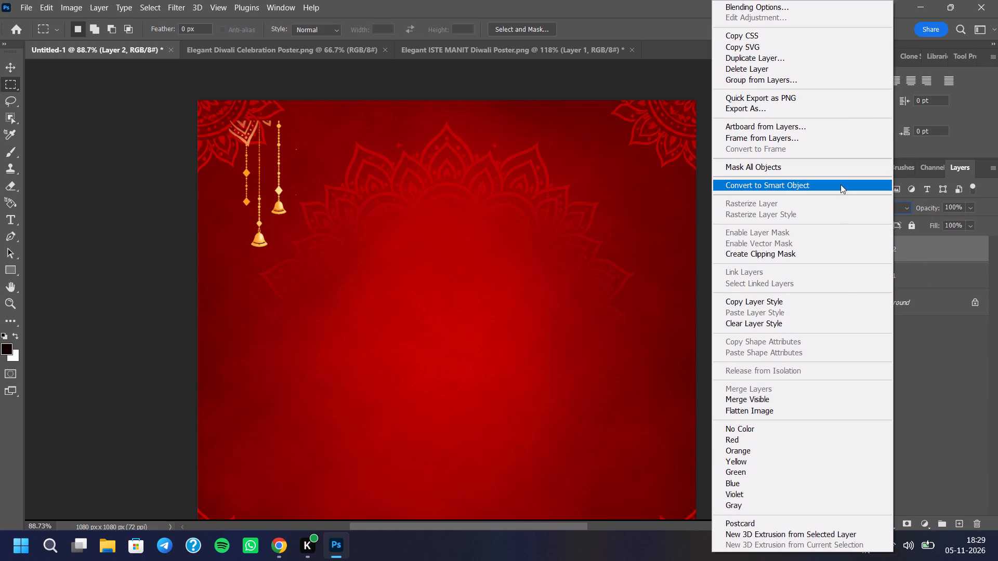
pyautogui.click(841, 184)
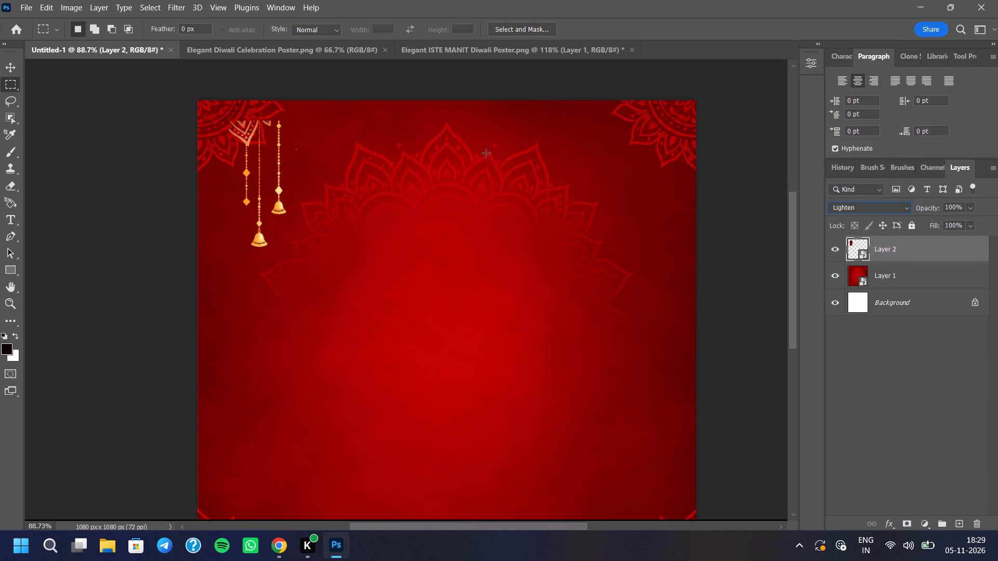
# Reposition the hanging bells beneath the upper-left corner mandala, close to the canvas's left edge, using Free Transform for the final placement.
pyautogui.hotkey('ctrl', 't')
pyautogui.scroll(7, 306, 143)
pyautogui.click(3, 63)
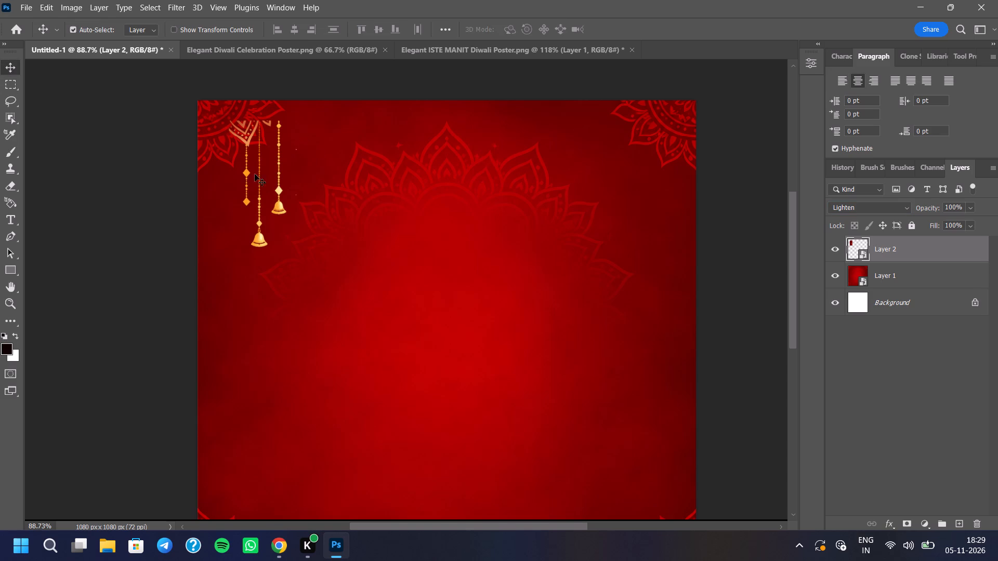
pyautogui.moveTo(257, 171); pyautogui.dragTo(236, 197)
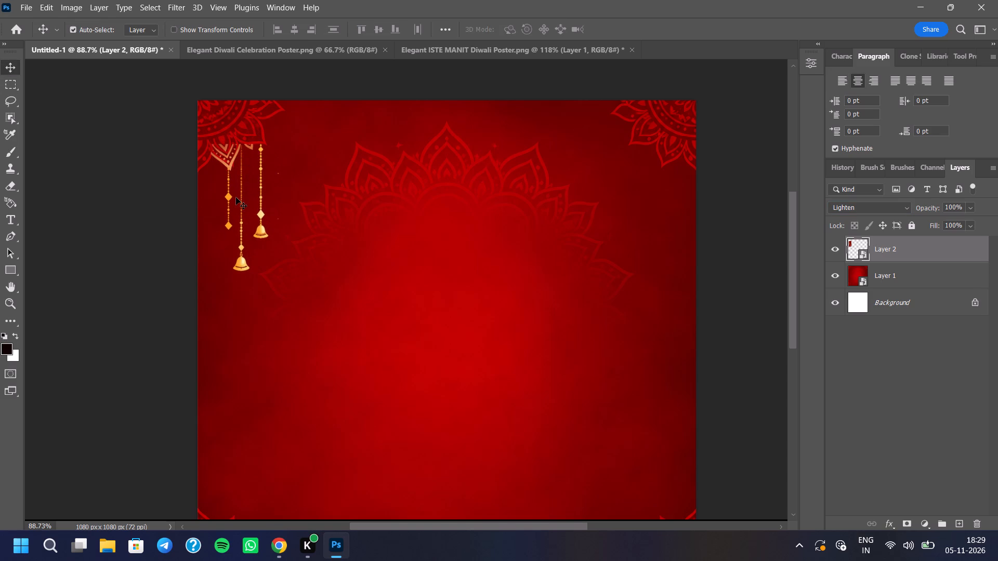
pyautogui.hotkey('ctrl', 't')
pyautogui.scroll(3, 242, 206)
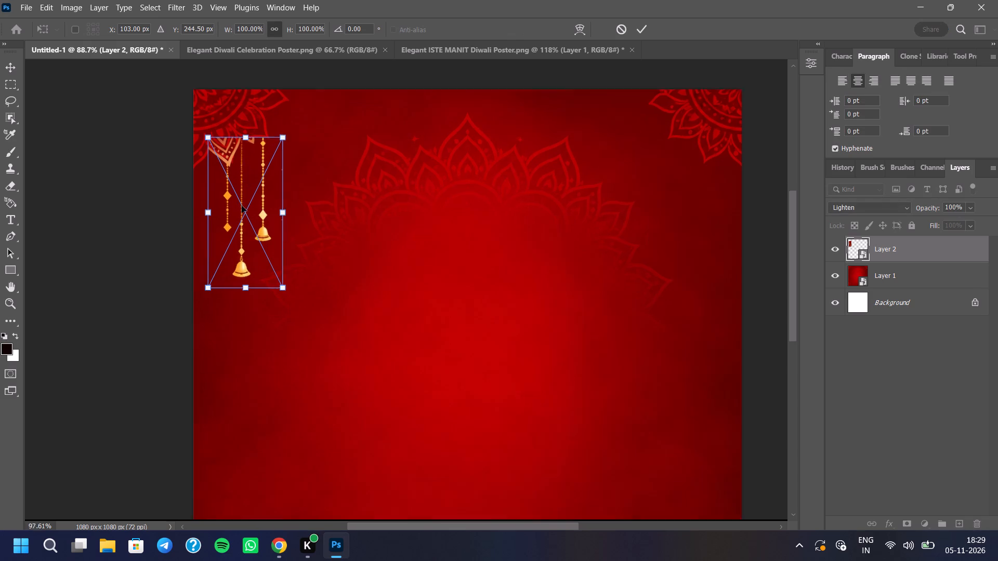
pyautogui.scroll(2, 242, 206)
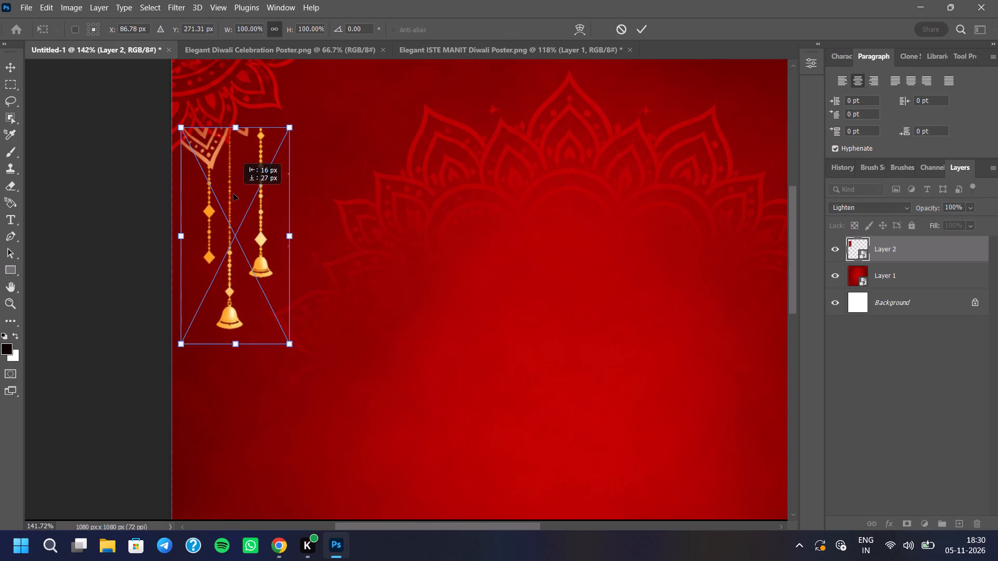
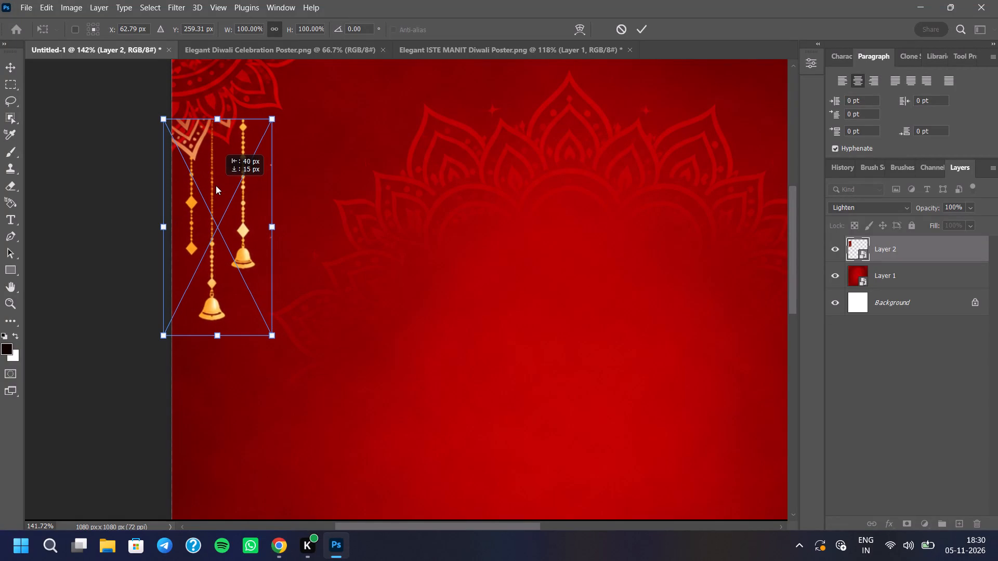
# Apply the Free Transform placement of the hanging bells layer.
pyautogui.click(644, 28)
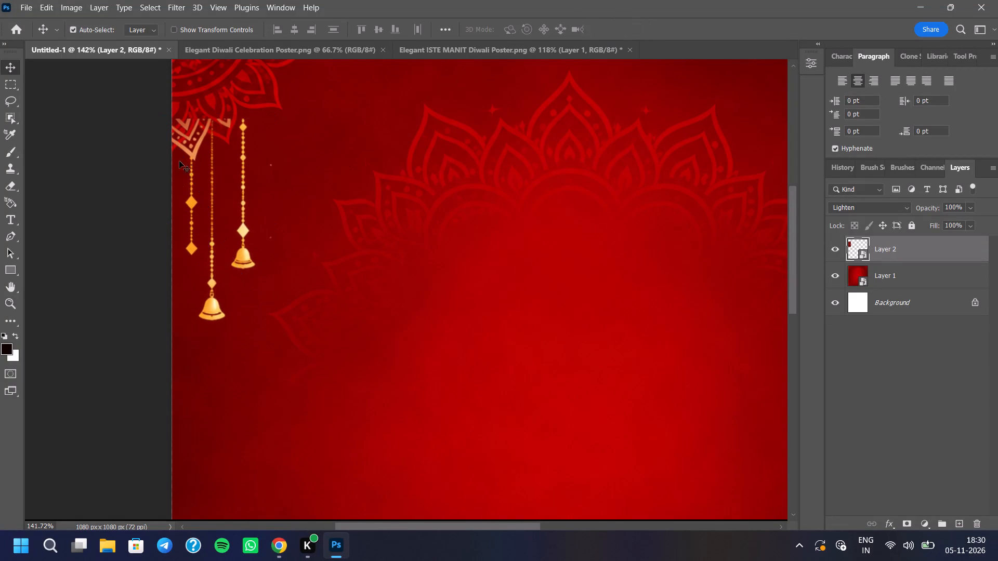
# Add a layer mask to the hanging bells layer.
pyautogui.scroll(5, 181, 154)
pyautogui.click(913, 524)
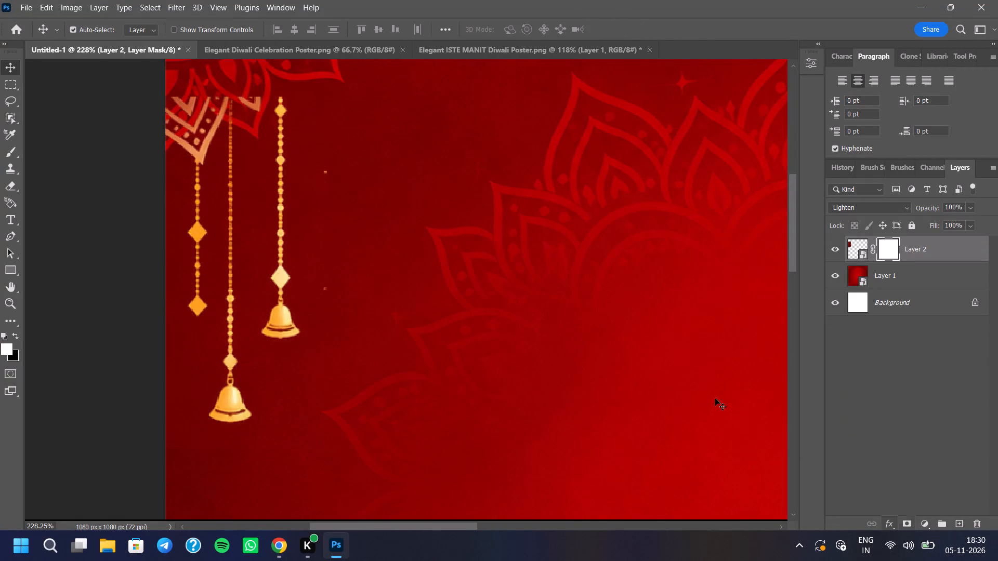
# Set the Eraser to a Soft Round brush at 65% opacity and 46% flow for work on the mask.
pyautogui.scroll(5, 369, 157)
pyautogui.scroll(-3, 343, 259)
pyautogui.click(4, 185)
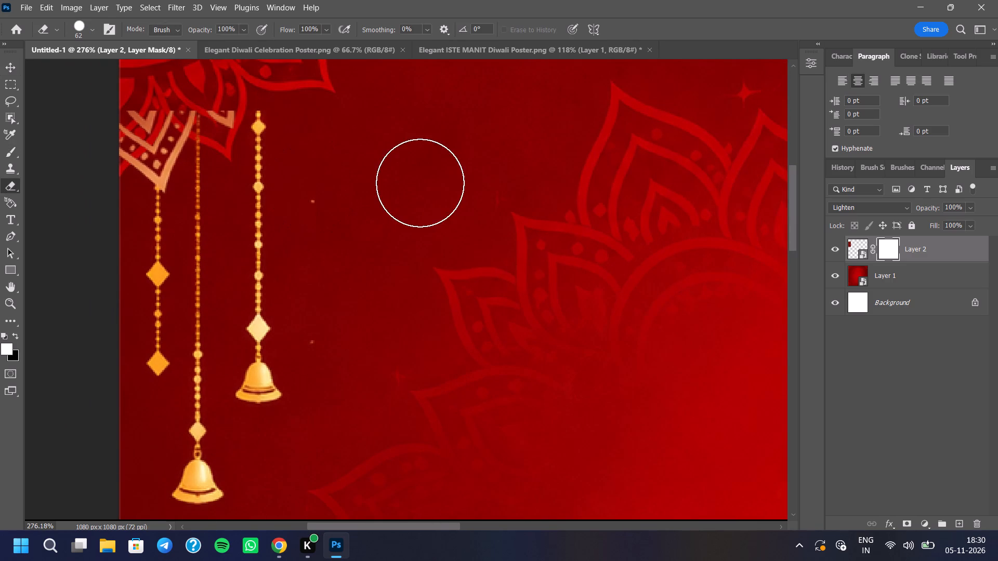
pyautogui.rightClick(420, 182)
pyautogui.click(485, 335)
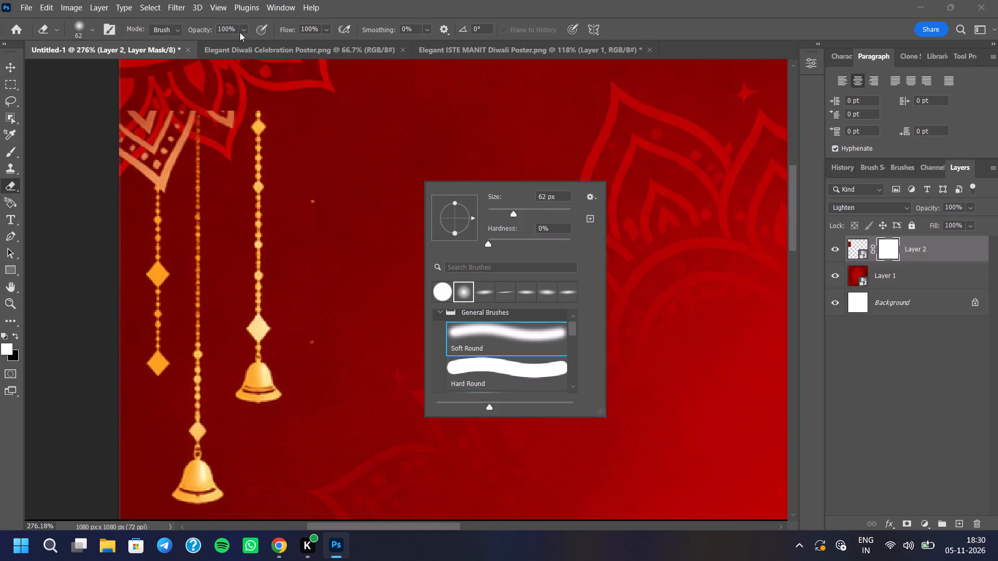
pyautogui.click(240, 32)
pyautogui.click(240, 38)
pyautogui.click(237, 44)
pyautogui.click(322, 28)
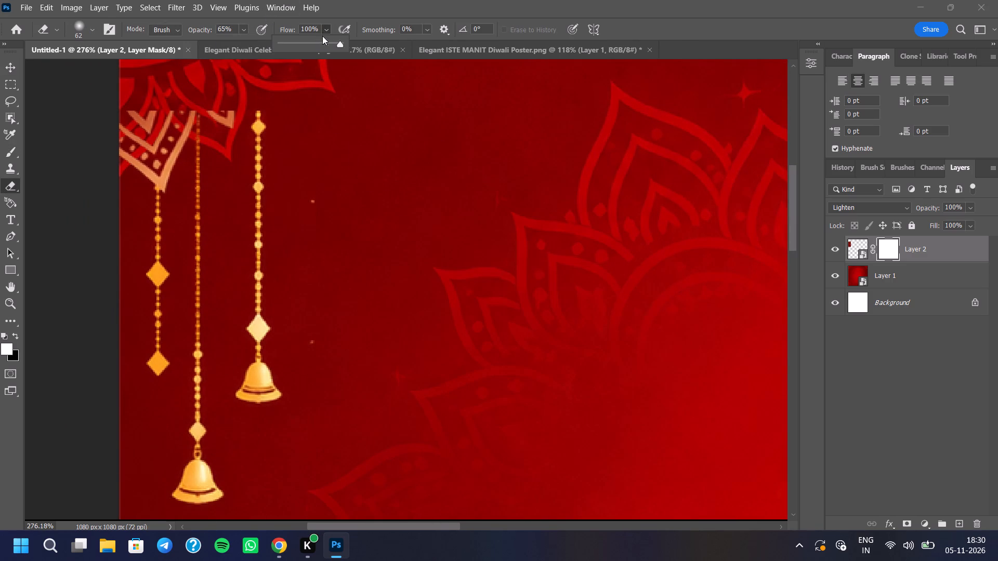
pyautogui.click(319, 39)
pyautogui.click(310, 35)
pyautogui.click(308, 41)
pyautogui.click(365, 113)
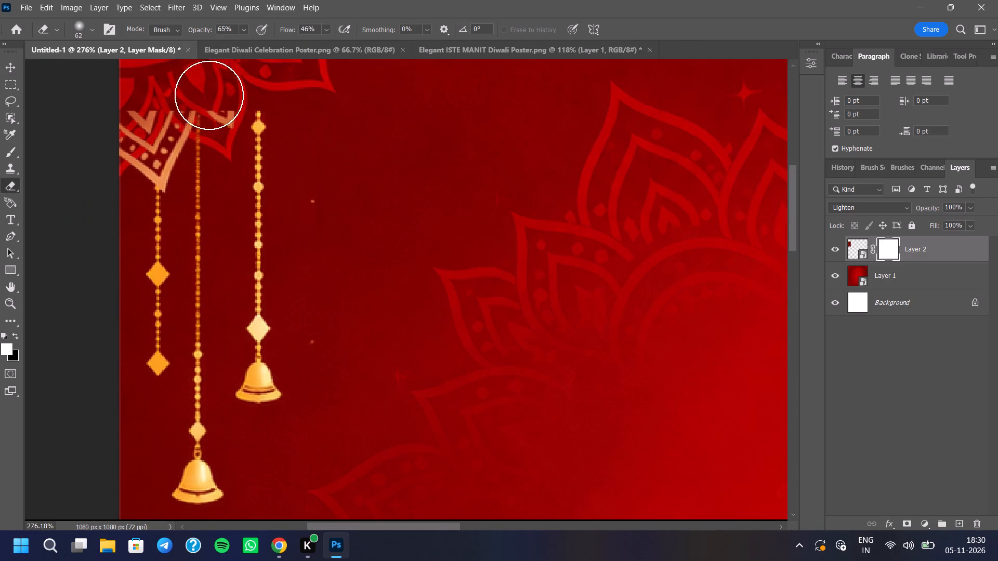
# Fade out the copied gold petal fragments near the canvas's left edge, above the leftmost chain, on the bells layer's mask.
pyautogui.doubleClick(155, 115)
pyautogui.doubleClick(140, 118)
pyautogui.click(137, 125)
pyautogui.click(133, 128)
pyautogui.moveTo(127, 133); pyautogui.dragTo(120, 142)
pyautogui.tripleClick(116, 142)
pyautogui.doubleClick(115, 143)
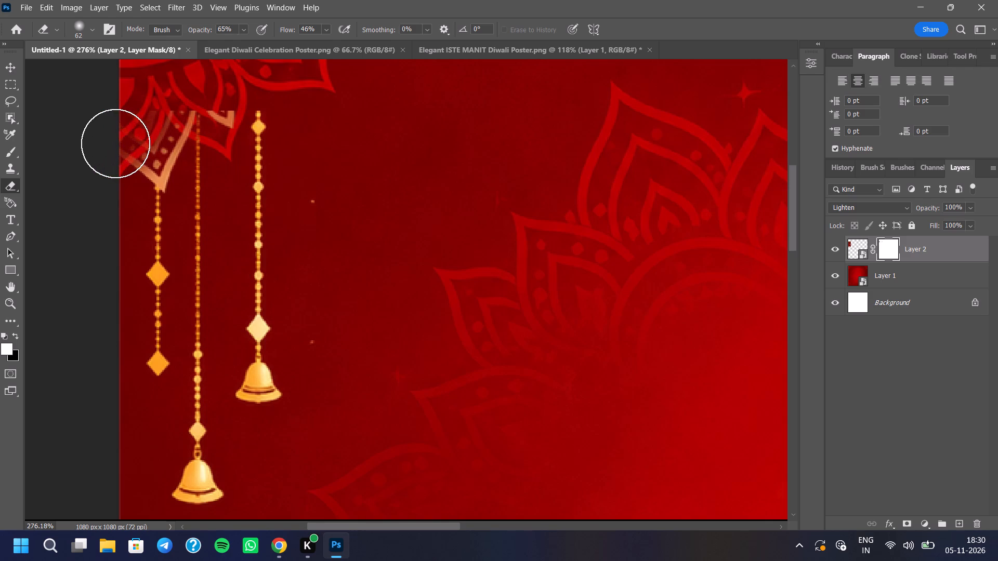
pyautogui.moveTo(131, 128); pyautogui.dragTo(140, 119)
pyautogui.click(151, 112)
pyautogui.moveTo(160, 108); pyautogui.dragTo(168, 105)
pyautogui.moveTo(181, 103); pyautogui.dragTo(186, 101)
# Fade out the small gold petal fragment between the tops of the middle and inner bell chains on the mask.
pyautogui.doubleClick(226, 90)
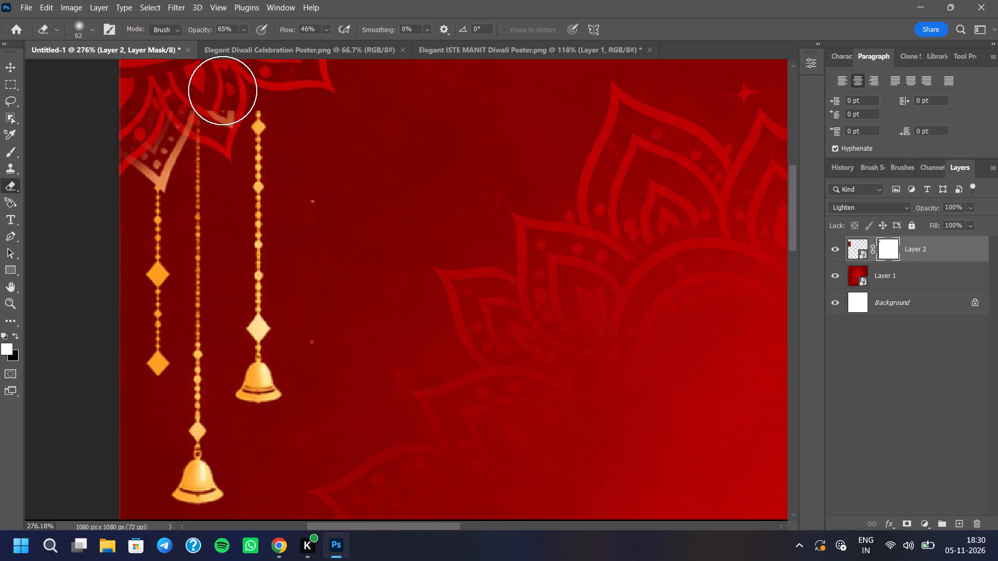
pyautogui.tripleClick(222, 90)
pyautogui.tripleClick(222, 90)
pyautogui.tripleClick(222, 90)
pyautogui.doubleClick(222, 91)
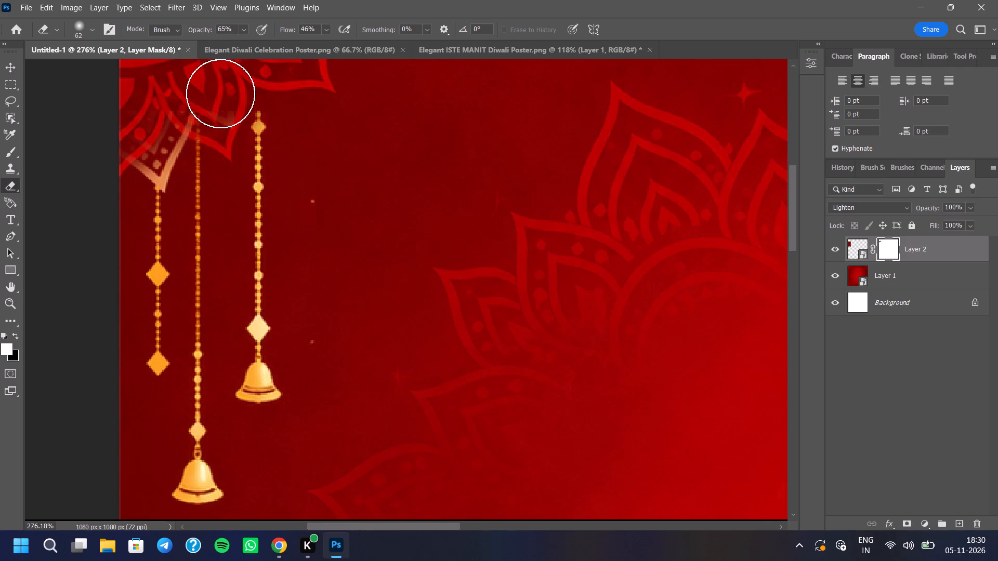
# Mask out the remaining gold petal tip above the leftmost chain so the chain blends into the red mandala.
pyautogui.tripleClick(143, 145)
pyautogui.doubleClick(143, 142)
pyautogui.moveTo(146, 142); pyautogui.dragTo(151, 141)
pyautogui.doubleClick(154, 138)
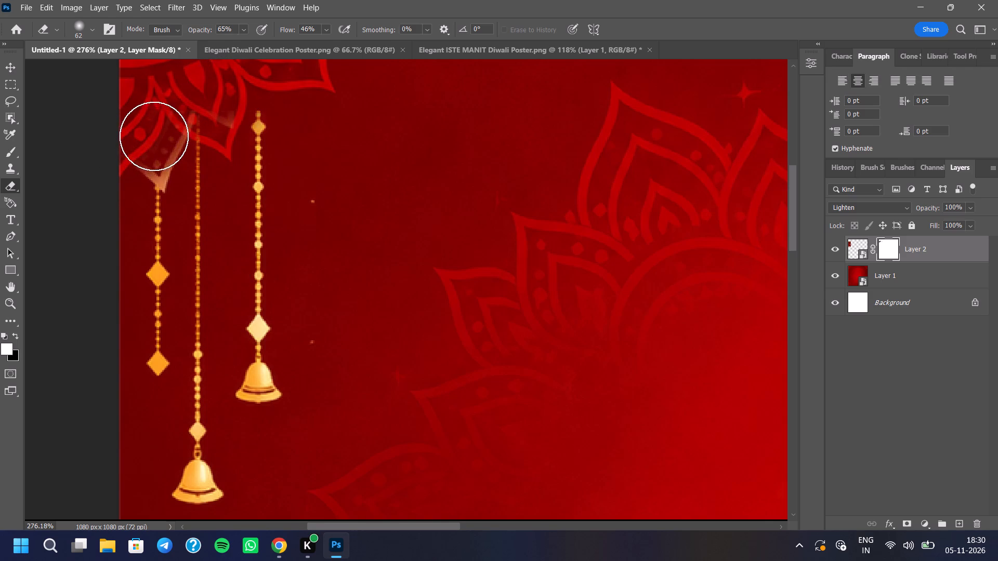
pyautogui.click(155, 132)
pyautogui.tripleClick(157, 128)
pyautogui.click(145, 155)
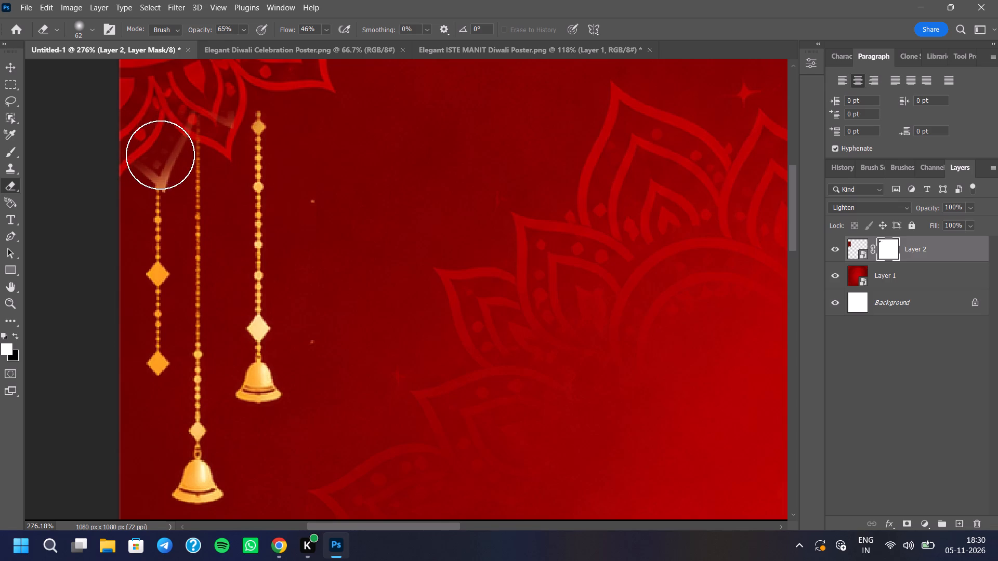
pyautogui.click(160, 154)
pyautogui.click(155, 142)
pyautogui.click(155, 121)
pyautogui.click(155, 114)
pyautogui.tripleClick(154, 159)
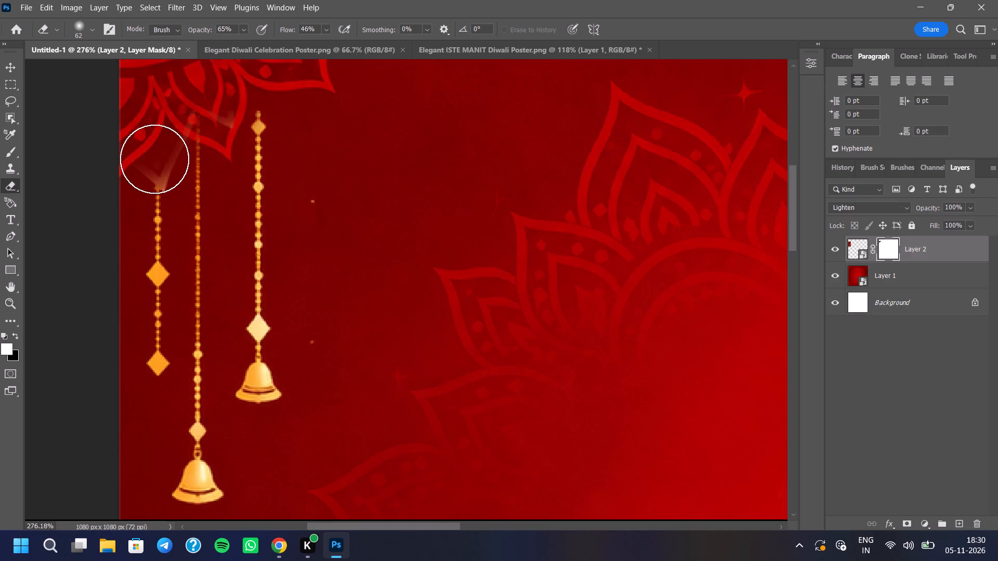
pyautogui.doubleClick(154, 159)
pyautogui.doubleClick(154, 156)
pyautogui.click(154, 153)
pyautogui.click(157, 162)
pyautogui.click(157, 159)
pyautogui.tripleClick(156, 156)
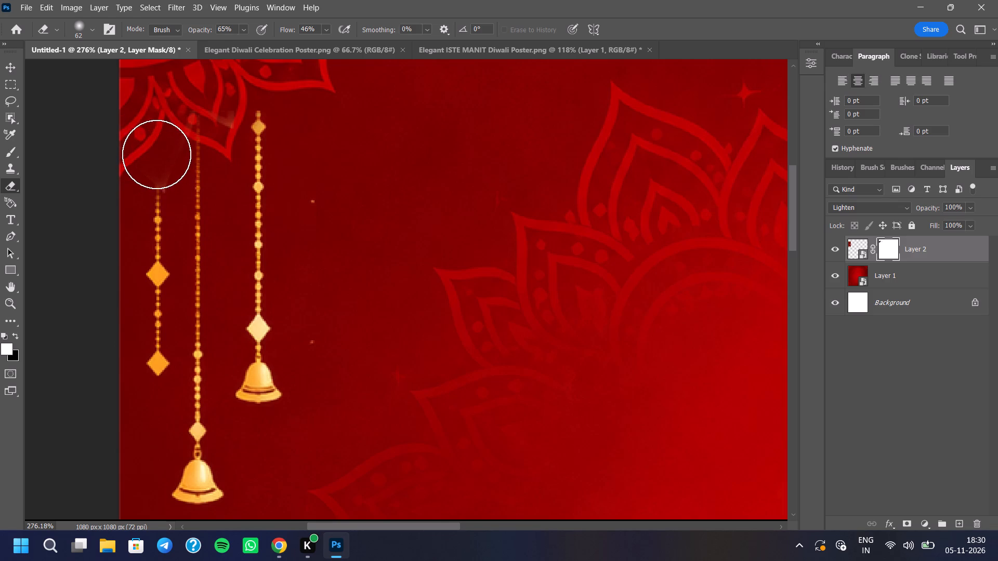
# Duplicate the masked hanging bells layer.
pyautogui.scroll(-8, 240, 145)
pyautogui.scroll(1, 237, 224)
pyautogui.scroll(-3, 245, 232)
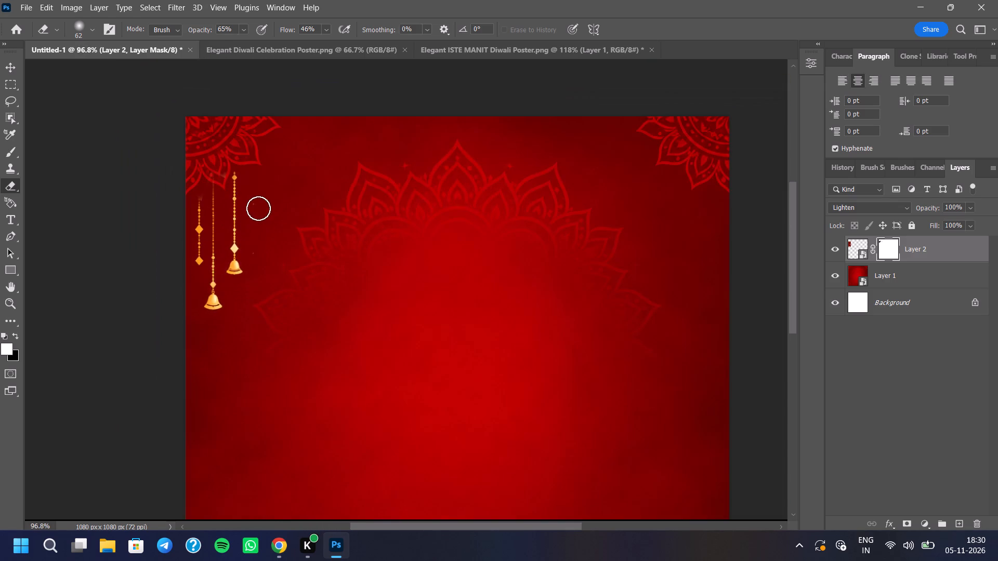
pyautogui.scroll(-6, 258, 208)
pyautogui.scroll(-3, 458, 186)
pyautogui.scroll(8, 353, 199)
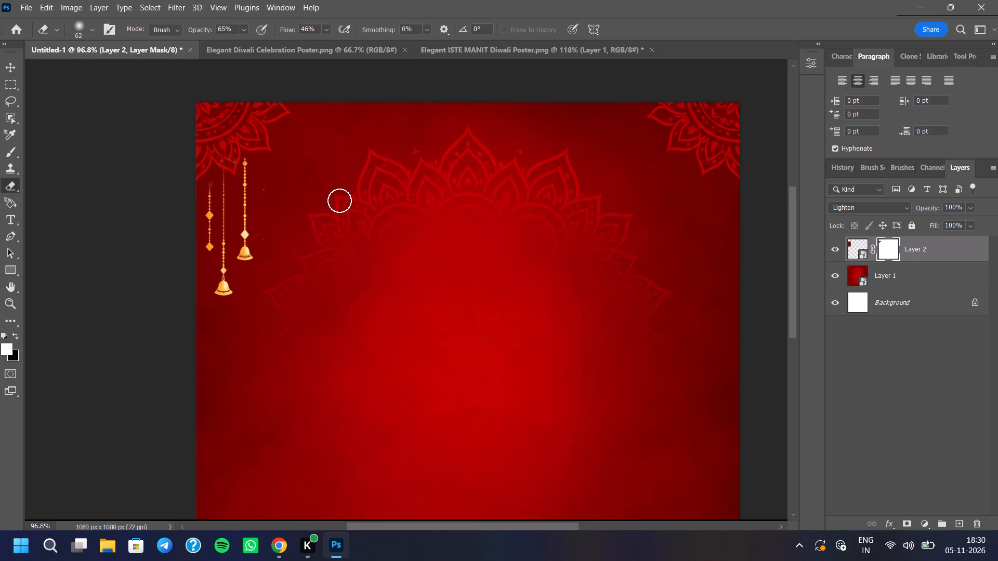
pyautogui.rightClick(922, 256)
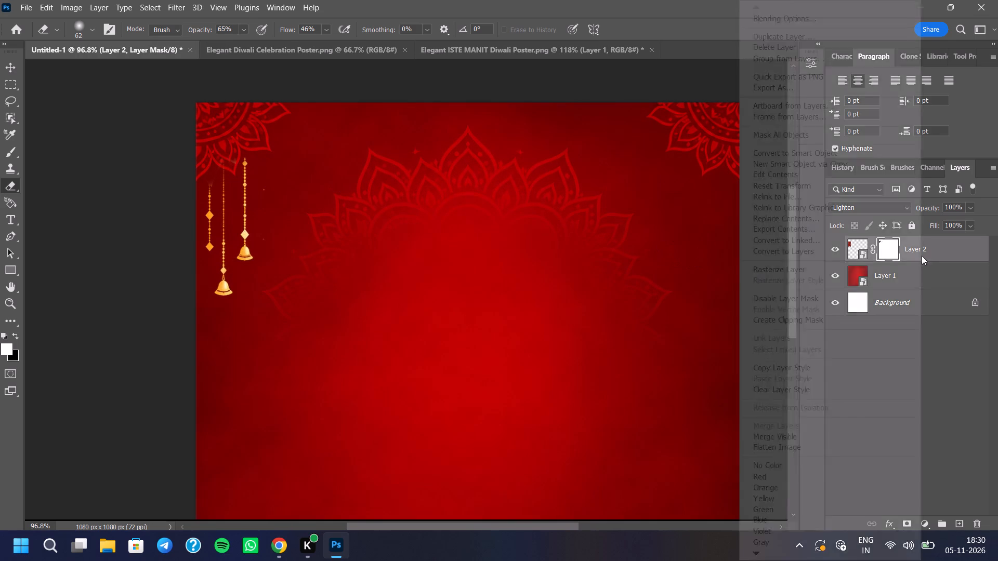
pyautogui.click(951, 262)
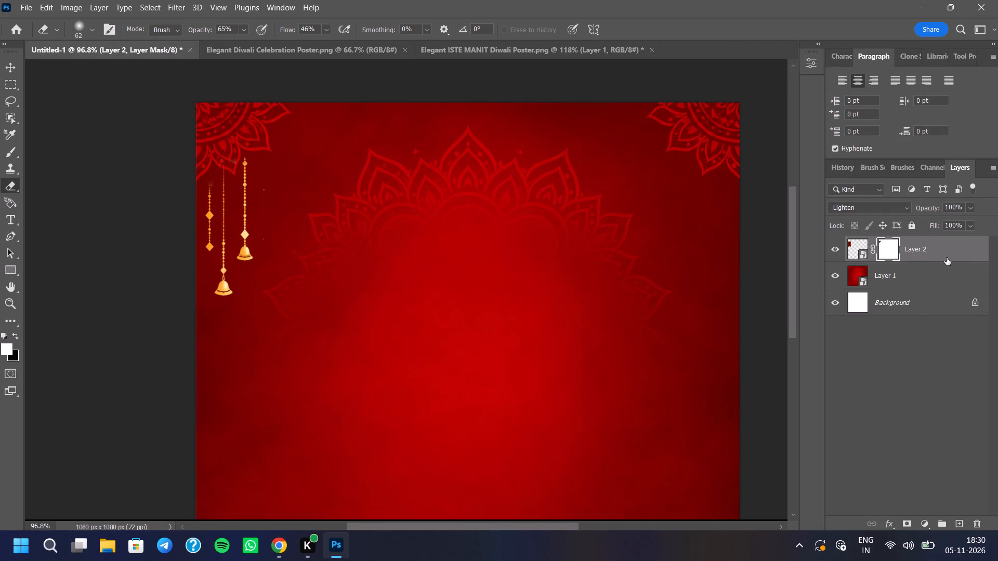
pyautogui.hotkey('ctrl', 'j')
# Flip the duplicated bells horizontally and place them beneath the upper-right mandala at about X 1031 px, level with the originals.
pyautogui.hotkey('ctrl', 't')
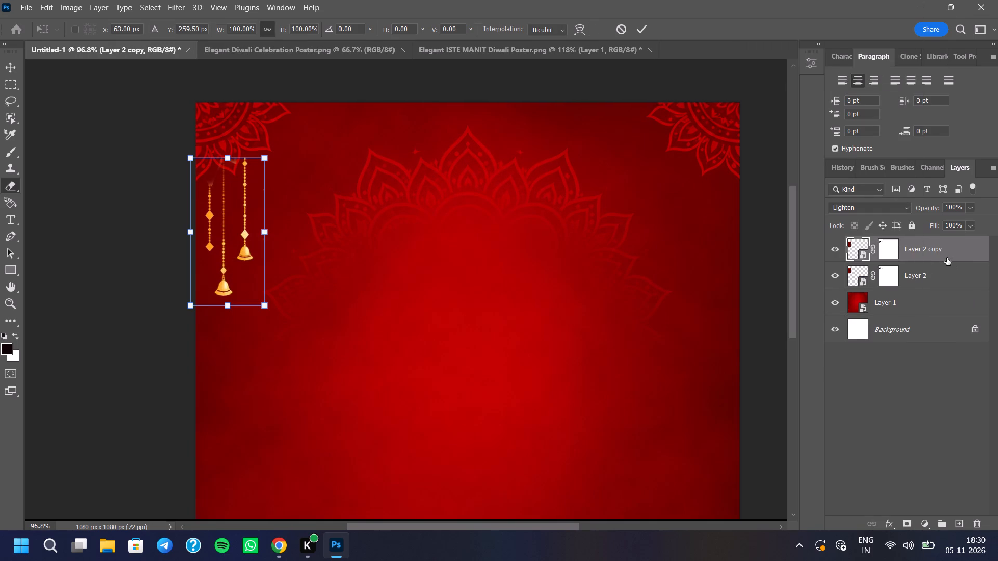
pyautogui.moveTo(221, 222); pyautogui.dragTo(390, 230)
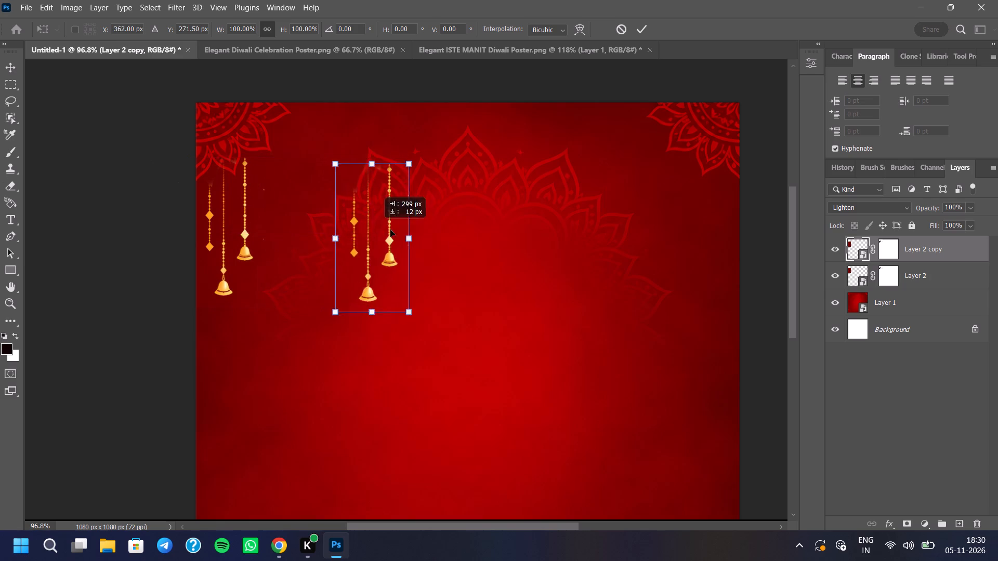
pyautogui.moveTo(390, 230); pyautogui.dragTo(416, 225)
pyautogui.rightClick(417, 225)
pyautogui.click(496, 475)
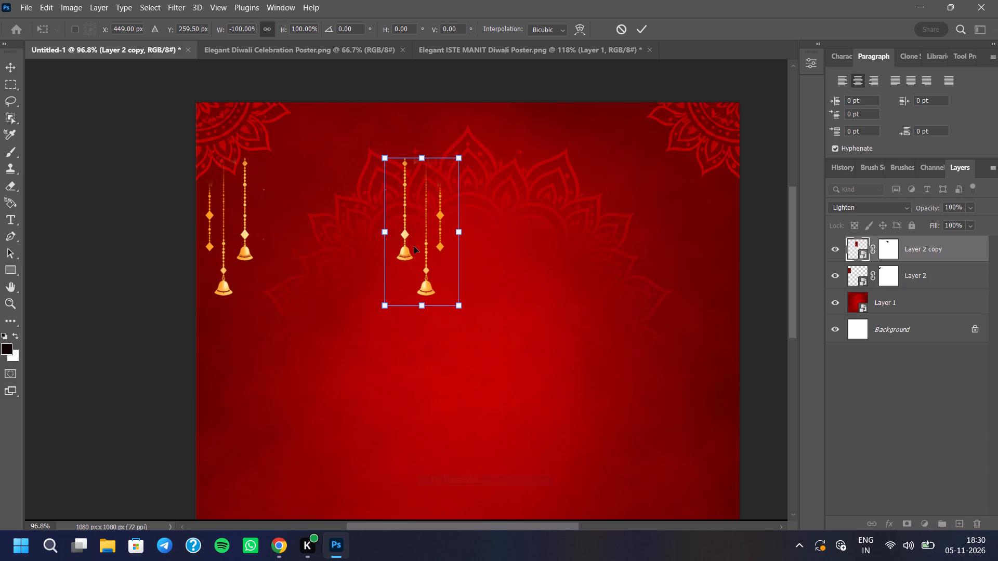
pyautogui.moveTo(416, 232); pyautogui.dragTo(708, 230)
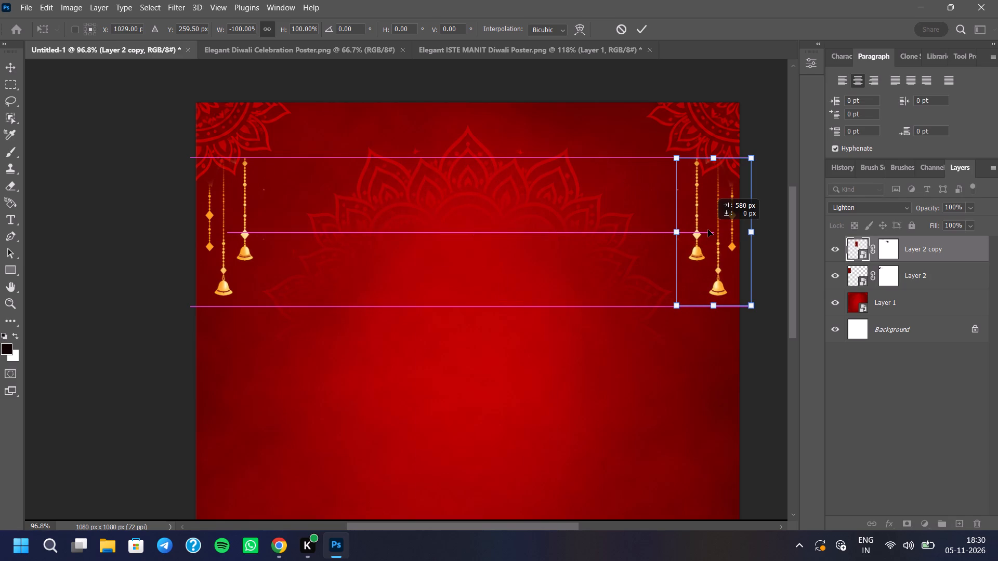
pyautogui.moveTo(708, 230); pyautogui.dragTo(709, 227)
pyautogui.click(643, 35)
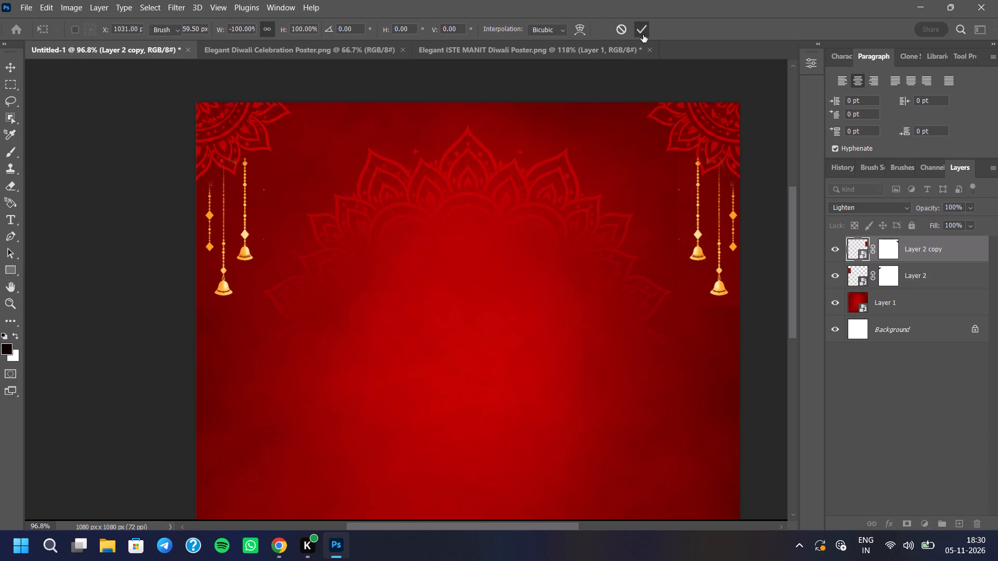
# Compare the Untitled-1 design with the Elegant Diwali Celebration and Elegant ISTE MANIT Diwali posters, examining their decorations and layout.
pyautogui.scroll(-6, 462, 250)
pyautogui.scroll(-1, 442, 182)
pyautogui.scroll(3, 455, 255)
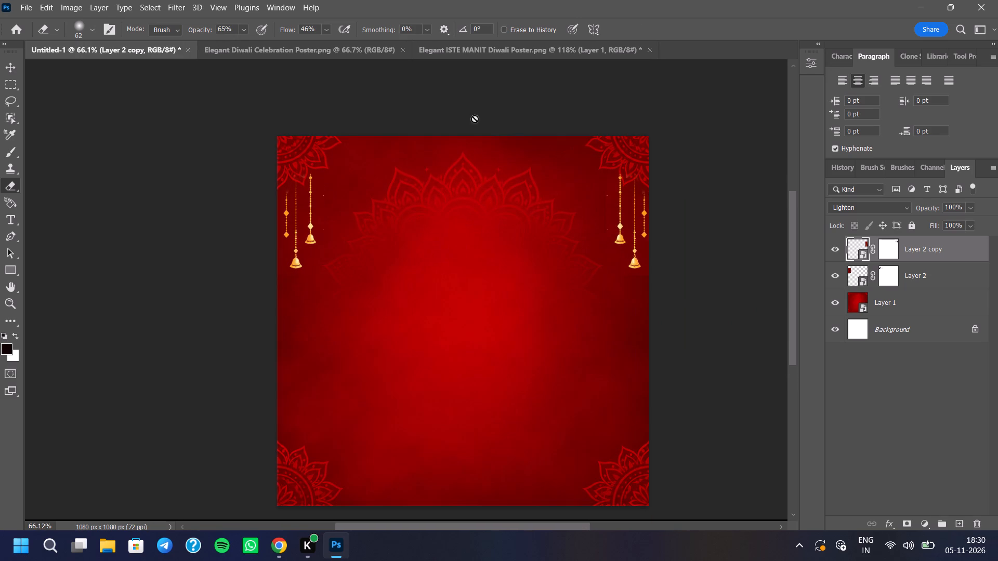
pyautogui.click(364, 52)
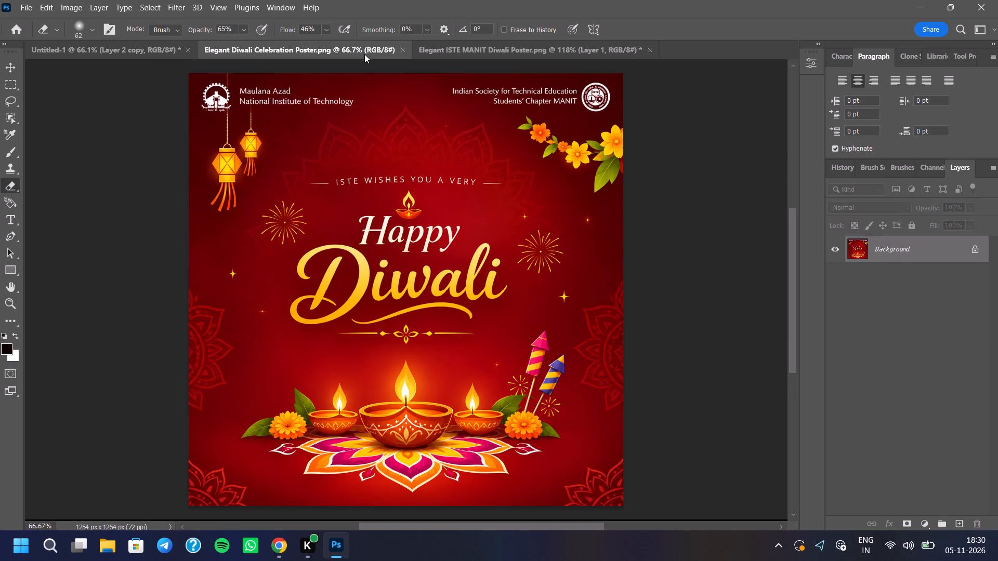
pyautogui.scroll(10, 234, 141)
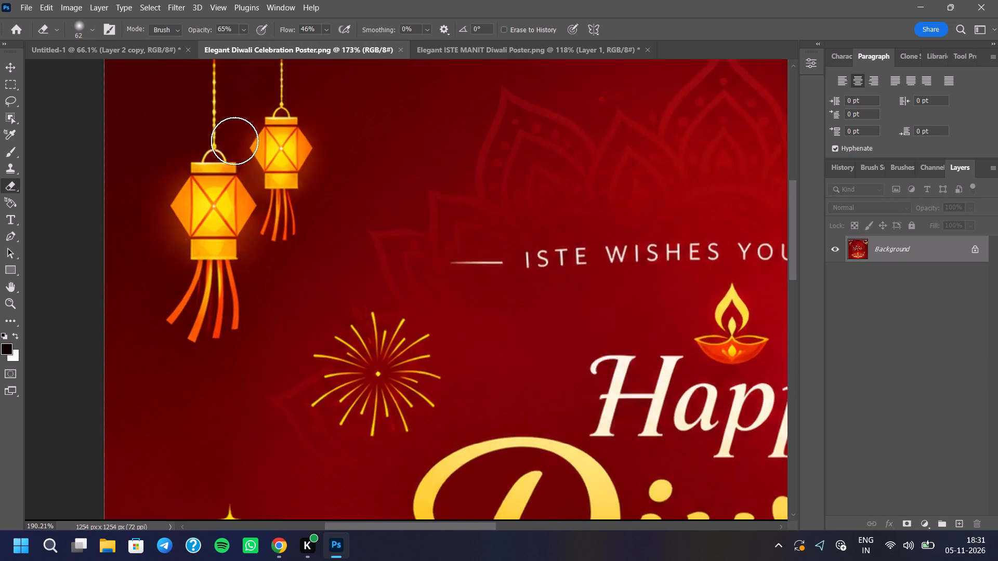
pyautogui.scroll(2, 234, 141)
pyautogui.click(136, 50)
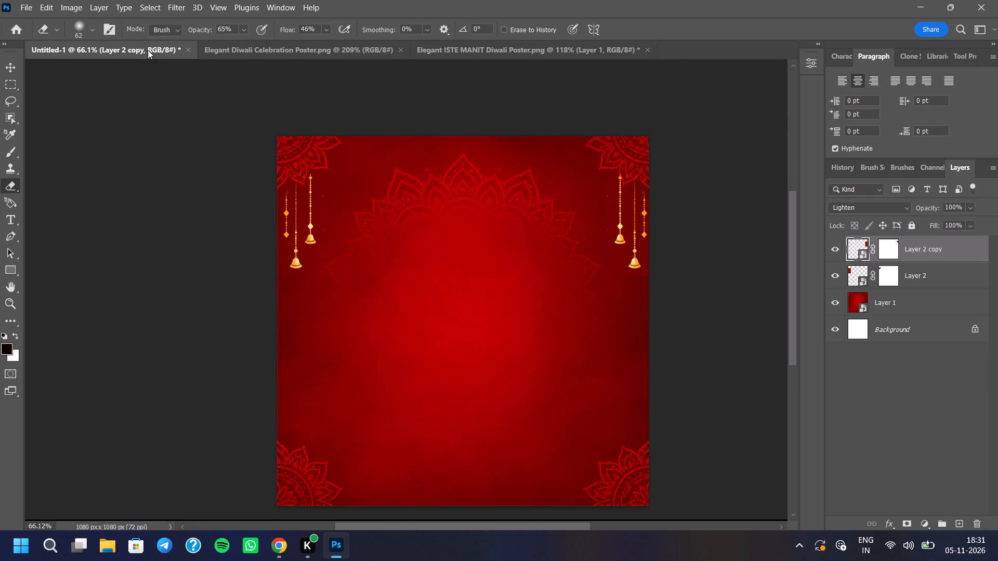
pyautogui.click(289, 49)
pyautogui.scroll(-12, 322, 126)
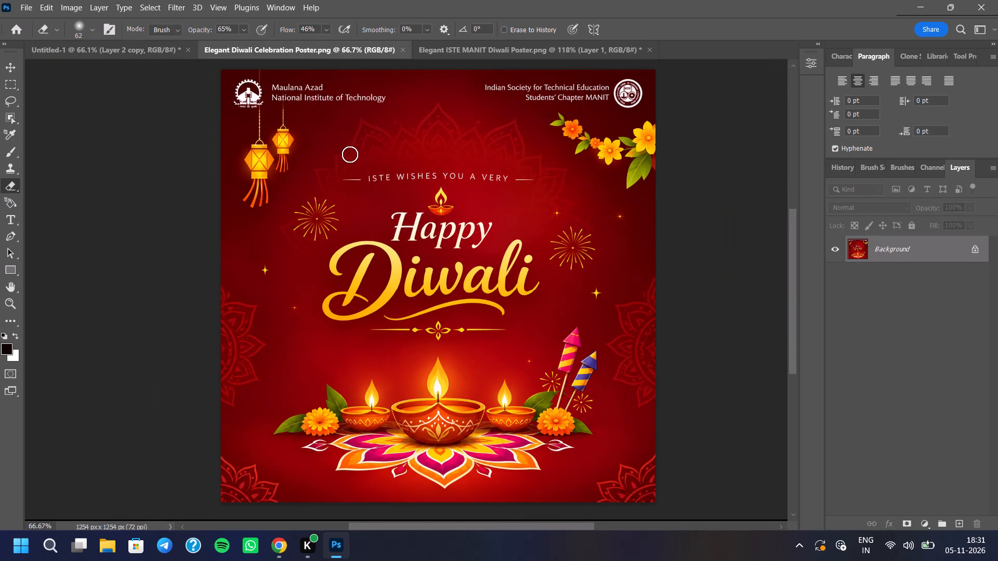
pyautogui.scroll(1, 347, 238)
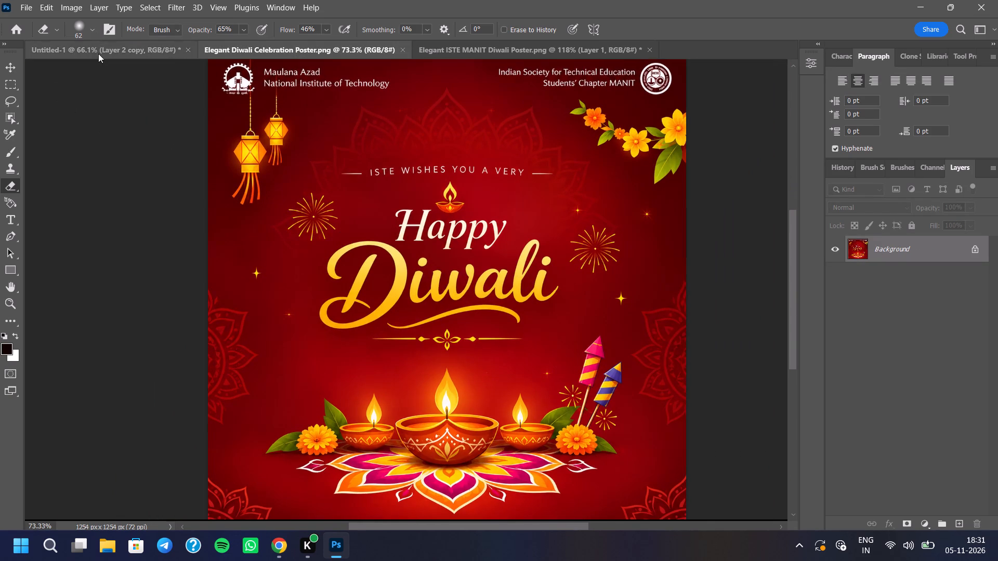
pyautogui.click(98, 54)
pyautogui.click(258, 46)
pyautogui.click(94, 36)
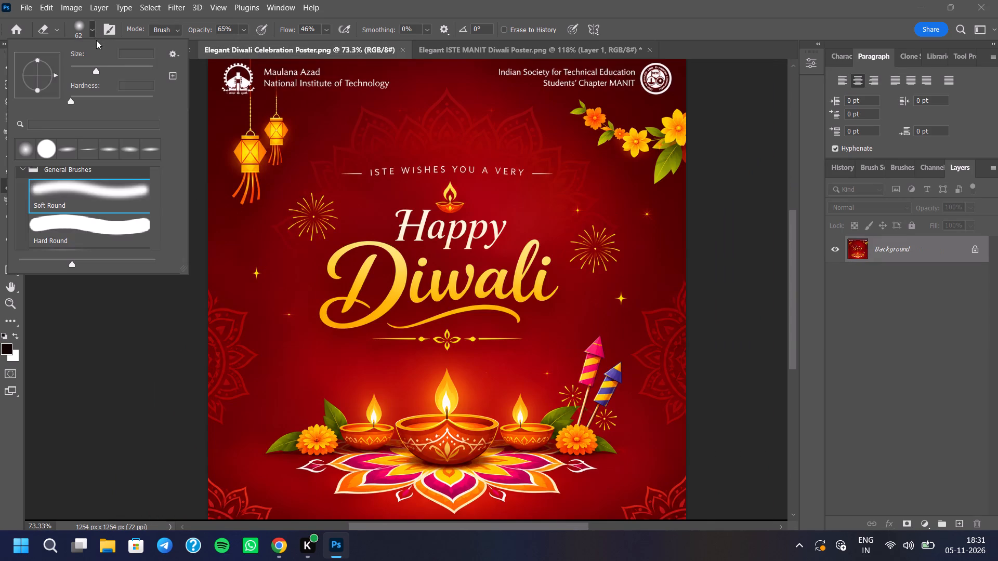
pyautogui.click(203, 88)
pyautogui.click(162, 54)
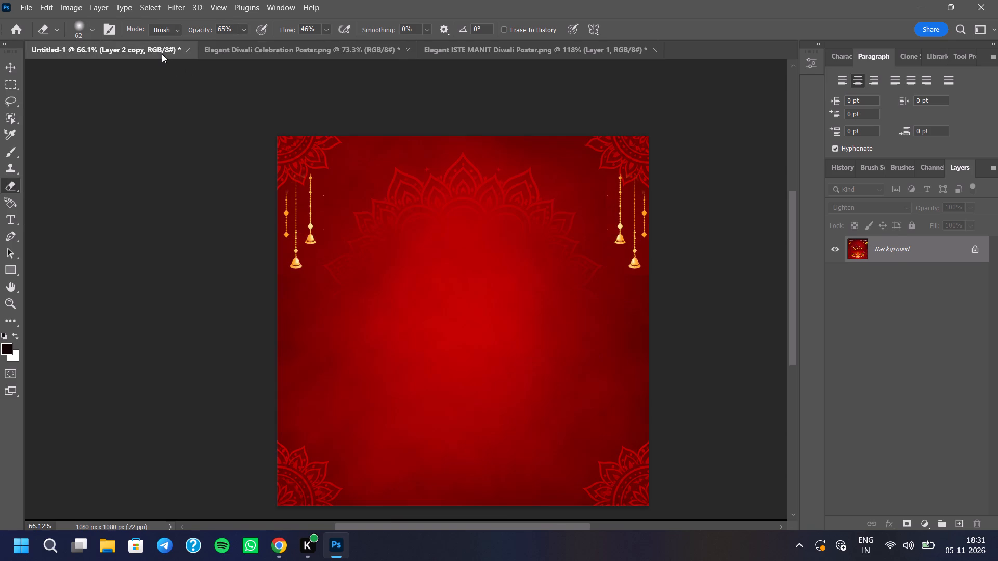
pyautogui.click(252, 51)
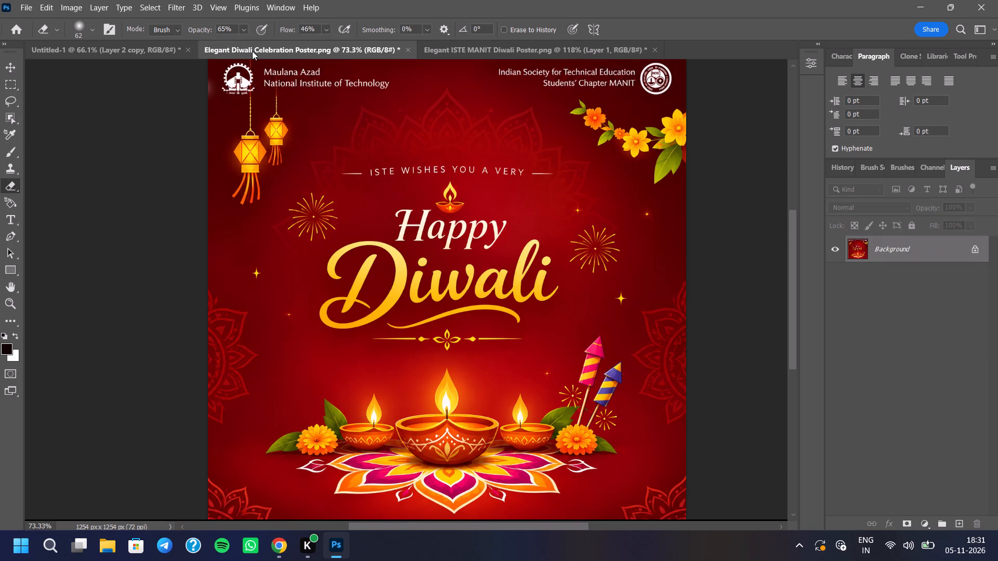
pyautogui.scroll(-4, 278, 143)
pyautogui.scroll(2, 290, 136)
pyautogui.click(142, 52)
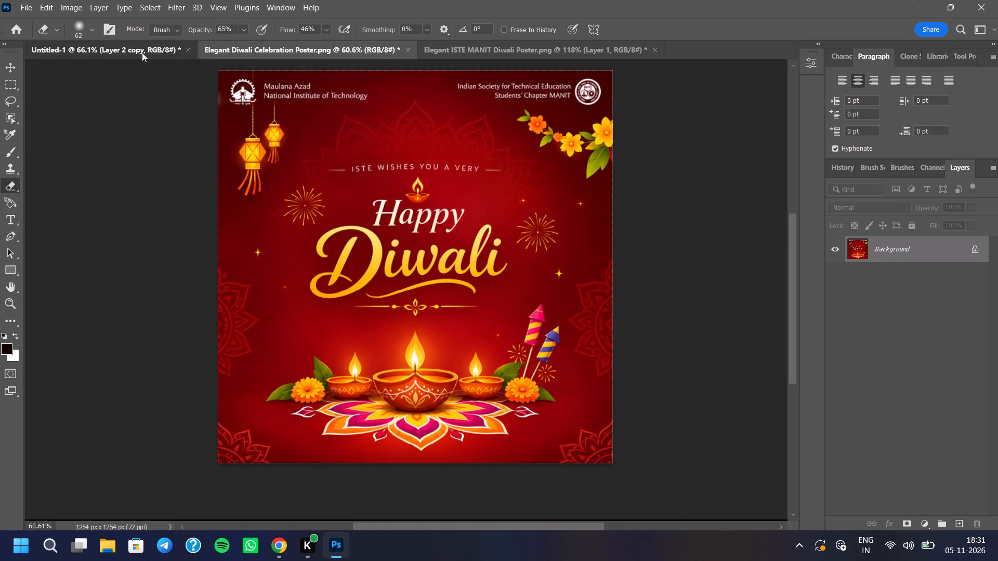
pyautogui.click(257, 45)
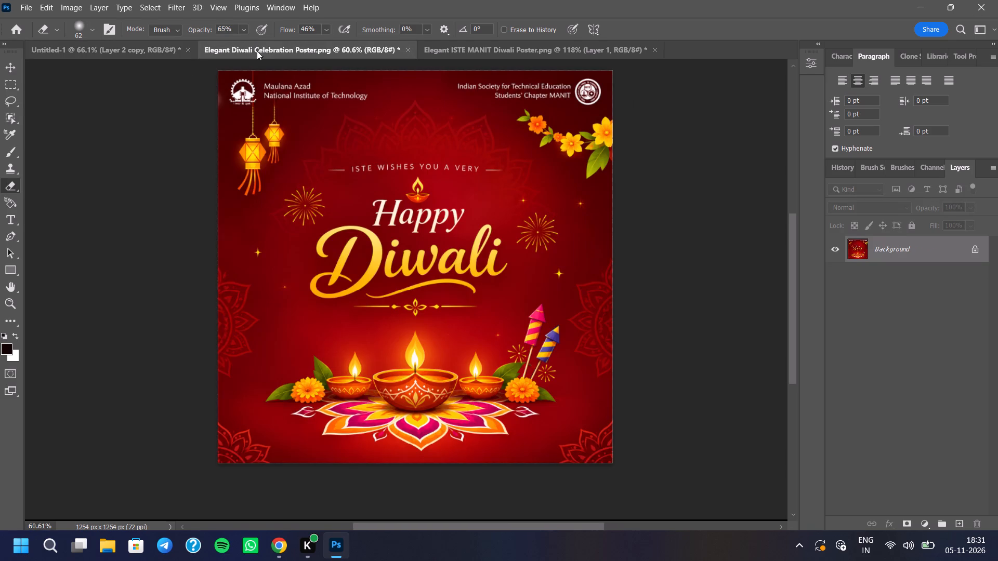
pyautogui.scroll(2, 405, 210)
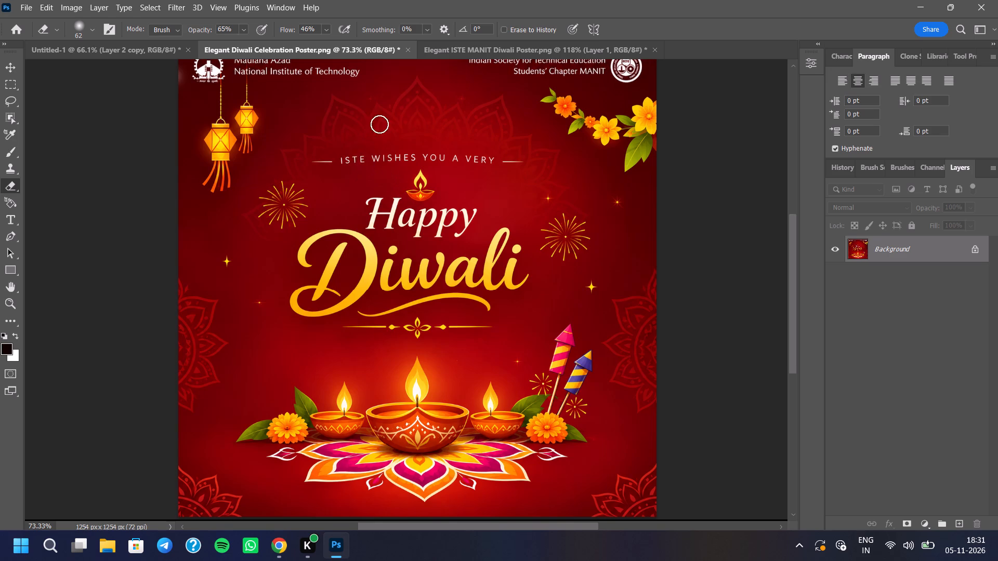
pyautogui.click(533, 43)
pyautogui.scroll(-5, 487, 209)
pyautogui.scroll(-4, 442, 219)
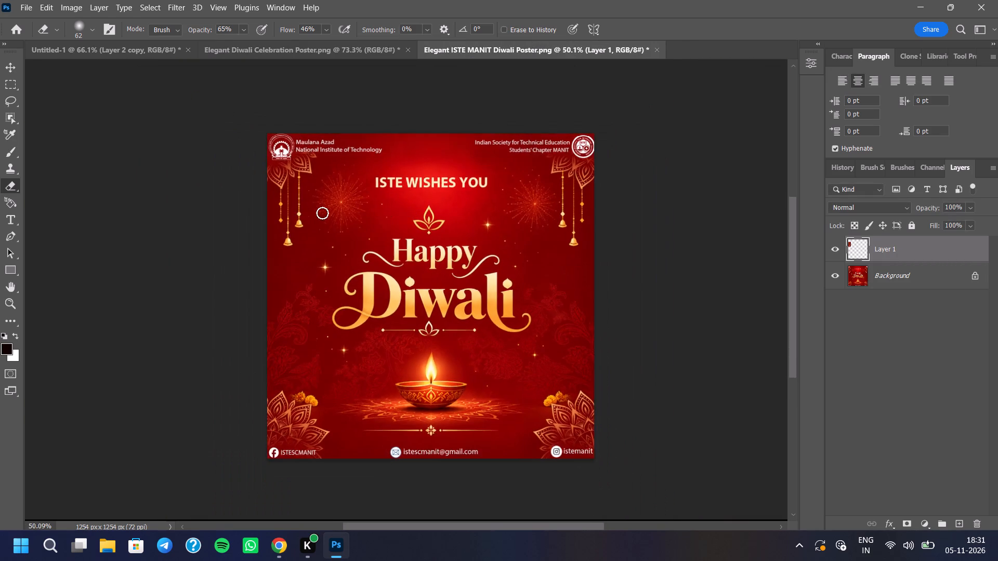
pyautogui.scroll(-2, 321, 213)
pyautogui.scroll(4, 443, 256)
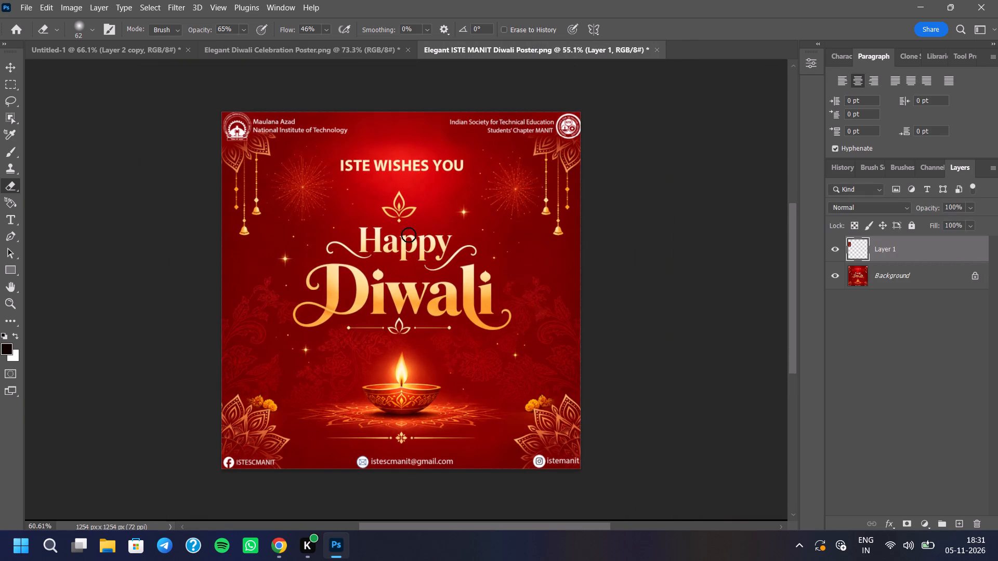
pyautogui.click(316, 50)
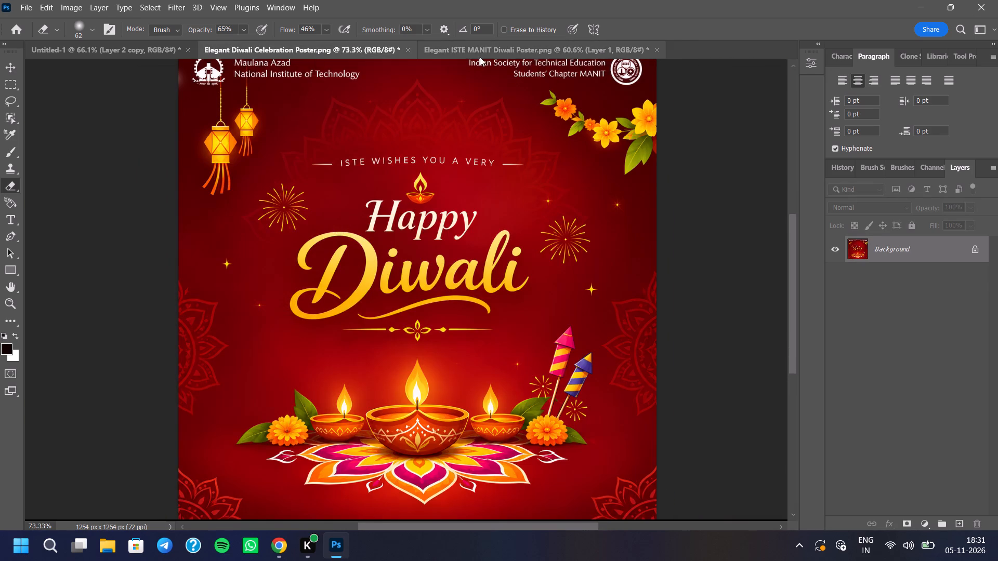
pyautogui.click(480, 57)
pyautogui.moveTo(322, 272); pyautogui.dragTo(309, 328)
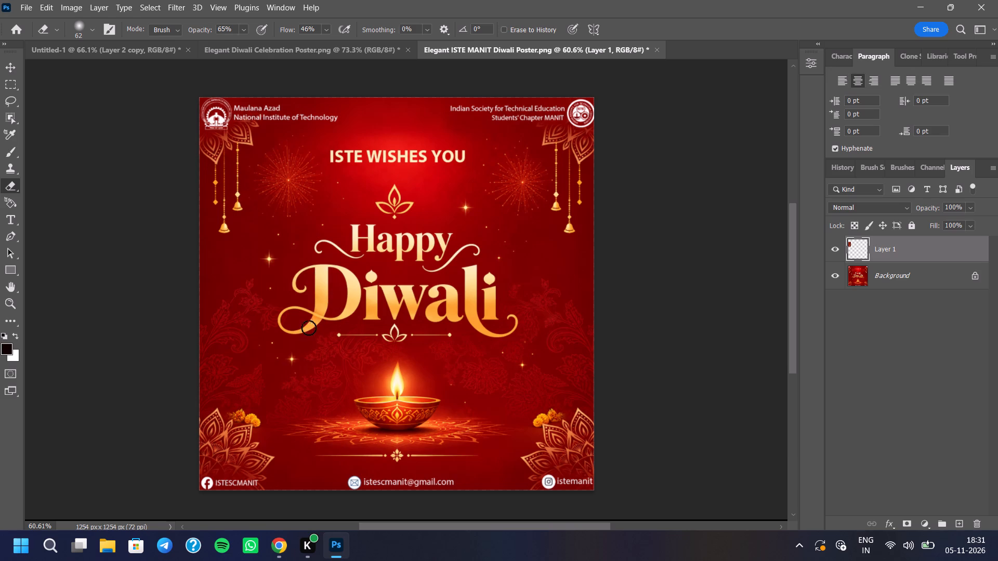
pyautogui.moveTo(309, 328); pyautogui.dragTo(328, 282)
pyautogui.scroll(2, 352, 184)
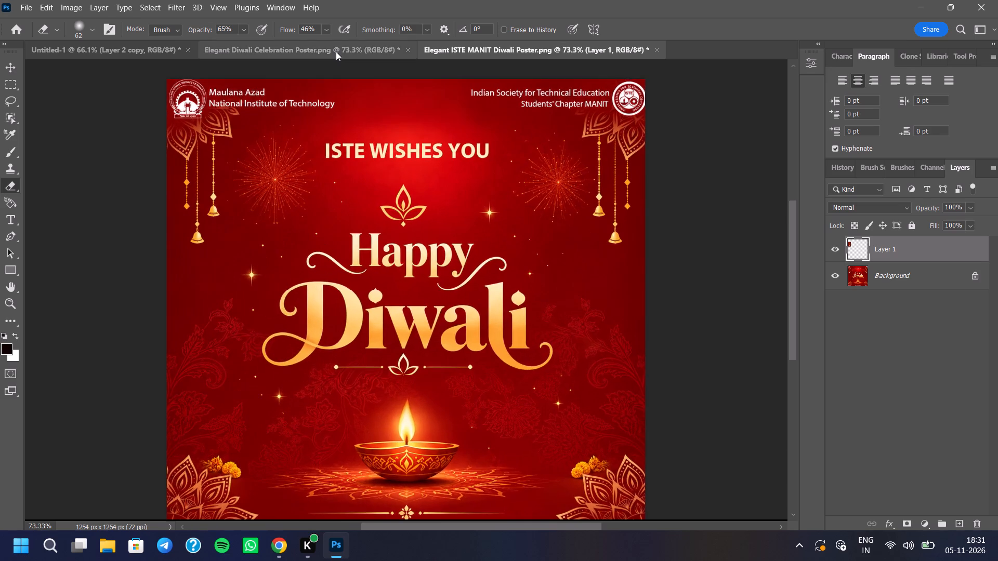
pyautogui.click(336, 51)
pyautogui.click(445, 51)
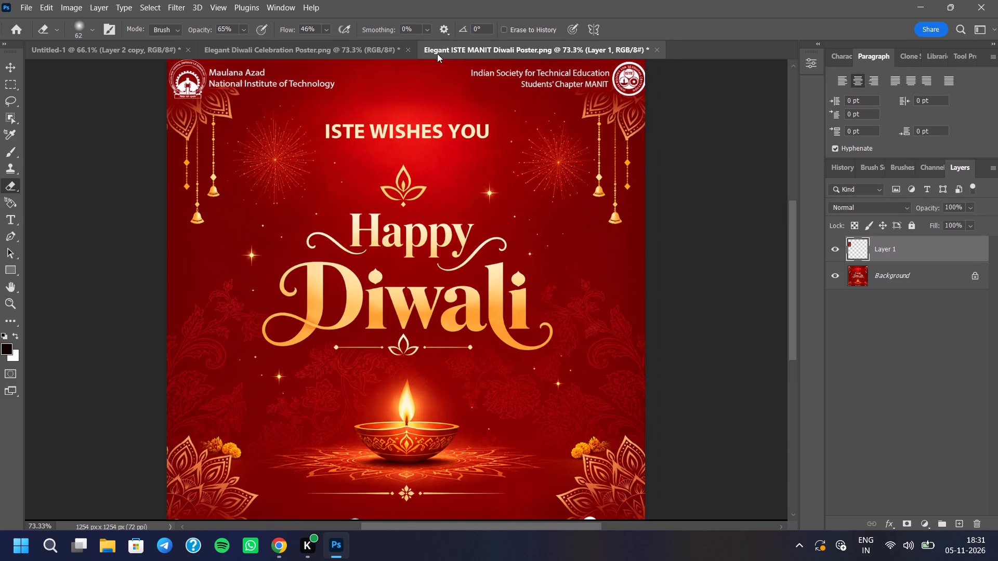
pyautogui.click(367, 56)
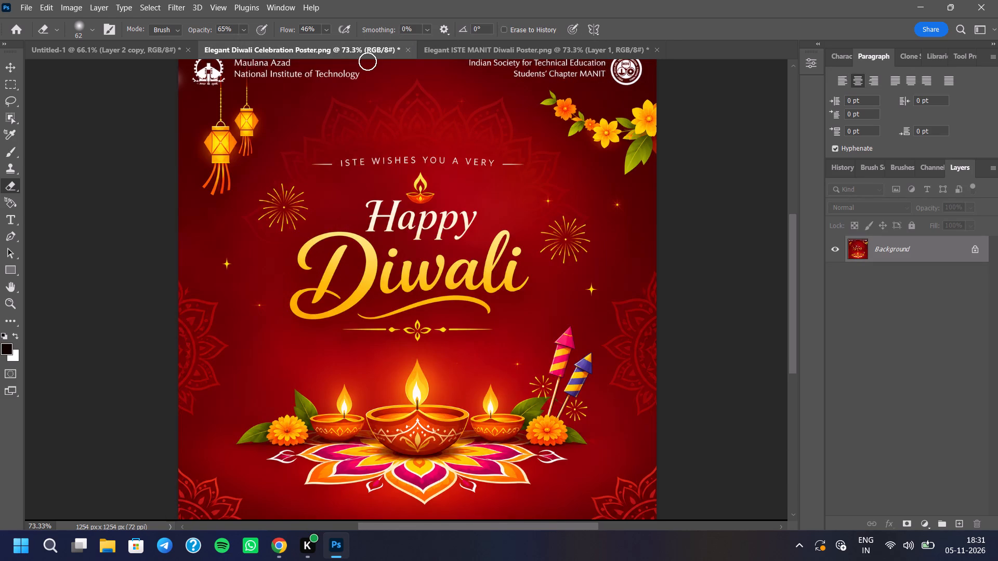
pyautogui.click(19, 83)
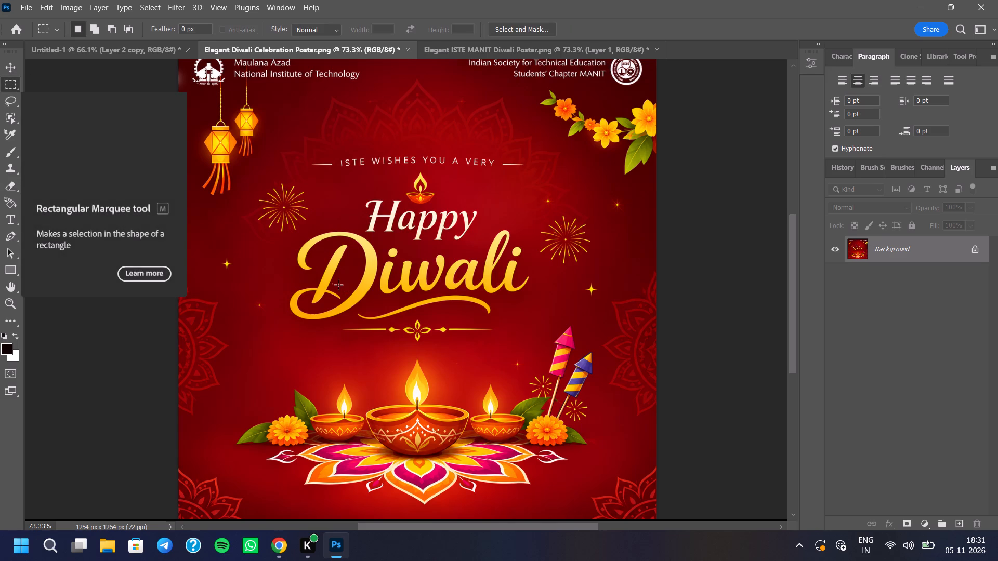
pyautogui.scroll(10, 316, 218)
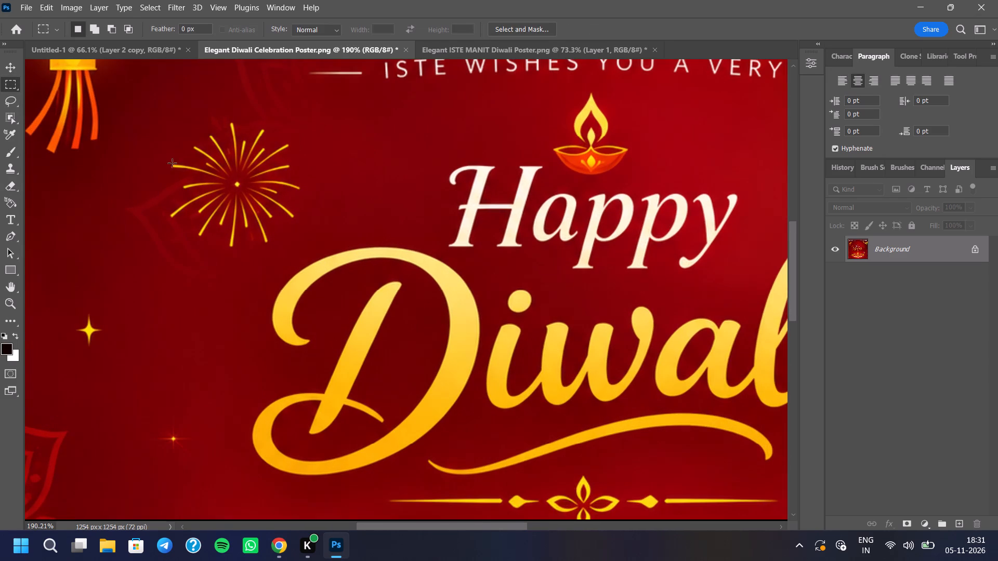
pyautogui.scroll(-5, 286, 171)
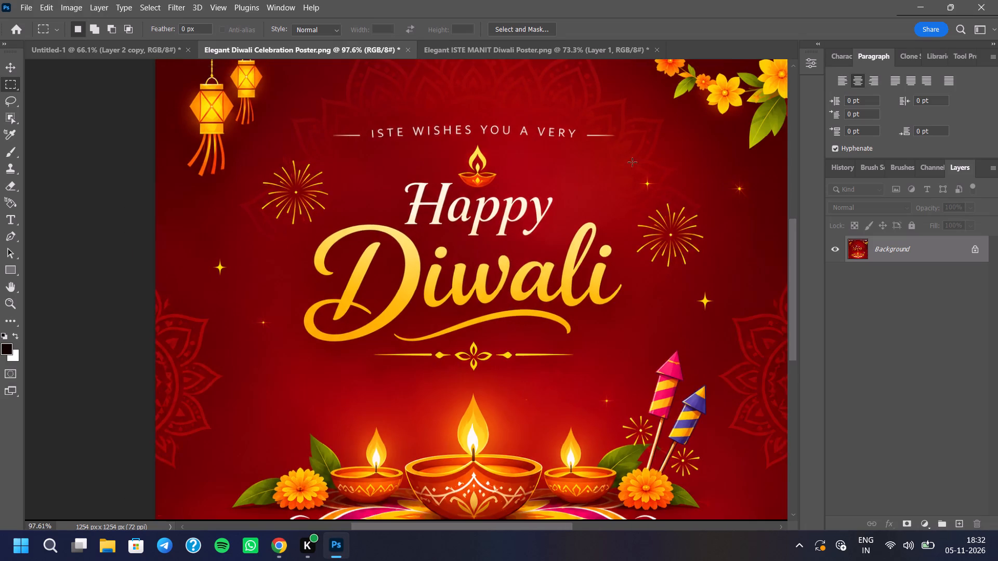
pyautogui.scroll(-4, 534, 226)
pyautogui.scroll(8, 677, 263)
pyautogui.scroll(1, 567, 215)
pyautogui.scroll(-1, 567, 213)
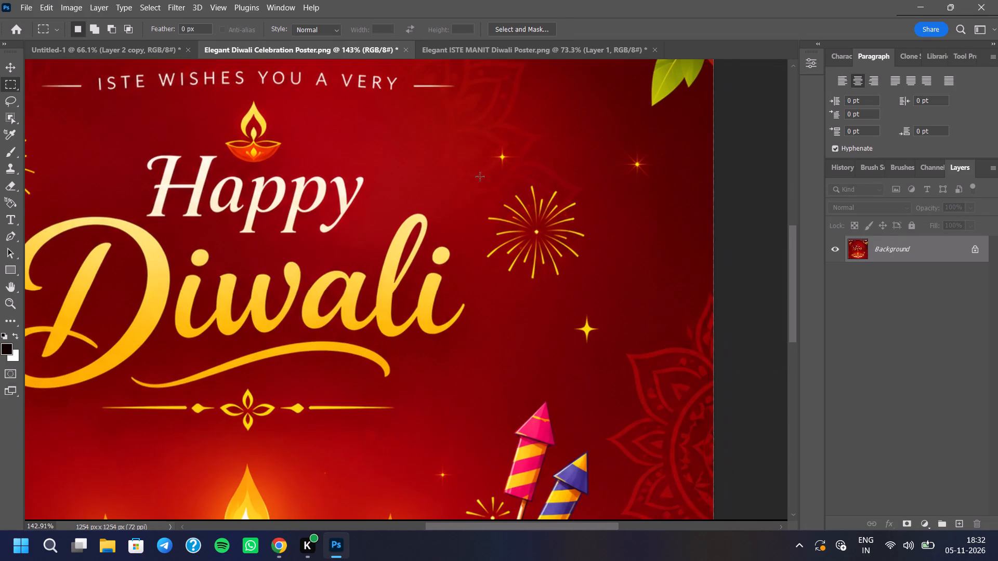
pyautogui.moveTo(479, 182); pyautogui.dragTo(590, 284)
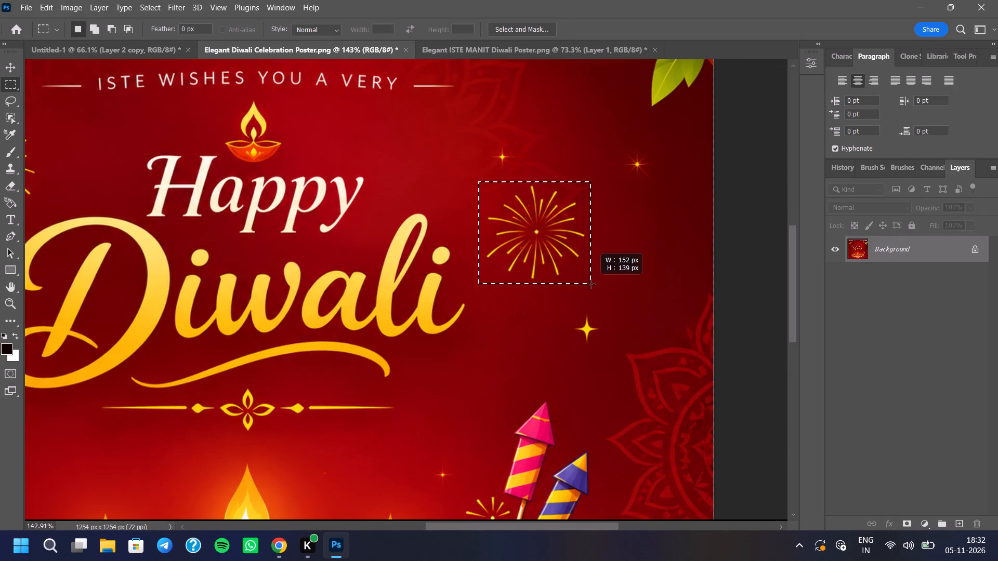
pyautogui.moveTo(590, 284); pyautogui.dragTo(590, 284)
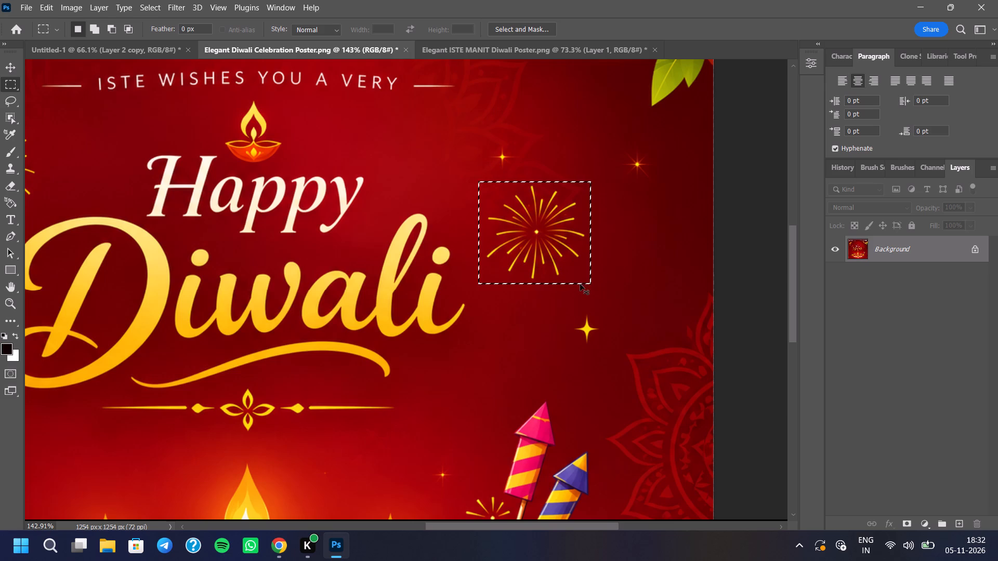
pyautogui.hotkey('ctrl', 'j')
# Copy the firework layer into Untitled-1, placing it below the right-hand bells, and hide that layer.
pyautogui.scroll(3, 771, 332)
pyautogui.moveTo(902, 250); pyautogui.dragTo(236, 109)
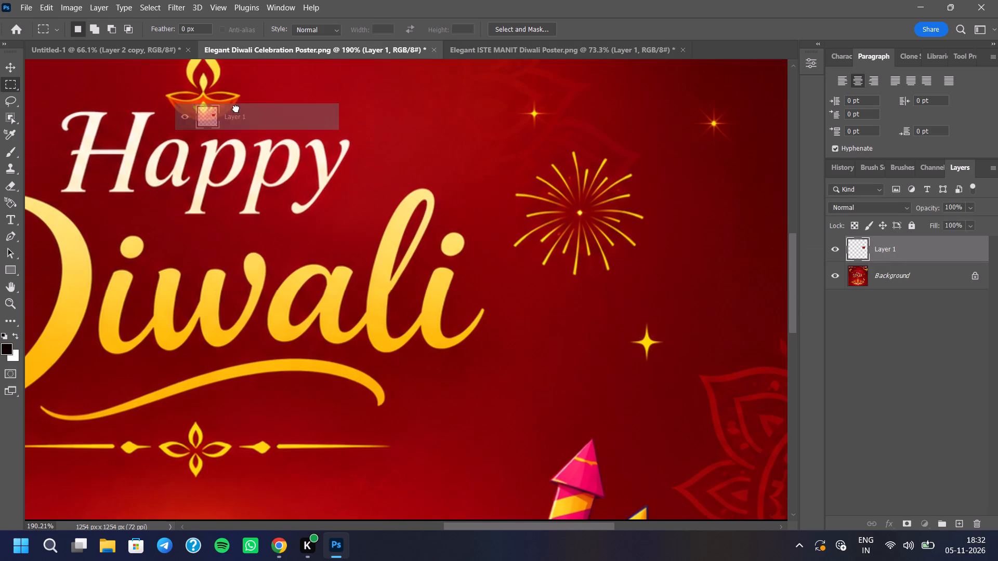
pyautogui.moveTo(236, 109); pyautogui.dragTo(594, 303)
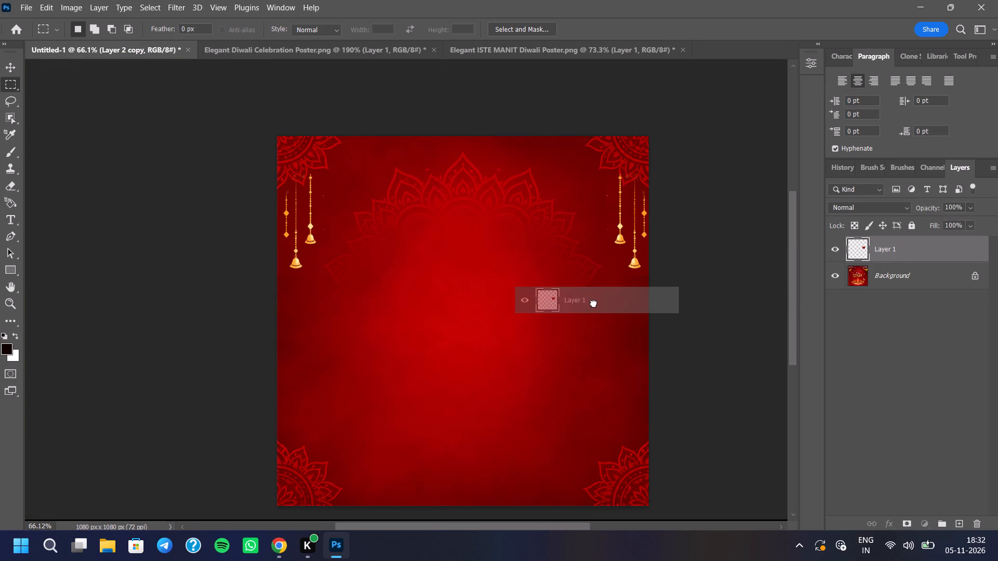
pyautogui.moveTo(594, 303); pyautogui.dragTo(598, 305)
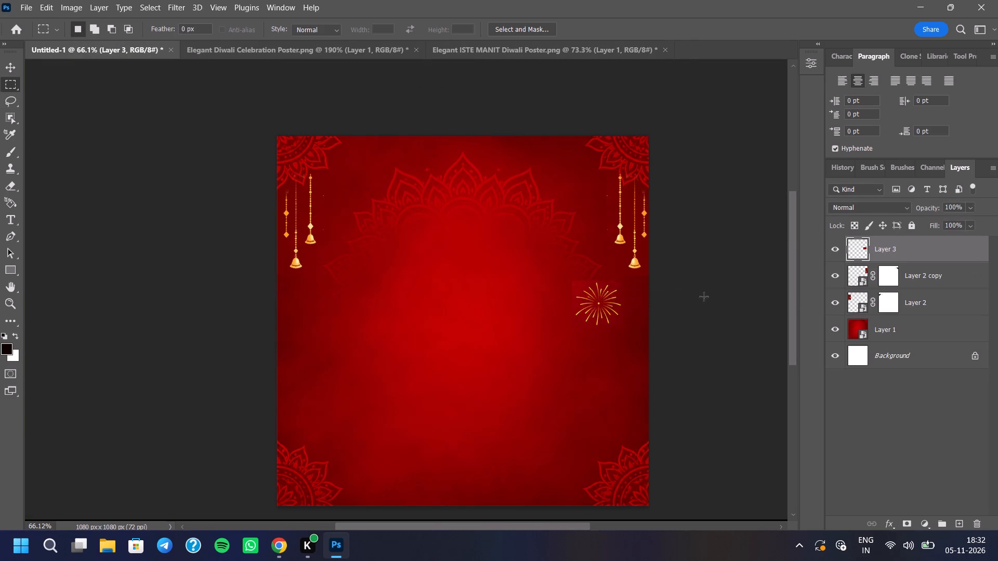
pyautogui.click(831, 250)
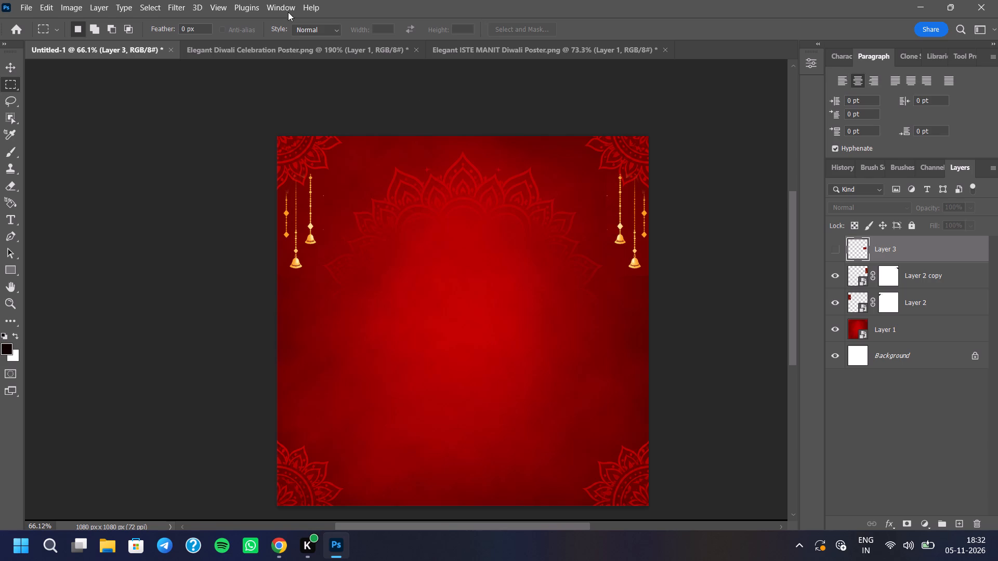
# On the Celebration poster's Background layer, draw a rectangular selection about 969 x 472 px around the diyas, rangoli, flowers and rockets.
pyautogui.click(293, 42)
pyautogui.scroll(-13, 417, 278)
pyautogui.scroll(1, 437, 194)
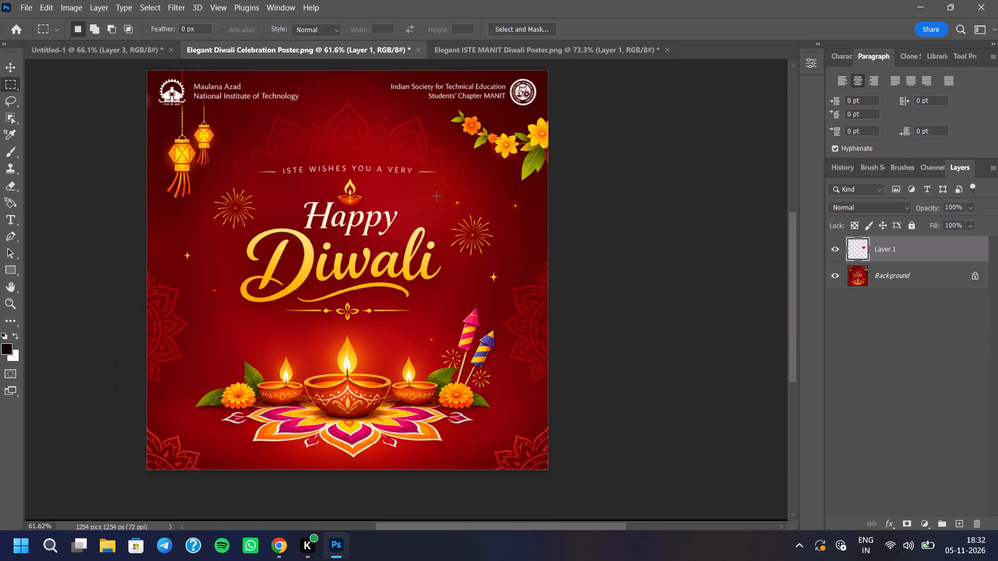
pyautogui.scroll(5, 372, 399)
pyautogui.scroll(-2, 341, 331)
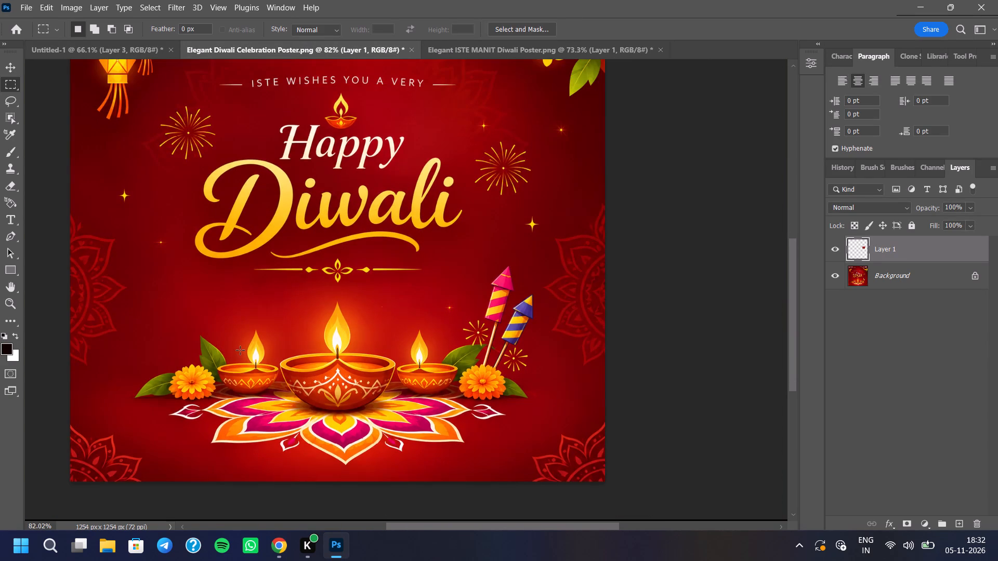
pyautogui.scroll(2, 241, 348)
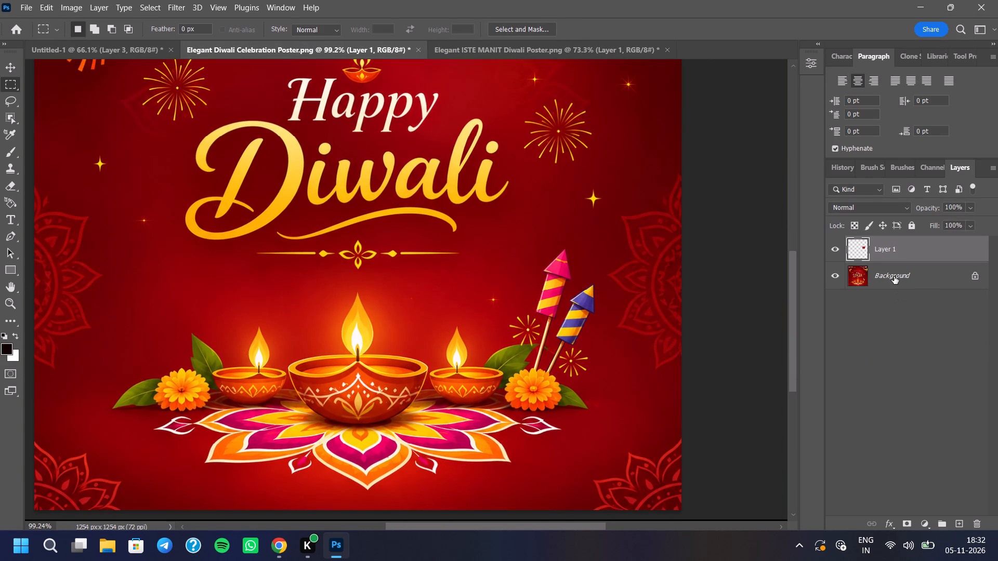
pyautogui.click(894, 276)
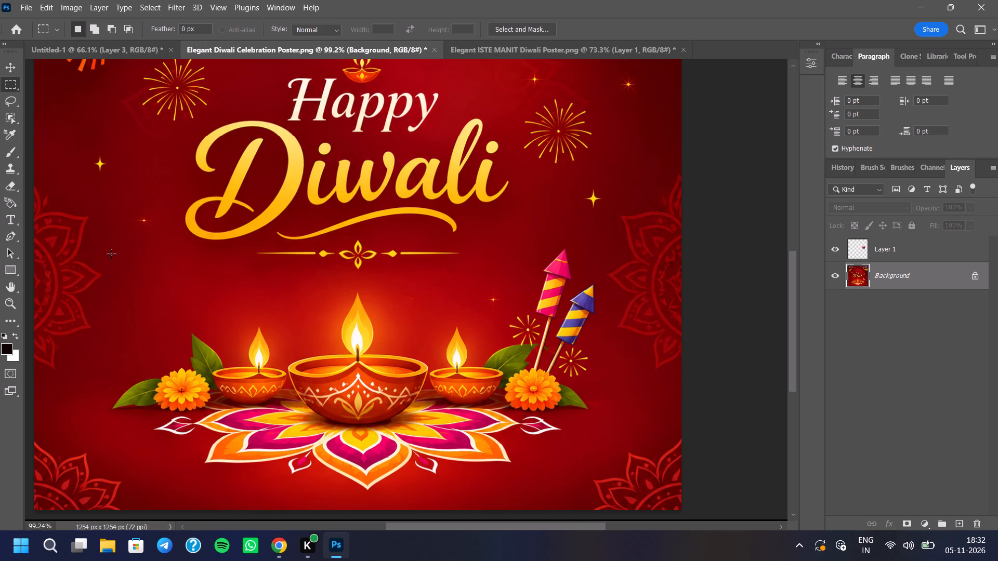
pyautogui.moveTo(111, 254); pyautogui.dragTo(214, 474)
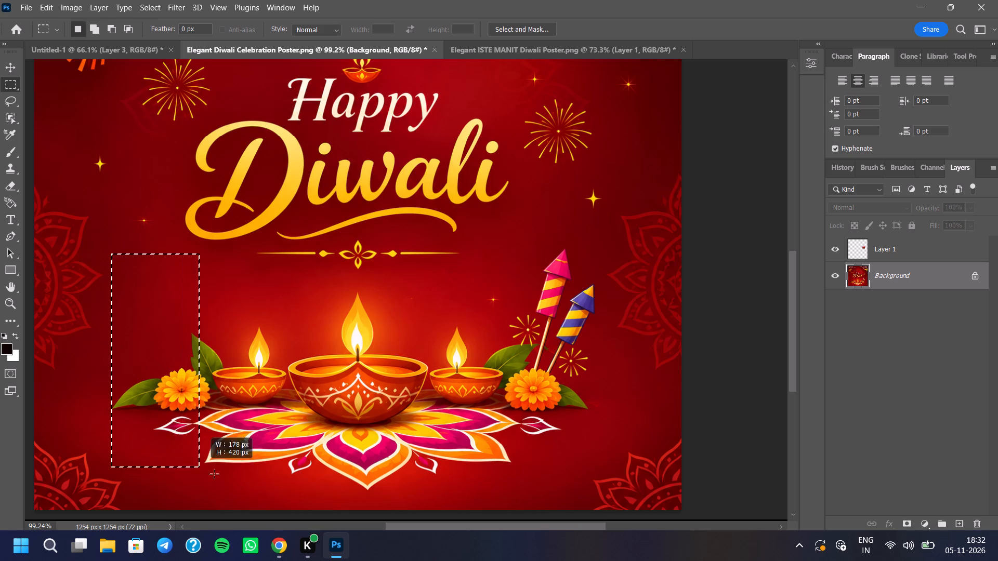
pyautogui.moveTo(214, 474); pyautogui.dragTo(608, 492)
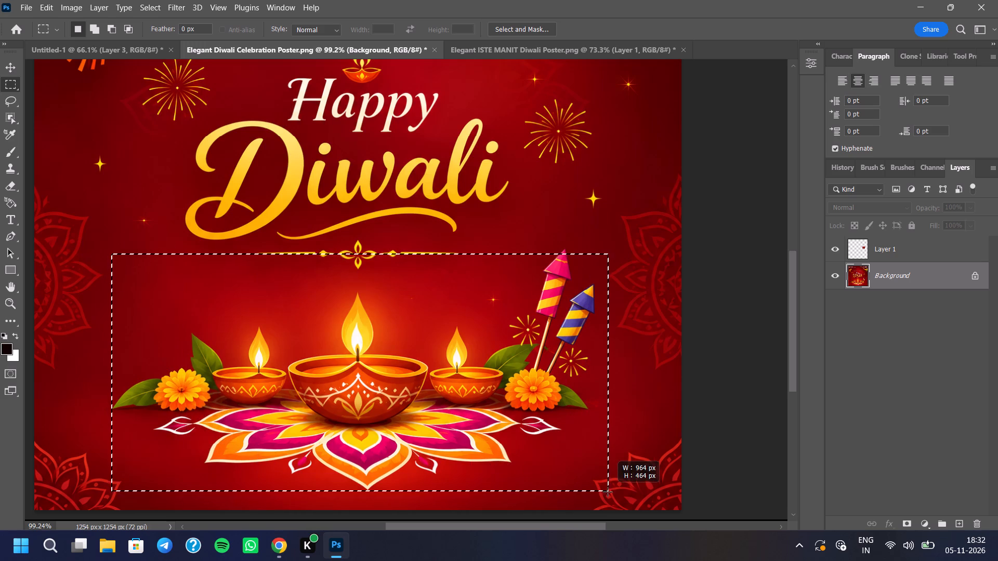
pyautogui.moveTo(608, 492); pyautogui.dragTo(610, 496)
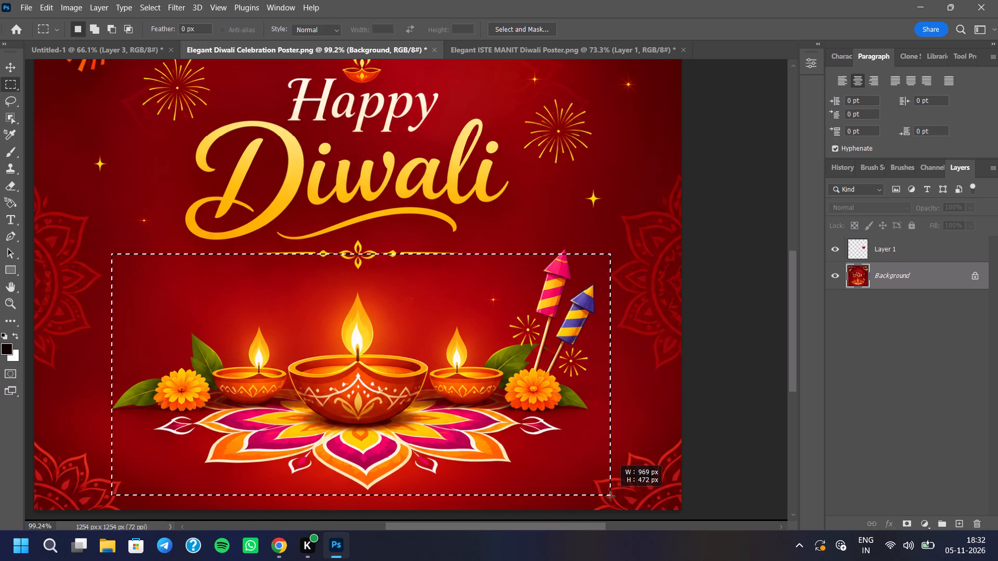
pyautogui.moveTo(610, 496); pyautogui.dragTo(611, 497)
# Nudge the rectangular selection slightly up and left to fit the rockets and rangoli, and copy that area to a new layer.
pyautogui.press('Up')
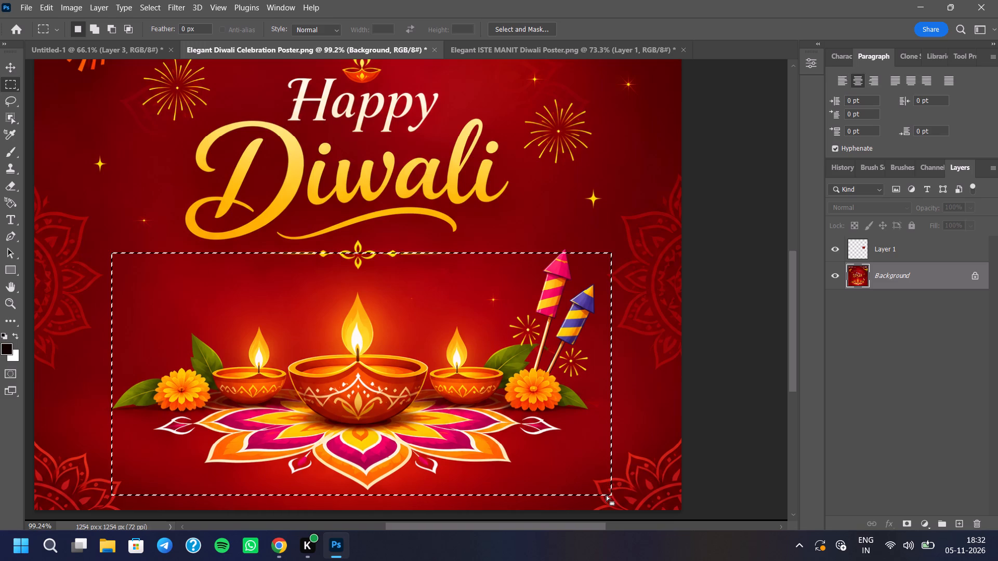
pyautogui.press('Up')
pyautogui.press('Up')
pyautogui.press('Up')
pyautogui.press('Up')
pyautogui.press('Up')
pyautogui.press('Up')
pyautogui.press('Up')
pyautogui.press('Up')
pyautogui.press('Up')
pyautogui.press('Up')
pyautogui.press('Up')
pyautogui.press('Up')
pyautogui.press('Up')
pyautogui.press('Up')
pyautogui.press('Up')
pyautogui.press('Down')
pyautogui.press('Down')
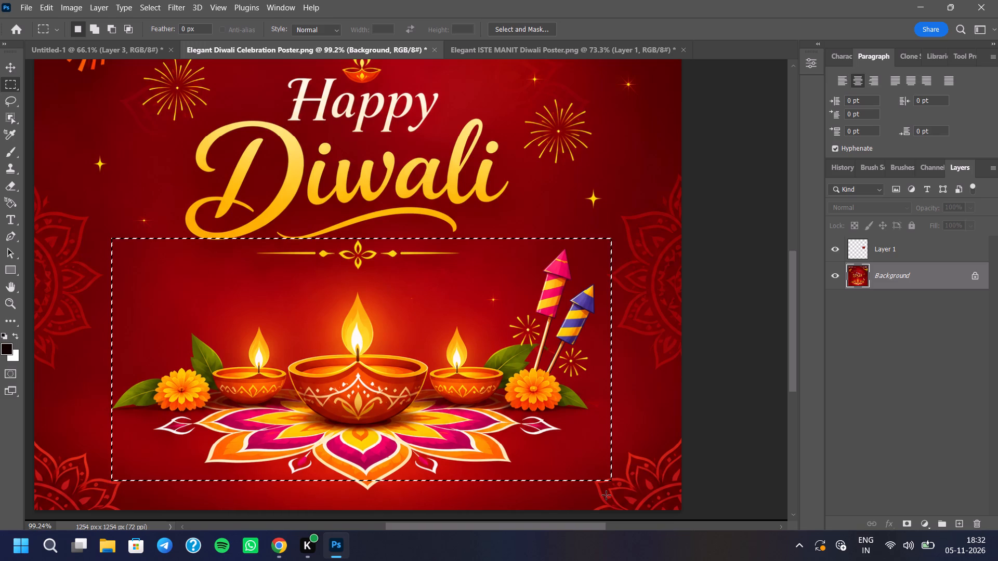
pyautogui.press('Down')
pyautogui.press('Down')
pyautogui.press('Down')
pyautogui.press('Down')
pyautogui.press('Down')
pyautogui.press('Down')
pyautogui.press('Down')
pyautogui.press('Down')
pyautogui.press('Down')
pyautogui.press('Down')
pyautogui.press('Down')
pyautogui.press('Down')
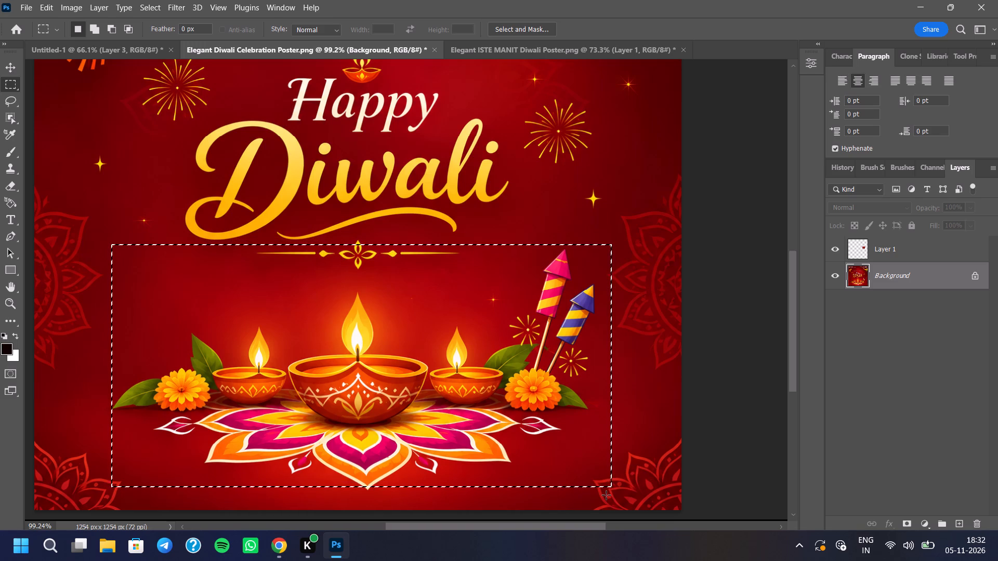
pyautogui.press('Down')
pyautogui.press('Down')
pyautogui.press('Down')
pyautogui.press('Down')
pyautogui.press('Down')
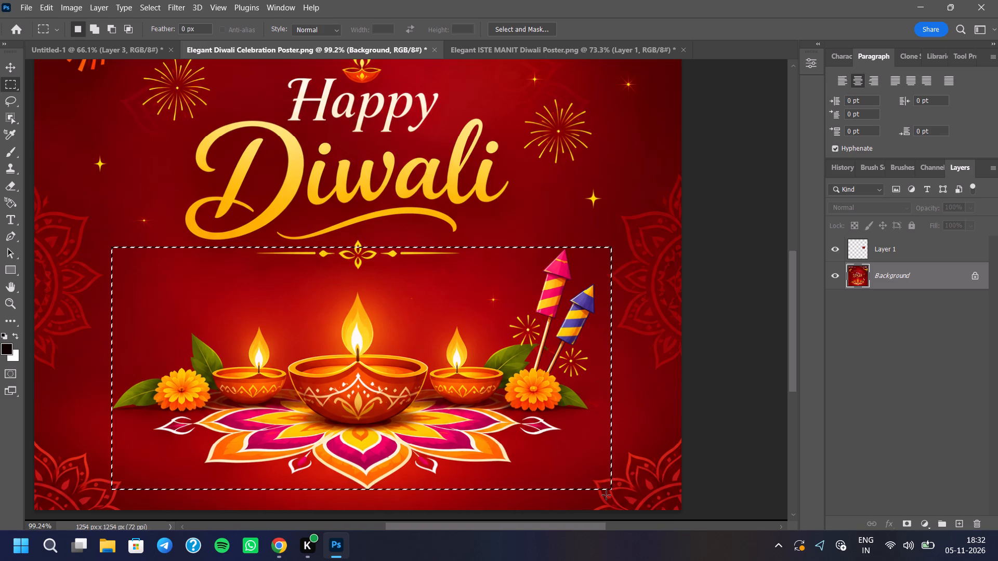
pyautogui.press('Left')
pyautogui.press('Left')
pyautogui.press('Left')
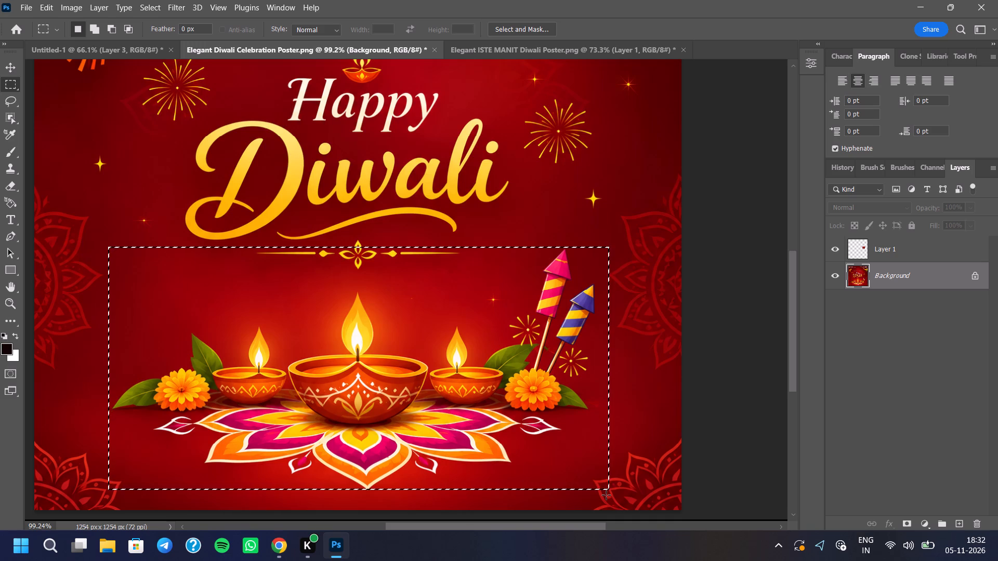
pyautogui.press('Down')
pyautogui.press('Down')
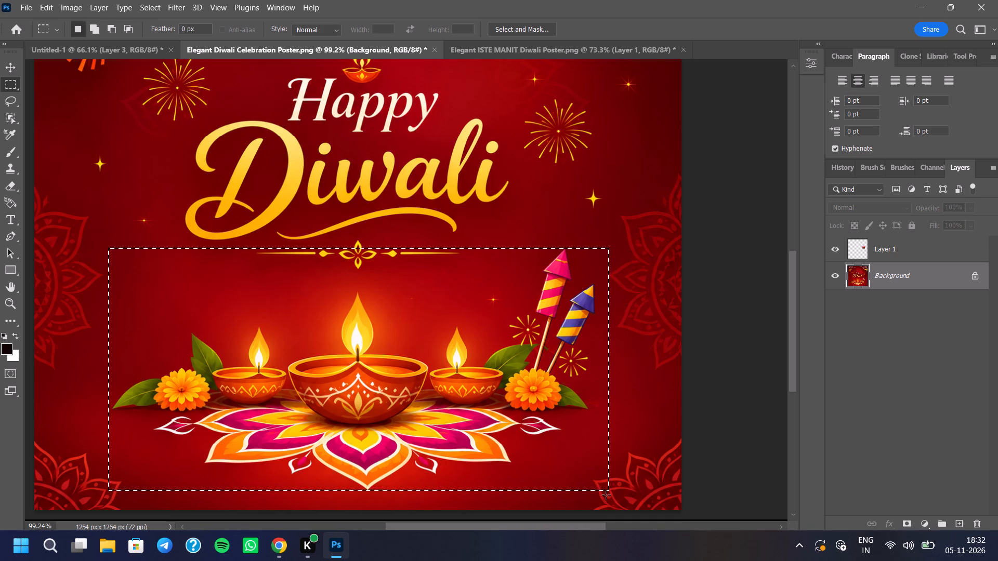
pyautogui.hotkey('ctrl', 'j')
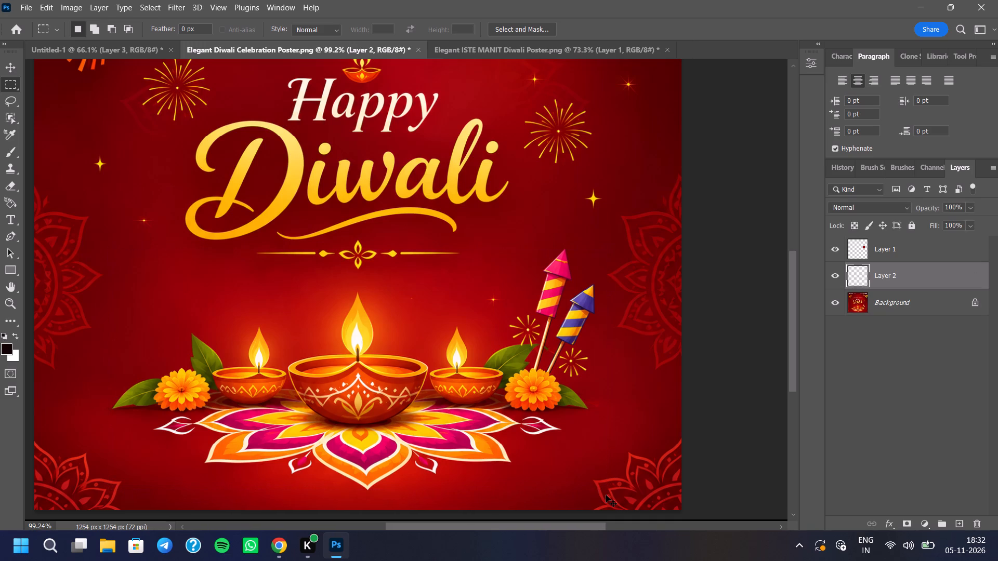
# Copy the new diya and rangoli layer into Untitled-1, placing it along the bottom of the canvas.
pyautogui.moveTo(905, 277); pyautogui.dragTo(851, 277)
pyautogui.moveTo(851, 277); pyautogui.dragTo(475, 410)
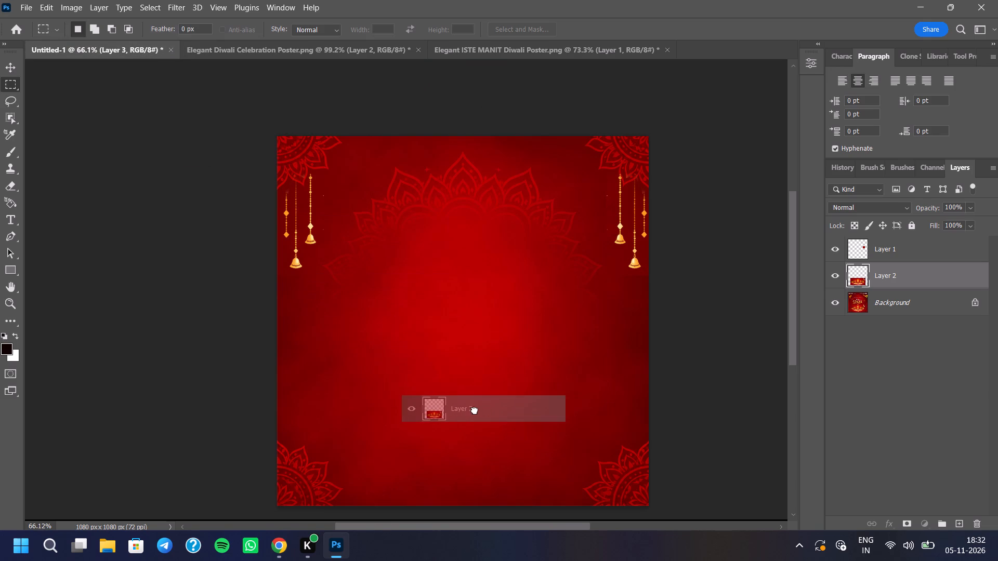
pyautogui.moveTo(475, 410); pyautogui.dragTo(466, 418)
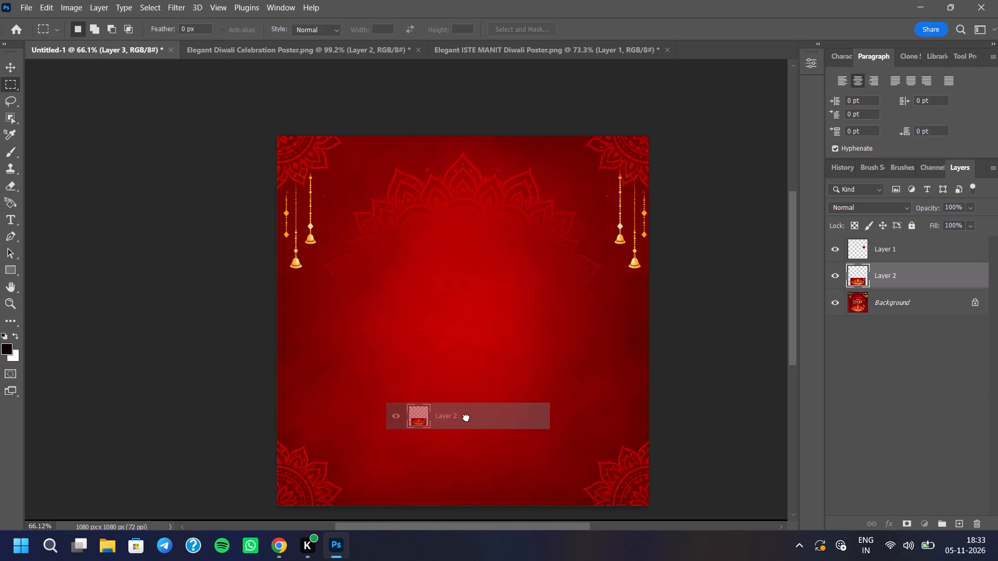
pyautogui.moveTo(466, 418); pyautogui.dragTo(467, 419)
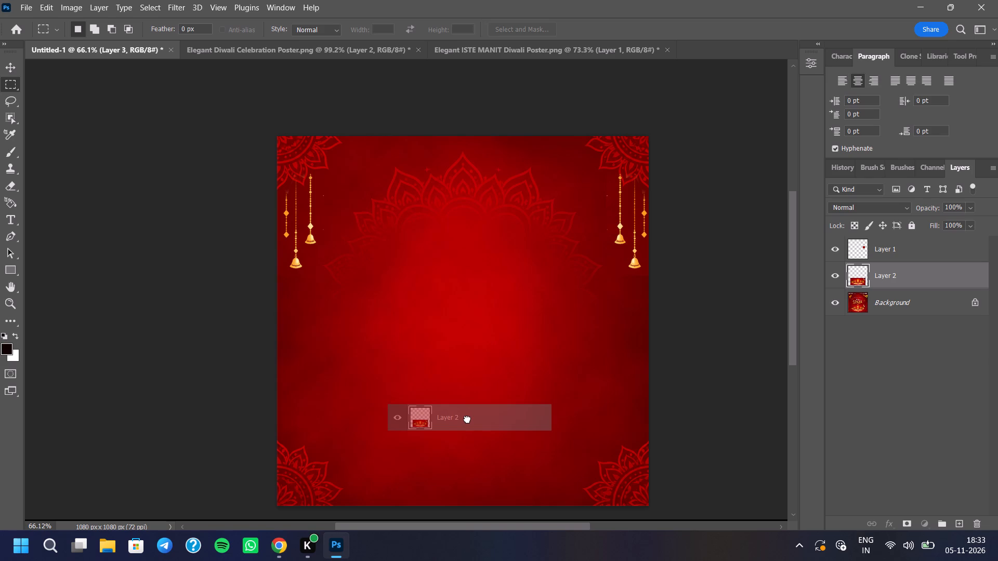
pyautogui.moveTo(467, 419); pyautogui.dragTo(468, 423)
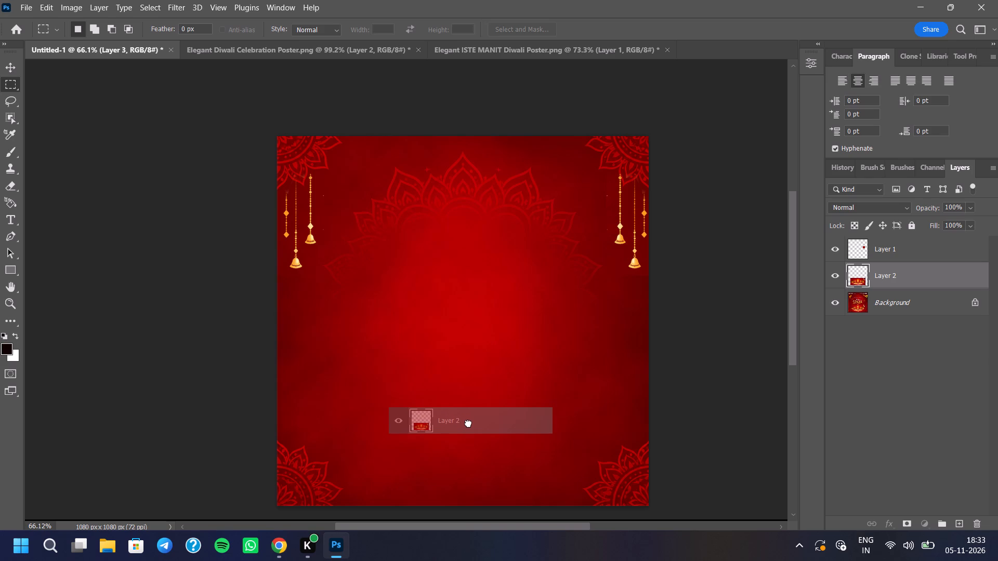
pyautogui.moveTo(468, 423); pyautogui.dragTo(468, 424)
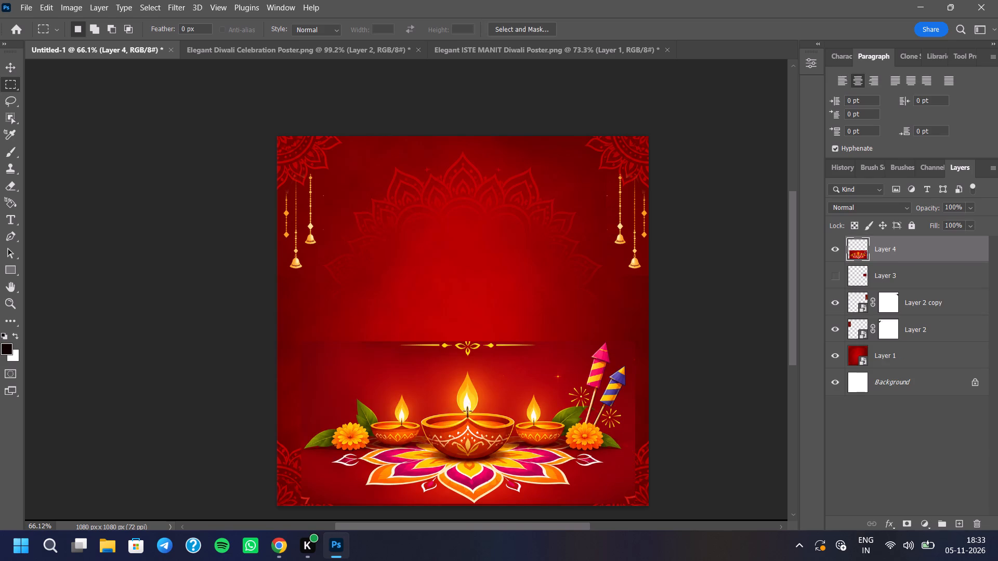
# Set the diya and rangoli layer's blend mode to Lighten.
pyautogui.click(844, 210)
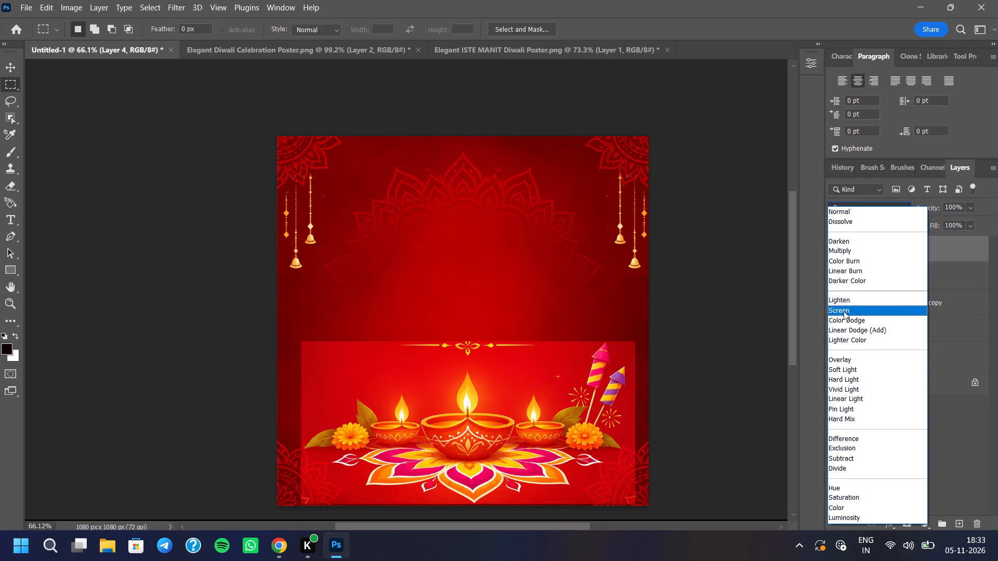
pyautogui.click(844, 299)
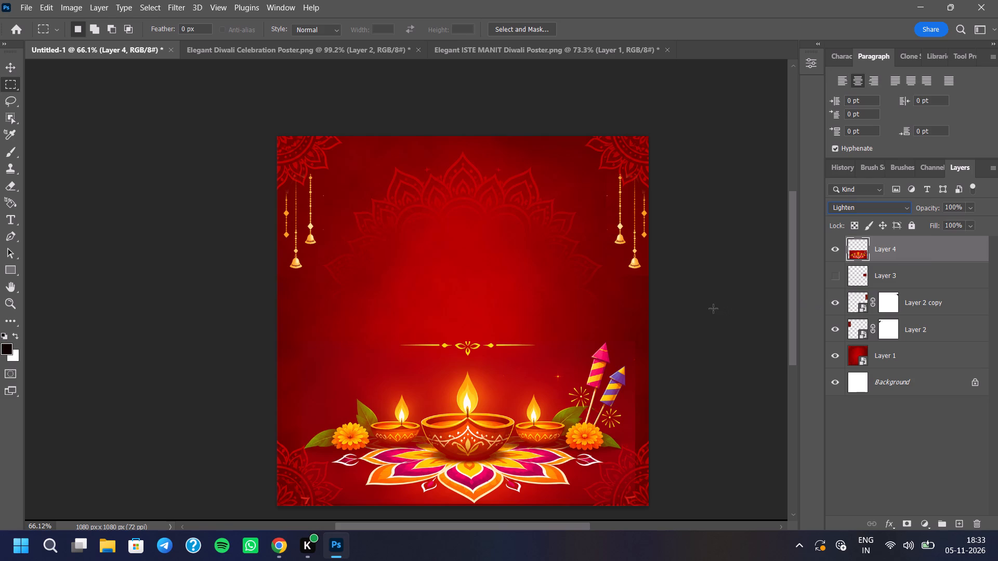
pyautogui.scroll(-2, 633, 297)
pyautogui.scroll(-5, 542, 404)
# Convert the diya and rangoli layer, Layer 4, to a Smart Object.
pyautogui.click(19, 70)
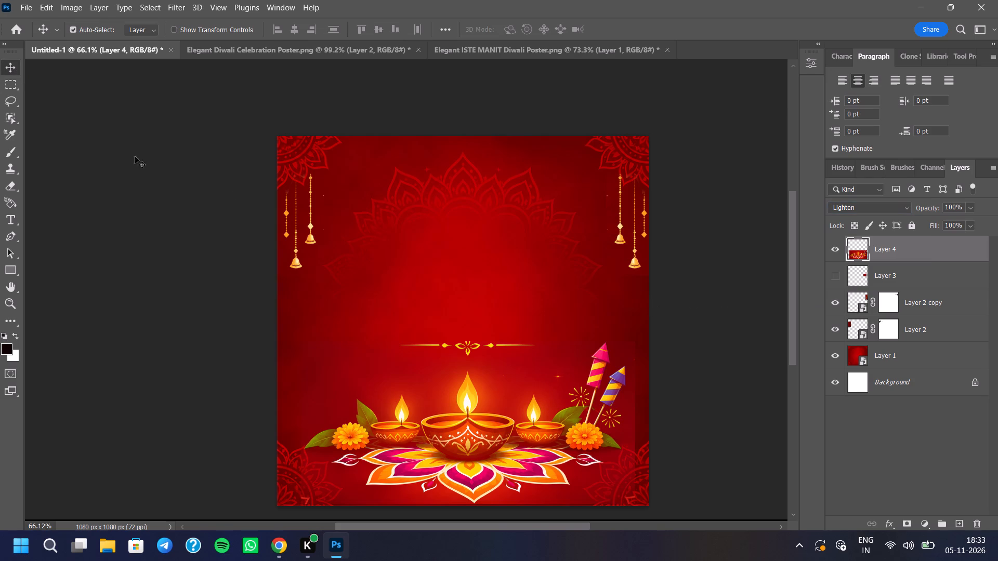
pyautogui.scroll(-3, 441, 263)
pyautogui.scroll(2, 435, 267)
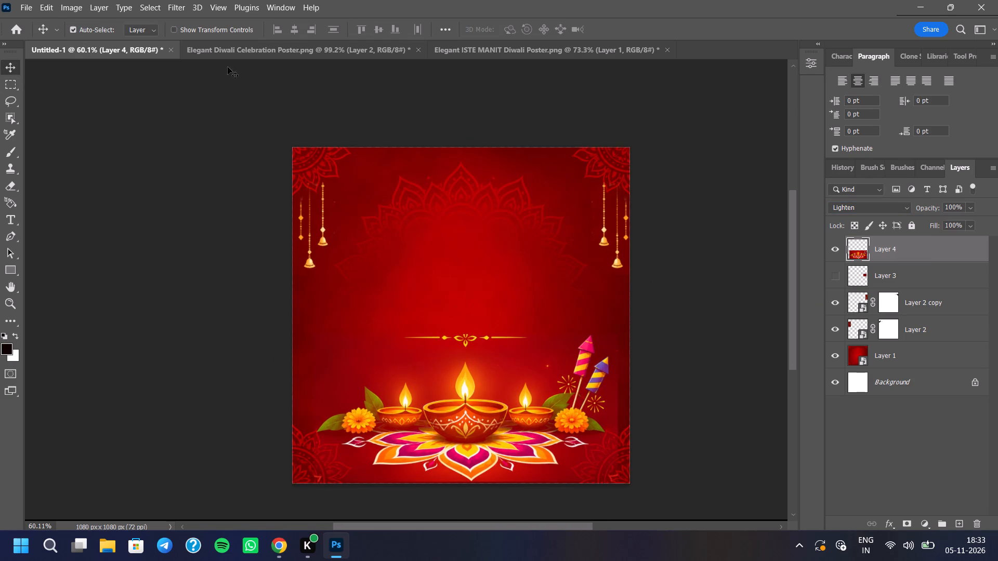
pyautogui.rightClick(929, 246)
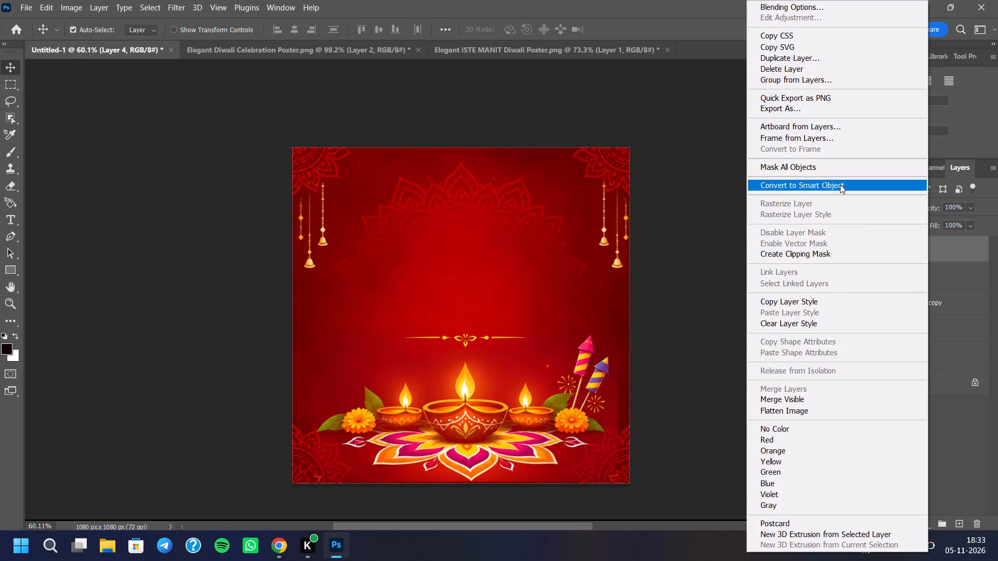
pyautogui.click(840, 184)
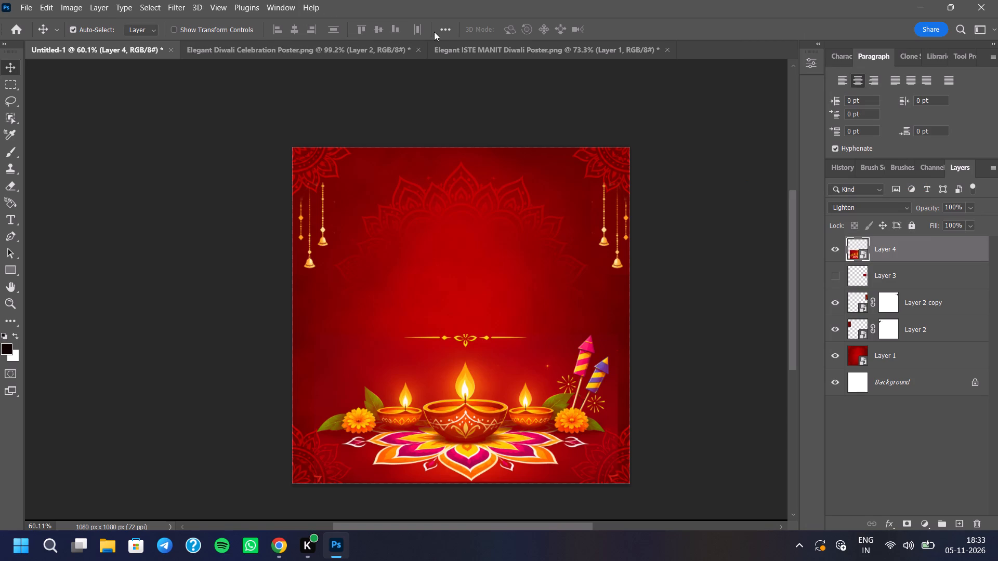
# Set alignment to Canvas and centre the diya and rangoli layer horizontally.
pyautogui.click(444, 25)
pyautogui.click(480, 141)
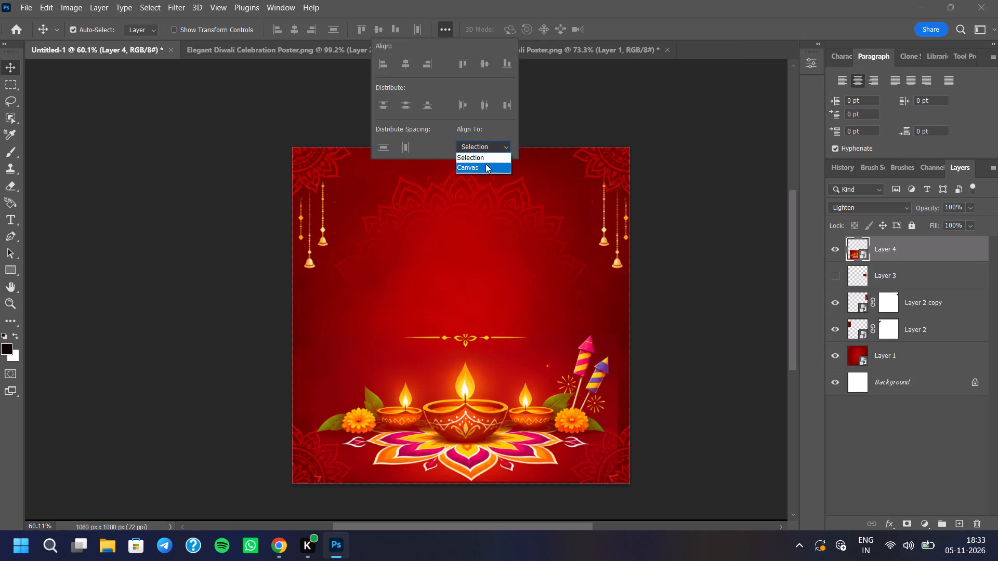
pyautogui.click(485, 164)
pyautogui.click(294, 29)
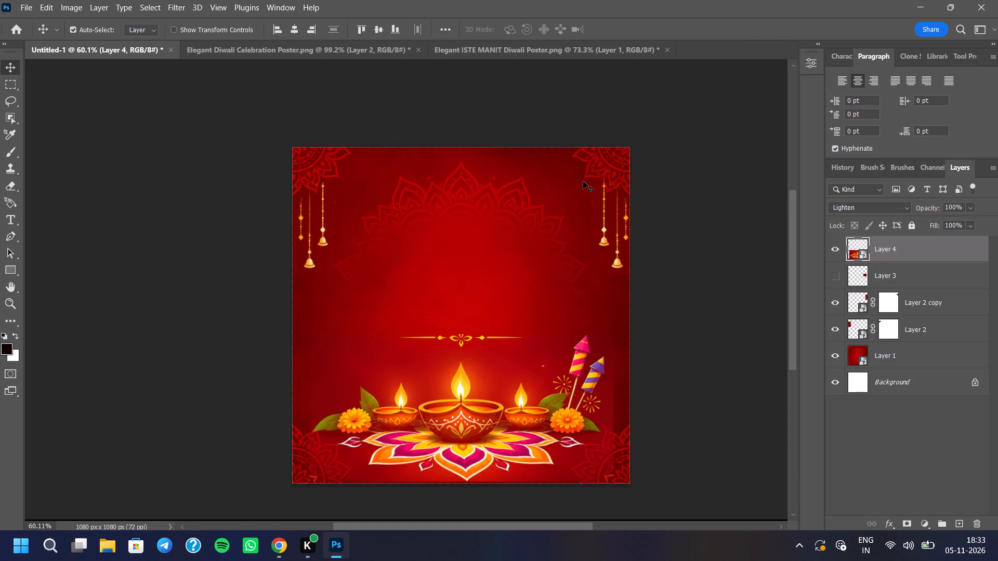
# Compare the diya arrangement's size and placement in Untitled-1 with the original Celebration poster.
pyautogui.hotkey('ctrl', 't')
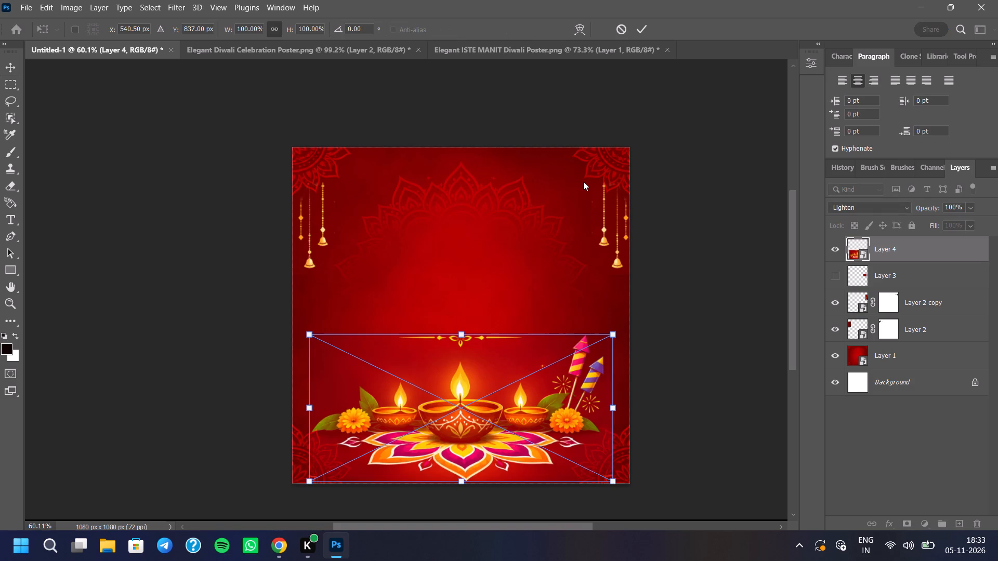
pyautogui.click(373, 50)
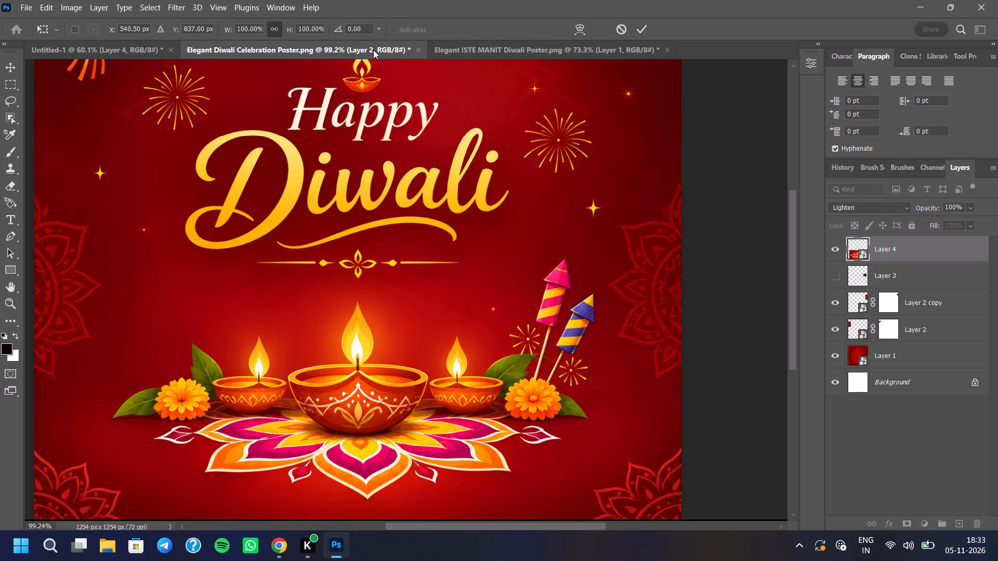
pyautogui.scroll(-11, 359, 236)
pyautogui.scroll(-1, 397, 213)
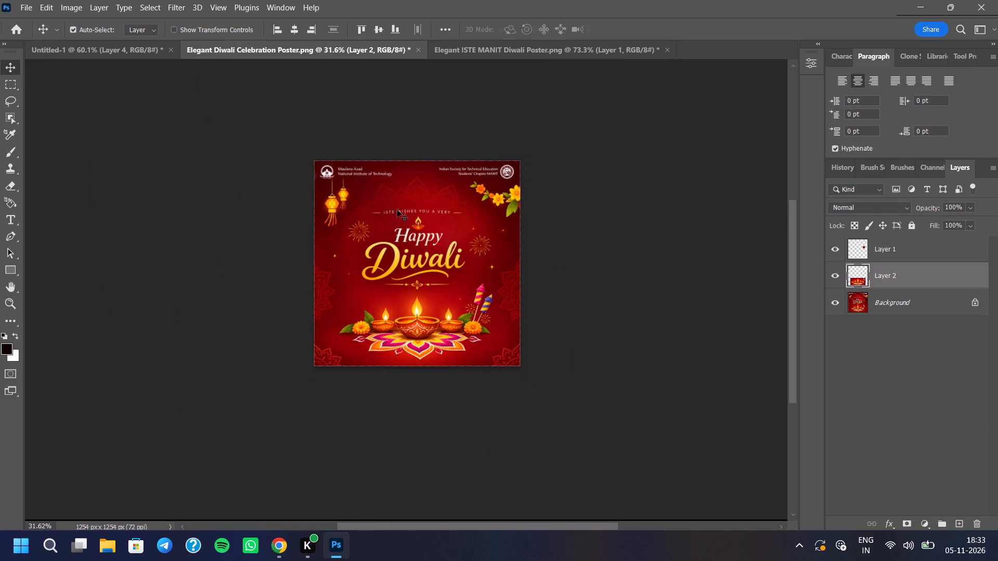
pyautogui.click(146, 47)
pyautogui.scroll(-3, 447, 220)
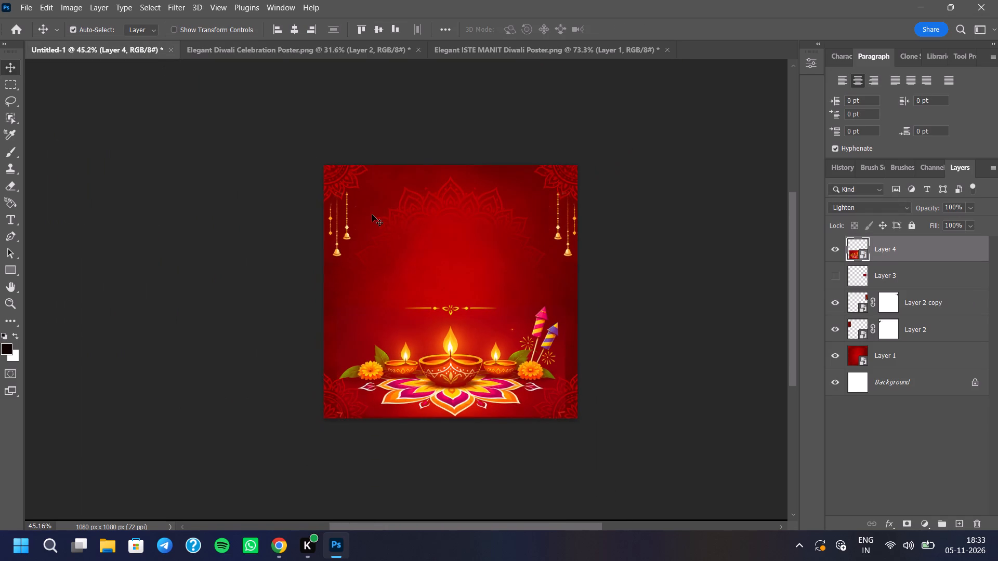
pyautogui.scroll(4, 514, 284)
pyautogui.scroll(-2, 499, 292)
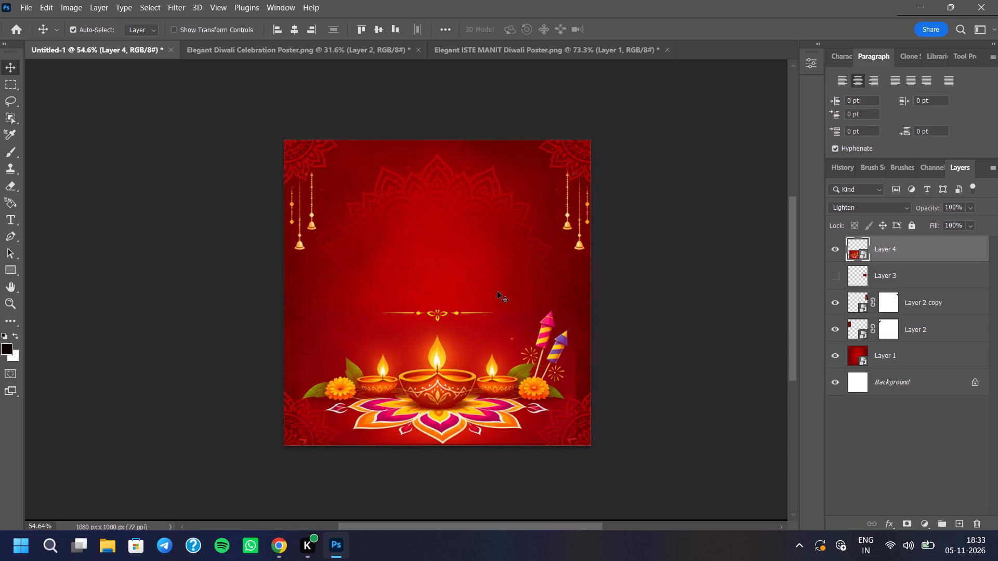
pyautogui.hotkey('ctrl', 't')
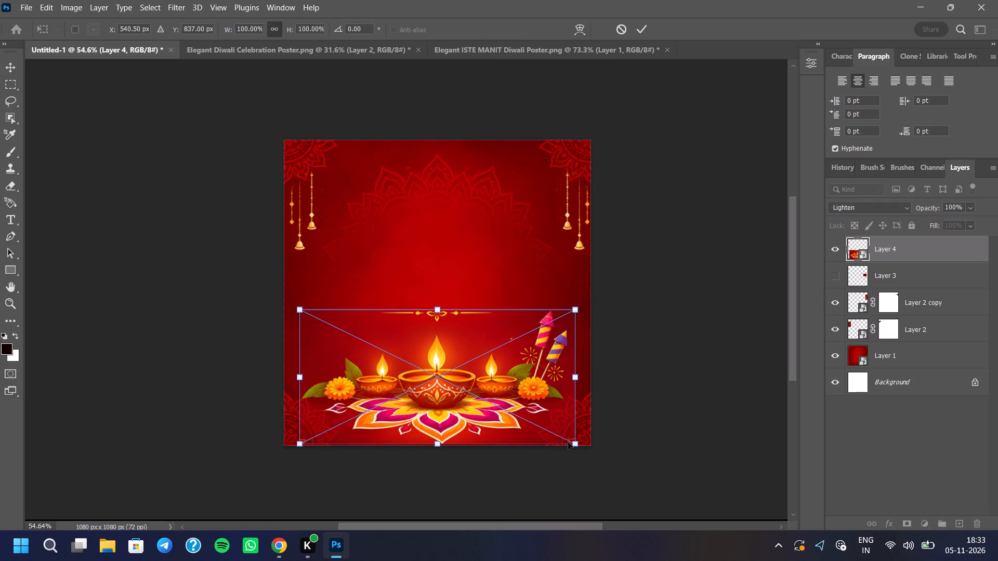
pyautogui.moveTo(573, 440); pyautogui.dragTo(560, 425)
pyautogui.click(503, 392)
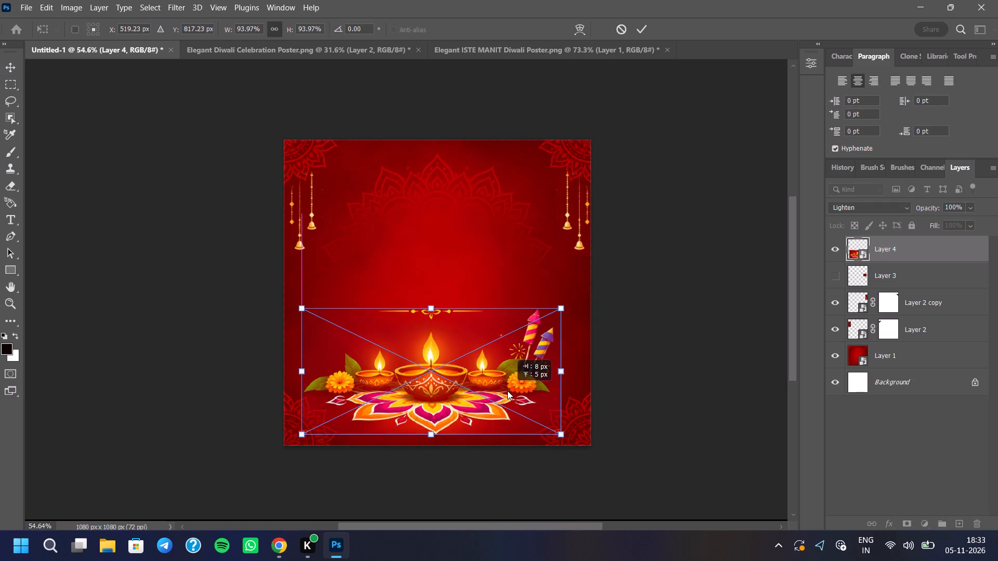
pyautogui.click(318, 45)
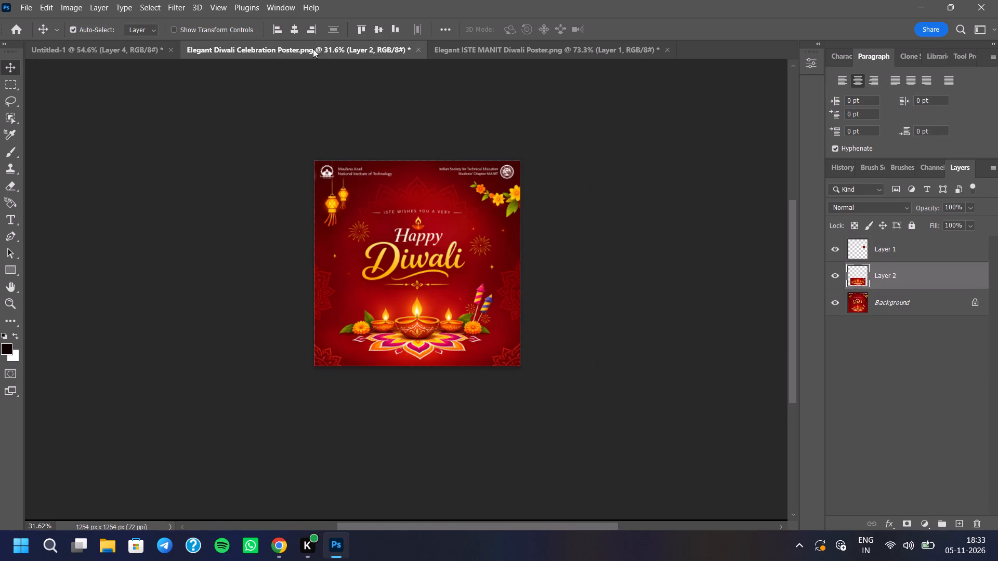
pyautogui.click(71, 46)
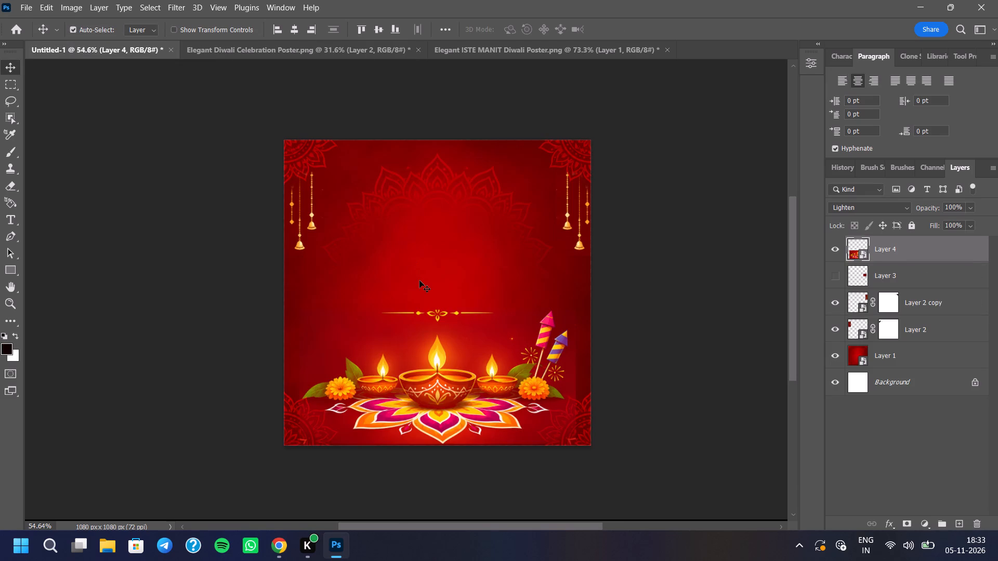
# Scale the diya and rangoli layer, Layer 4, down to about 90% of its size.
pyautogui.hotkey('ctrl', 't')
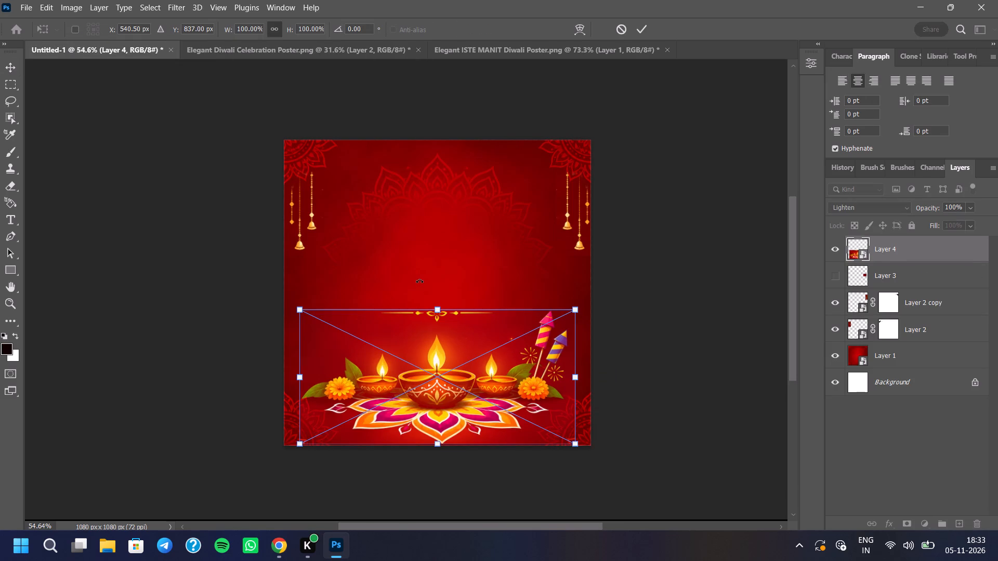
pyautogui.moveTo(436, 444); pyautogui.dragTo(434, 434)
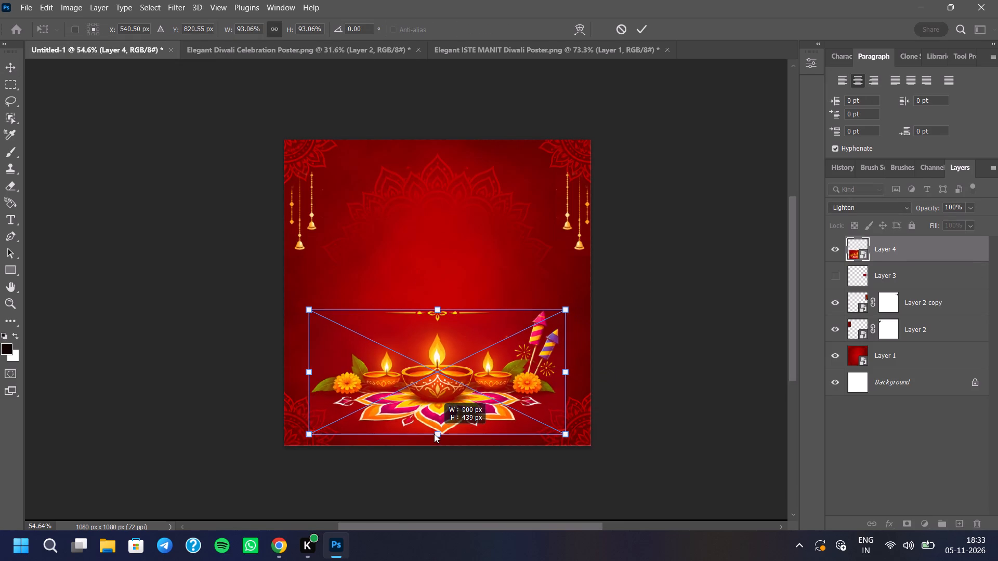
pyautogui.moveTo(434, 434); pyautogui.dragTo(434, 430)
pyautogui.scroll(1, 474, 374)
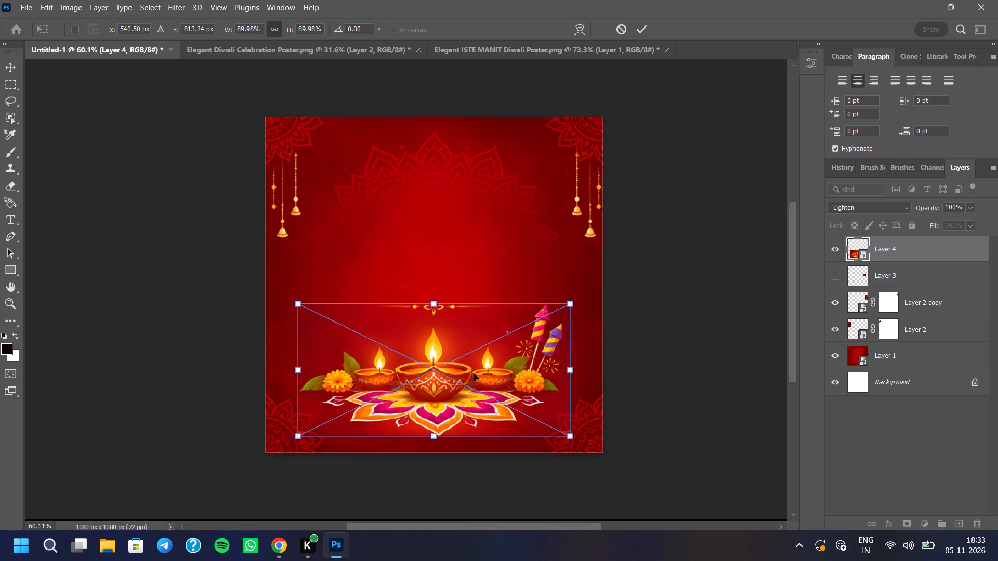
pyautogui.scroll(4, 474, 374)
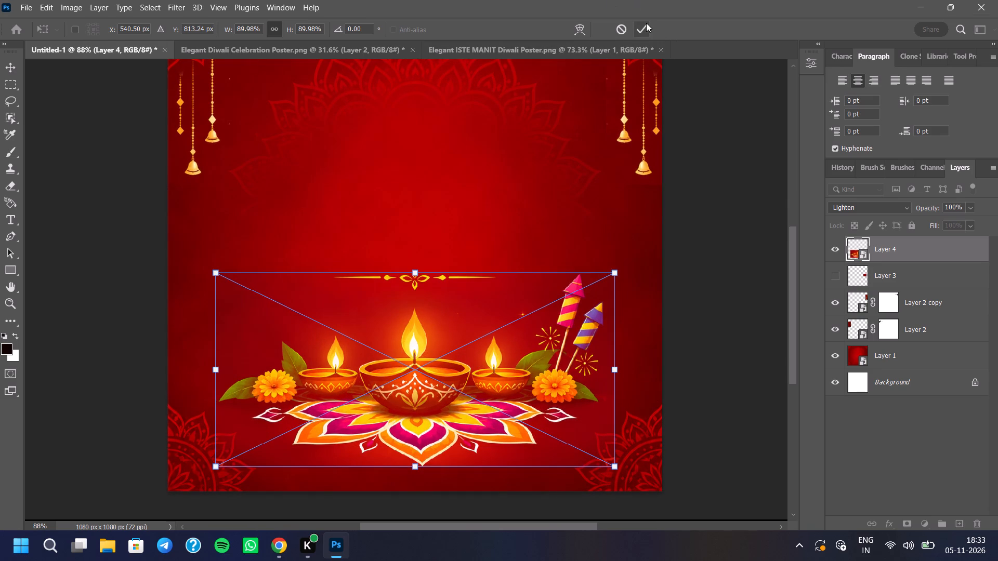
pyautogui.click(646, 23)
# Add a layer mask to Layer 4 and erase the gold ornamental divider above the diyas, finishing with a 62 px Hard Round eraser.
pyautogui.scroll(2, 483, 281)
pyautogui.scroll(-2, 484, 279)
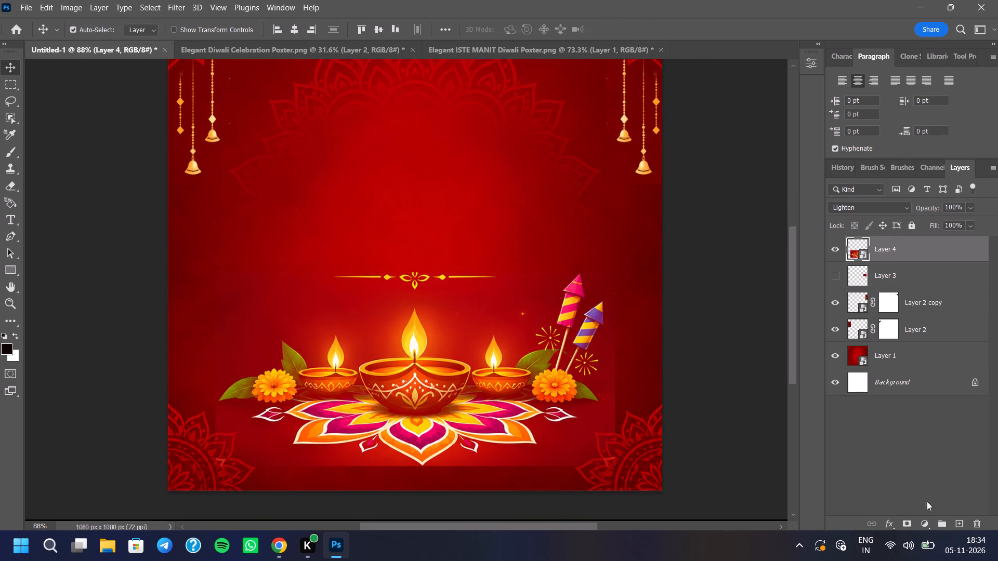
pyautogui.click(908, 518)
pyautogui.click(3, 187)
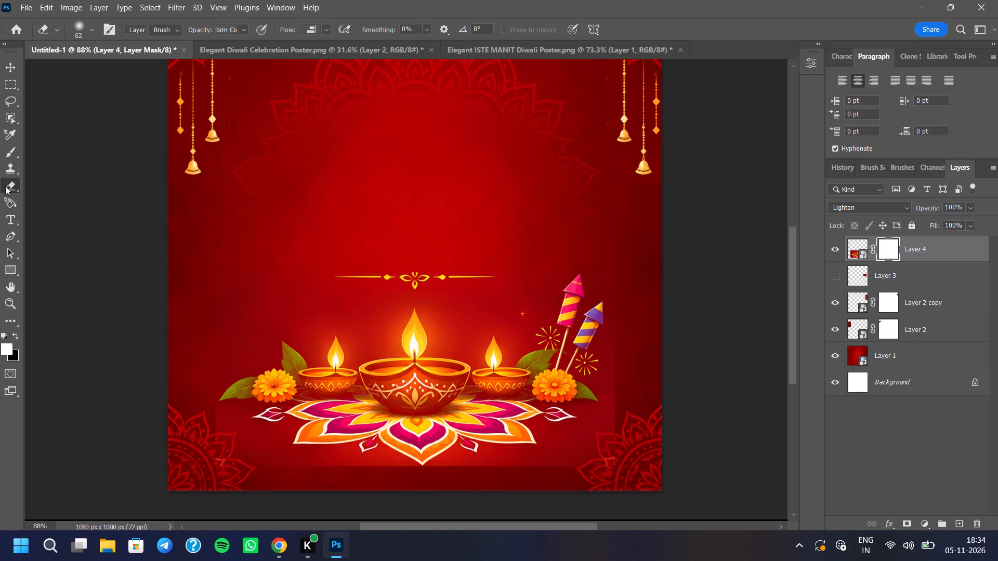
pyautogui.moveTo(334, 272); pyautogui.dragTo(533, 275)
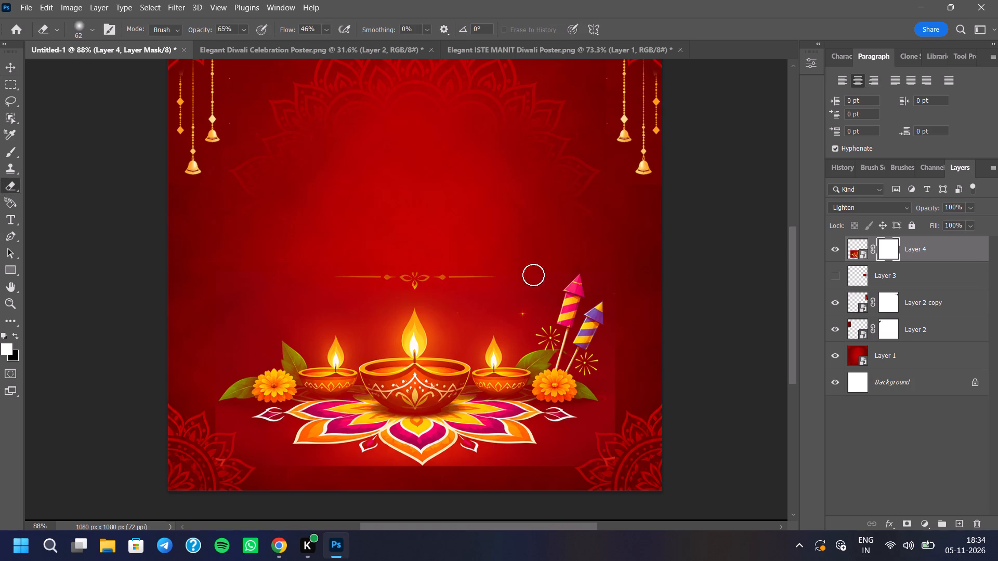
pyautogui.moveTo(533, 275); pyautogui.dragTo(387, 268)
pyautogui.rightClick(387, 244)
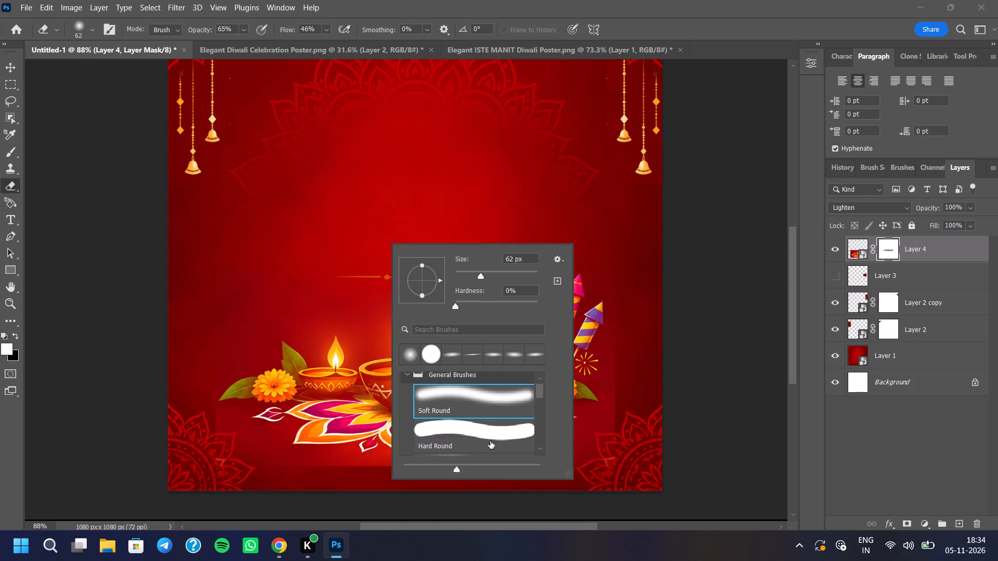
pyautogui.click(490, 441)
pyautogui.click(284, 112)
pyautogui.moveTo(389, 302); pyautogui.dragTo(410, 280)
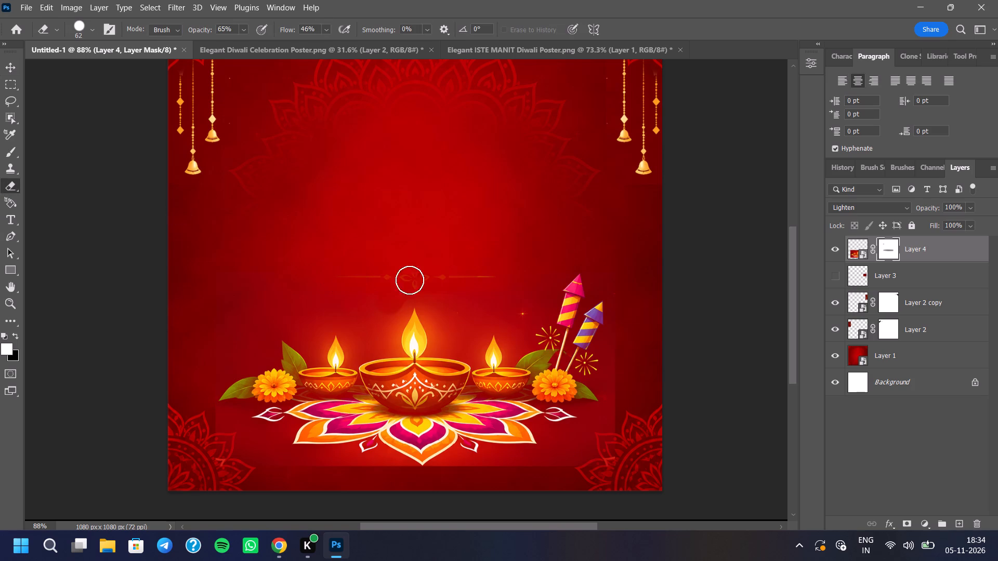
pyautogui.moveTo(410, 280); pyautogui.dragTo(430, 275)
pyautogui.scroll(5, 432, 270)
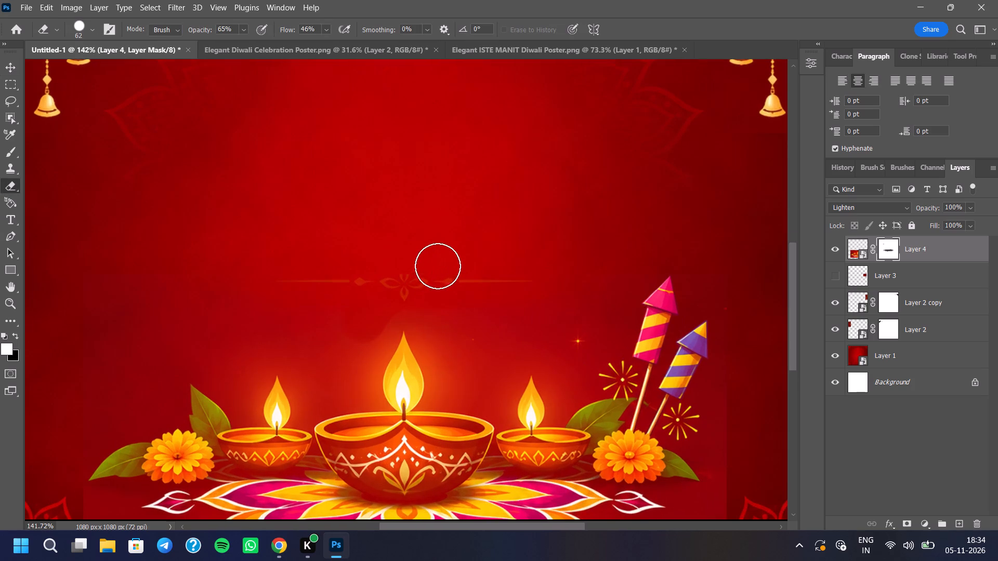
pyautogui.scroll(-3, 241, 109)
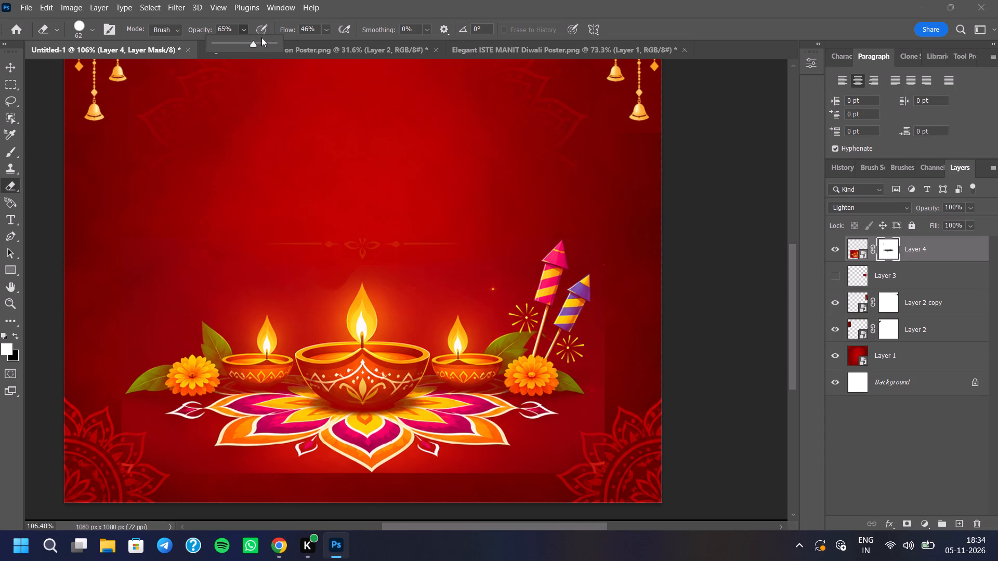
pyautogui.moveTo(261, 37); pyautogui.dragTo(274, 41)
pyautogui.moveTo(257, 39); pyautogui.dragTo(279, 45)
pyautogui.moveTo(264, 44); pyautogui.dragTo(290, 46)
pyautogui.moveTo(279, 228); pyautogui.dragTo(489, 238)
pyautogui.scroll(10, 393, 245)
pyautogui.moveTo(607, 239); pyautogui.dragTo(609, 252)
# Erase Layer 4's hard edge beside the canvas's lower-left mandala on the mask, changing the eraser to Soft Round to blend it.
pyautogui.scroll(-3, 480, 231)
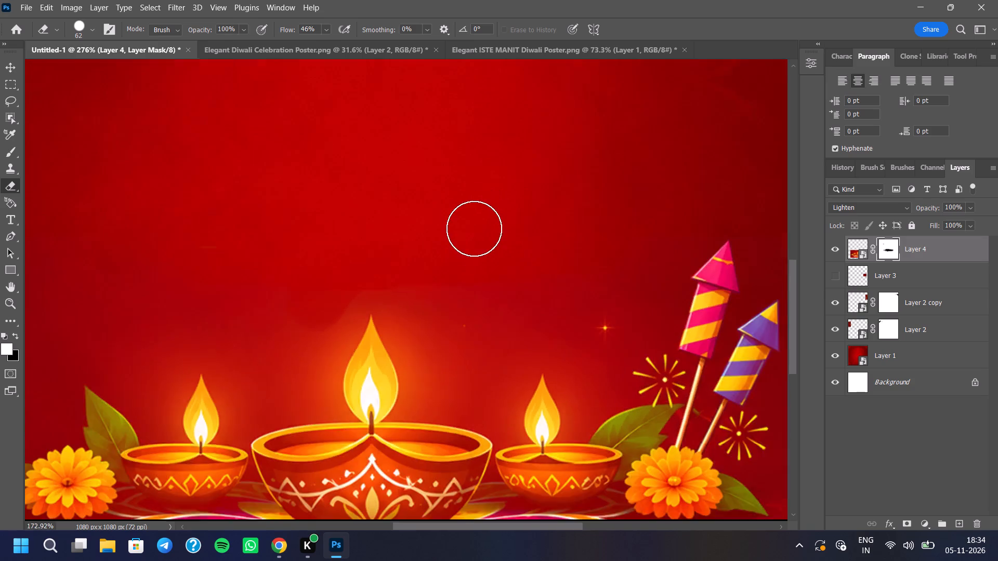
pyautogui.scroll(-10, 474, 229)
pyautogui.scroll(4, 241, 402)
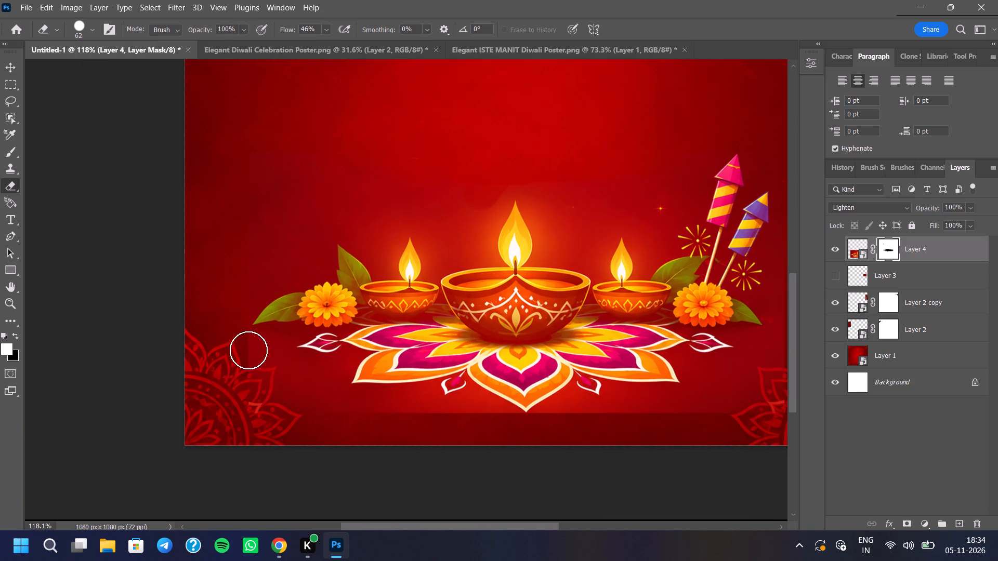
pyautogui.moveTo(248, 350); pyautogui.dragTo(246, 344)
pyautogui.moveTo(247, 360); pyautogui.dragTo(279, 402)
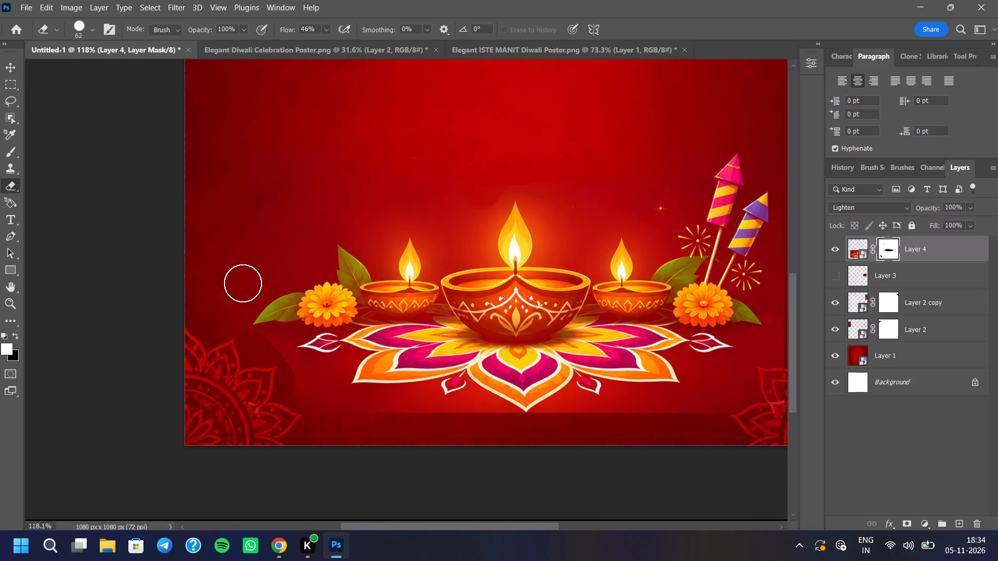
pyautogui.moveTo(247, 273); pyautogui.dragTo(242, 279, button='right')
pyautogui.click(298, 426)
pyautogui.click(225, 211)
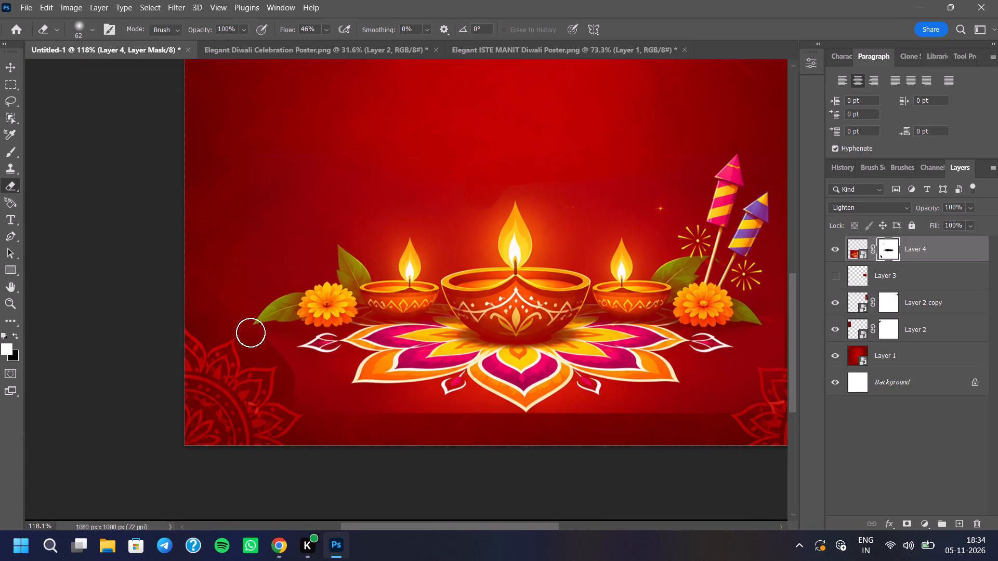
pyautogui.moveTo(253, 350); pyautogui.dragTo(276, 357)
pyautogui.click(272, 353)
pyautogui.tripleClick(268, 349)
pyautogui.moveTo(269, 350); pyautogui.dragTo(283, 371)
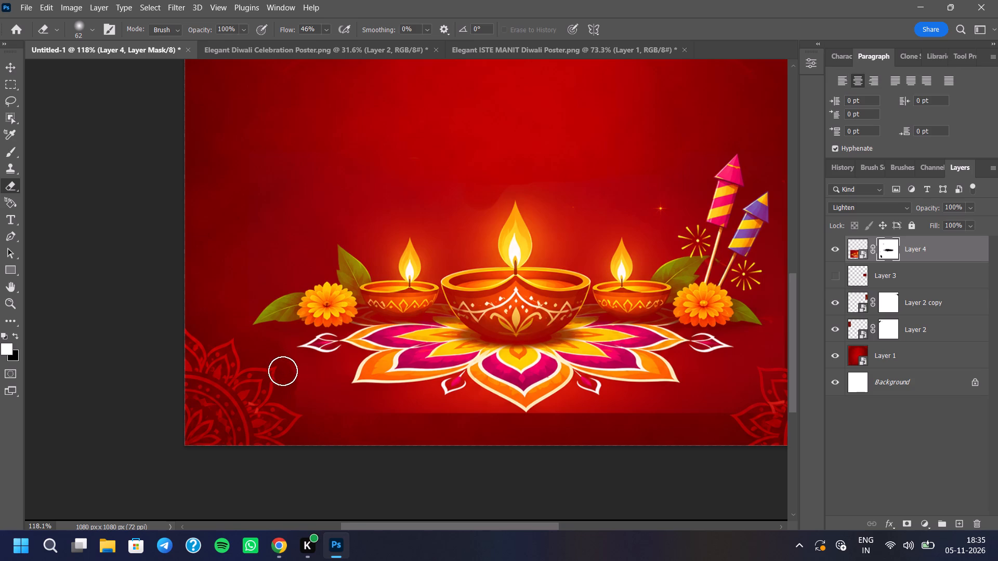
pyautogui.moveTo(283, 371); pyautogui.dragTo(303, 399)
pyautogui.click(294, 386)
pyautogui.tripleClick(289, 377)
pyautogui.click(291, 375)
# Erase Layer 4's bottom edge on the mask from the lower-left mandala to just before the rangoli's bottom tip.
pyautogui.moveTo(299, 385); pyautogui.dragTo(409, 415)
pyautogui.moveTo(409, 415); pyautogui.dragTo(378, 416)
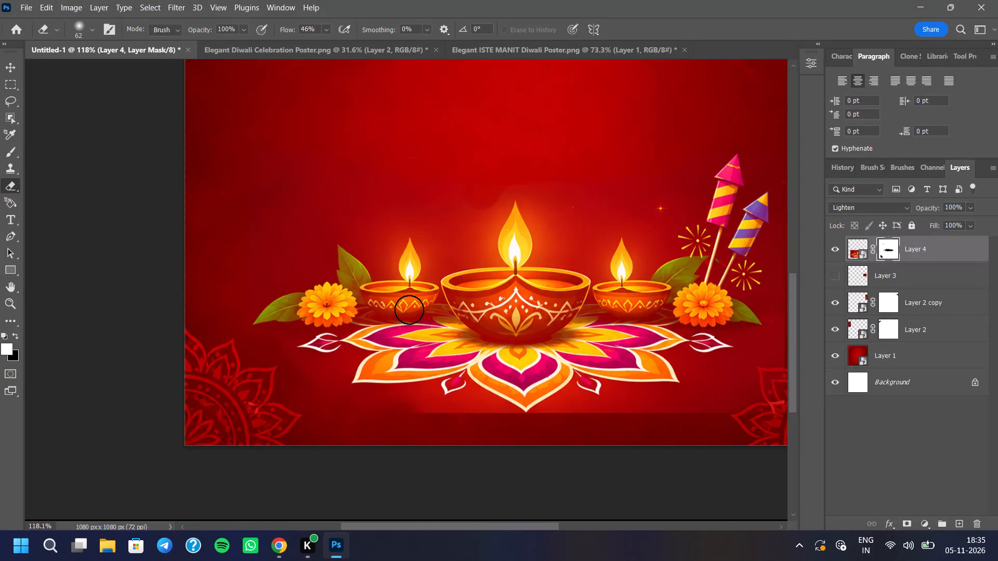
pyautogui.moveTo(402, 417); pyautogui.dragTo(470, 419)
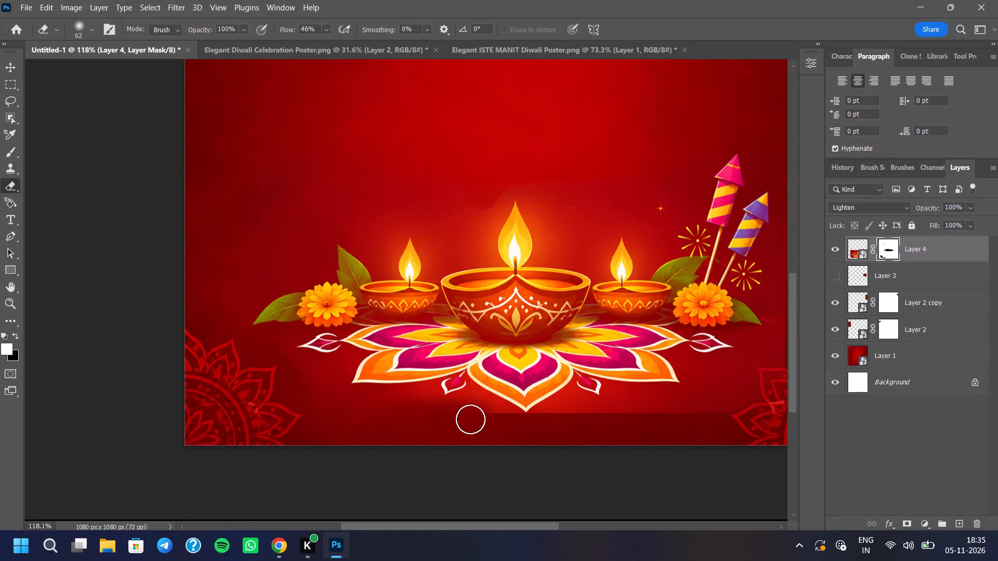
pyautogui.moveTo(470, 419); pyautogui.dragTo(305, 371)
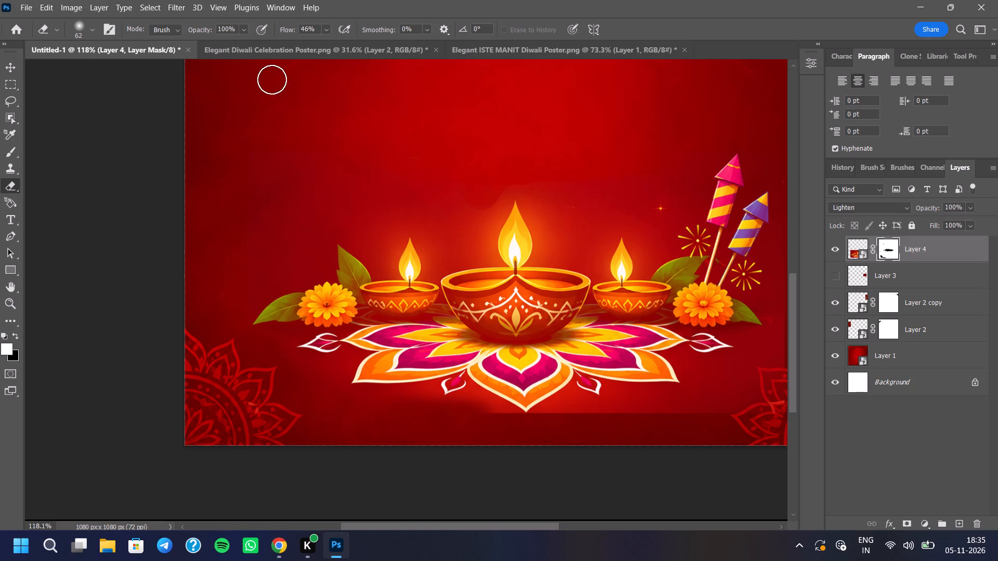
# Set the eraser opacity to 68% and soften the mask between the lower-left mandala and the rangoli's left petals.
pyautogui.click(244, 31)
pyautogui.click(239, 47)
pyautogui.click(316, 386)
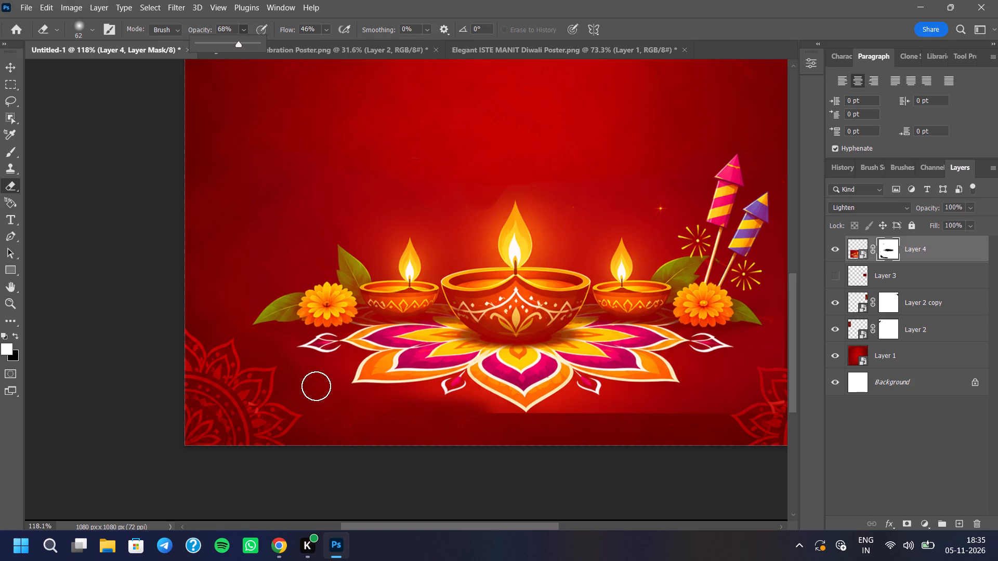
pyautogui.moveTo(324, 378); pyautogui.dragTo(329, 373)
pyautogui.moveTo(330, 371); pyautogui.dragTo(306, 373)
pyautogui.moveTo(303, 370); pyautogui.dragTo(298, 365)
pyautogui.moveTo(292, 359); pyautogui.dragTo(282, 358)
pyautogui.click(280, 355)
pyautogui.moveTo(277, 346); pyautogui.dragTo(311, 378)
pyautogui.moveTo(320, 378); pyautogui.dragTo(381, 407)
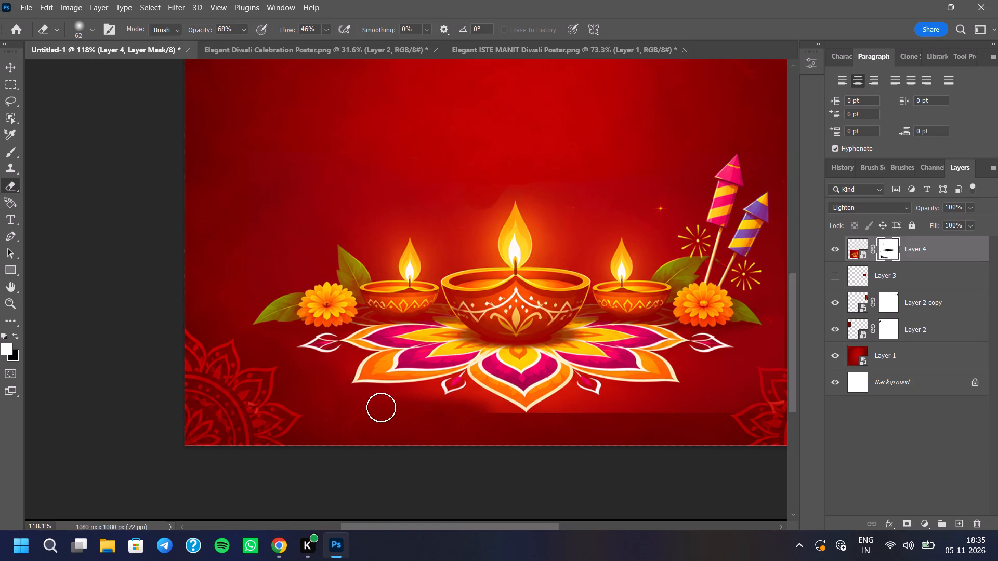
# Blend Layer 4's bottom edge on the mask beneath the rangoli's left petals and bottom tip.
pyautogui.moveTo(381, 407); pyautogui.dragTo(396, 404)
pyautogui.moveTo(388, 404); pyautogui.dragTo(475, 406)
pyautogui.doubleClick(494, 411)
pyautogui.click(495, 415)
pyautogui.click(496, 419)
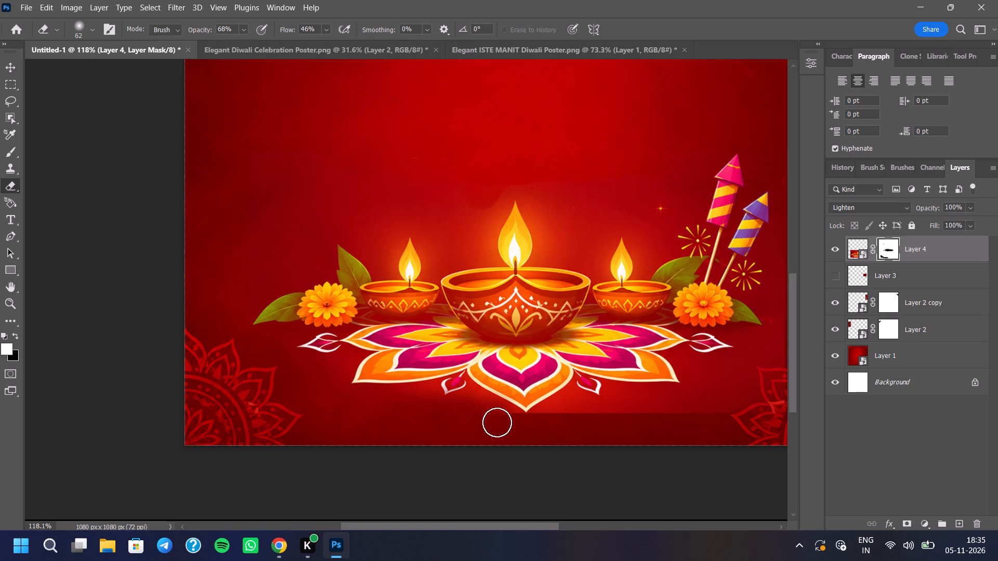
pyautogui.doubleClick(497, 422)
pyautogui.doubleClick(502, 422)
# Erase Layer 4's hard edge on the mask from beside the rockets down past the lower-right mandala and back toward the rangoli's bottom tip.
pyautogui.scroll(-5, 389, 384)
pyautogui.scroll(5, 549, 368)
pyautogui.moveTo(639, 288); pyautogui.dragTo(637, 285)
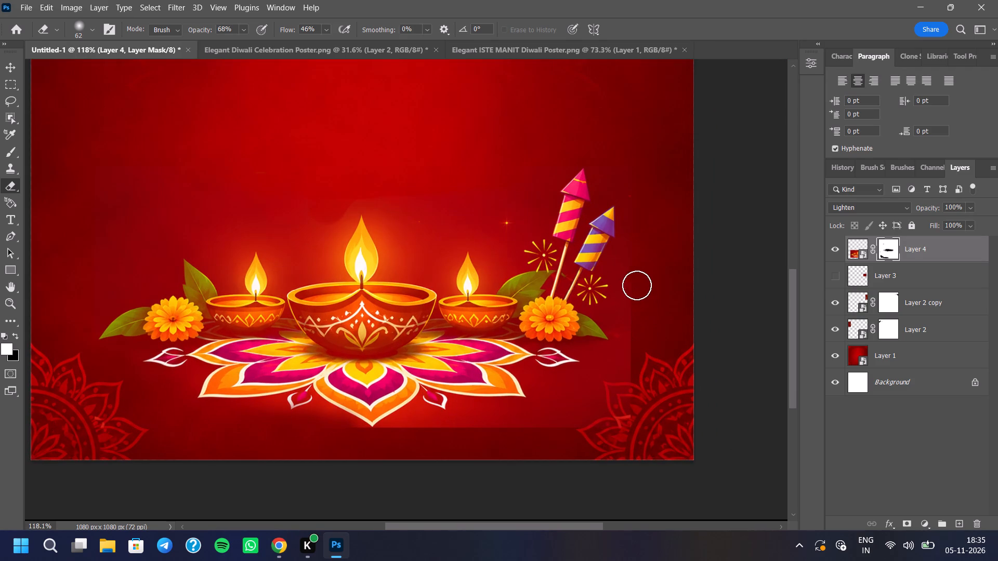
pyautogui.moveTo(637, 285); pyautogui.dragTo(567, 439)
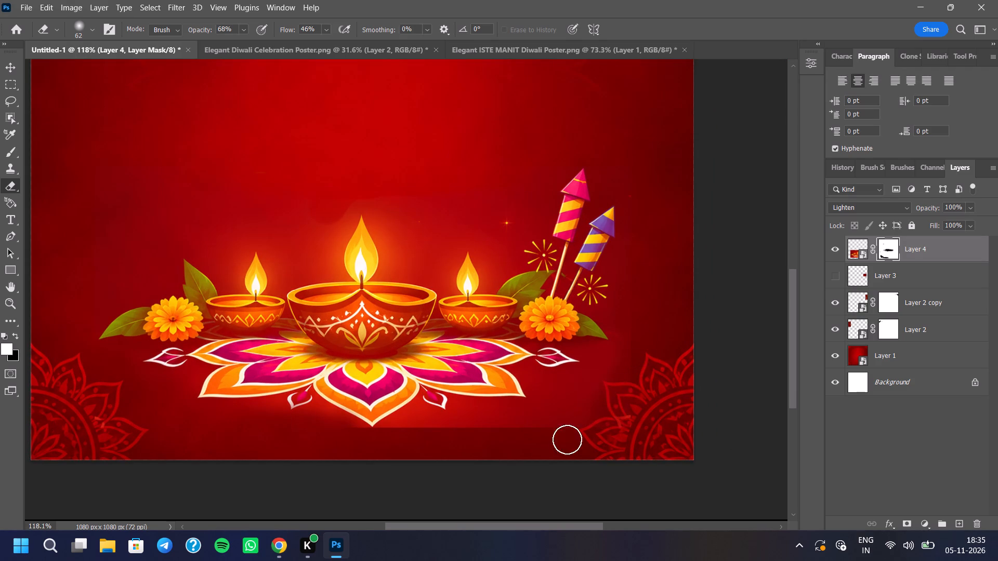
pyautogui.moveTo(567, 439); pyautogui.dragTo(634, 270)
pyautogui.moveTo(634, 270); pyautogui.dragTo(495, 422)
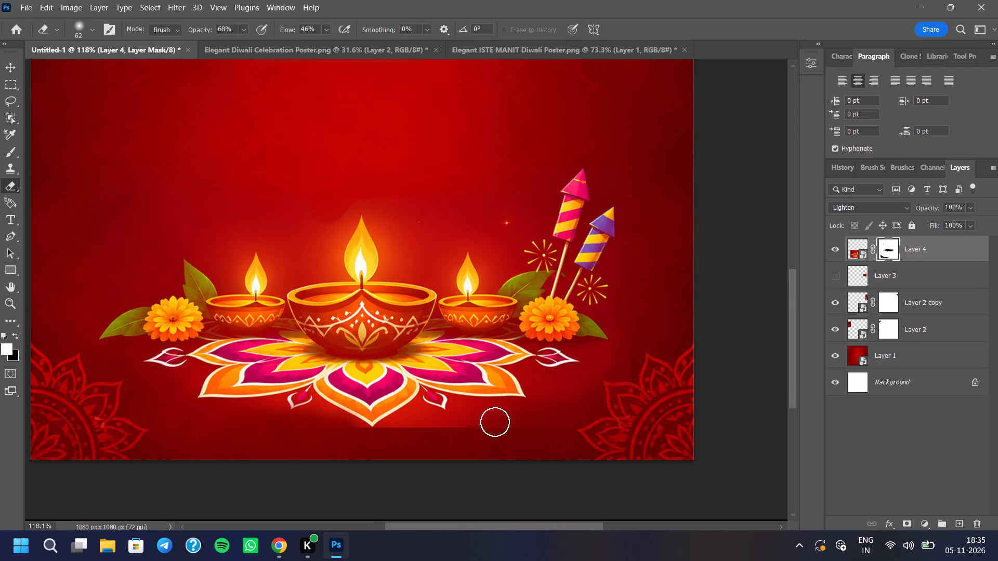
pyautogui.moveTo(495, 422); pyautogui.dragTo(403, 432)
# Soften Layer 4's bottom edge on the mask around both sides of the rangoli's bottom tip.
pyautogui.scroll(8, 417, 422)
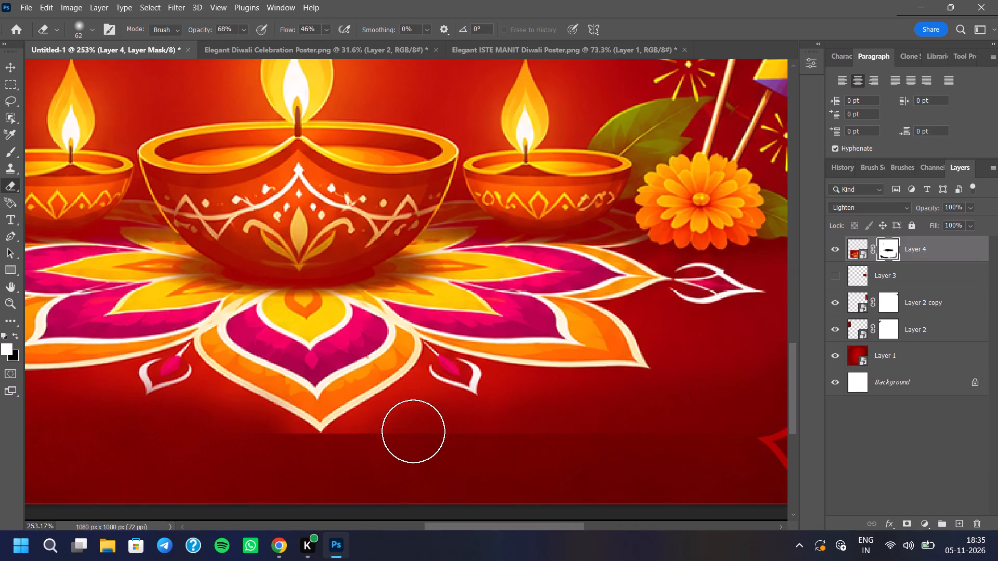
pyautogui.click(393, 431)
pyautogui.click(384, 437)
pyautogui.click(375, 445)
pyautogui.click(366, 452)
pyautogui.tripleClick(358, 455)
pyautogui.click(356, 453)
pyautogui.moveTo(355, 452); pyautogui.dragTo(350, 453)
pyautogui.moveTo(350, 453); pyautogui.dragTo(323, 465)
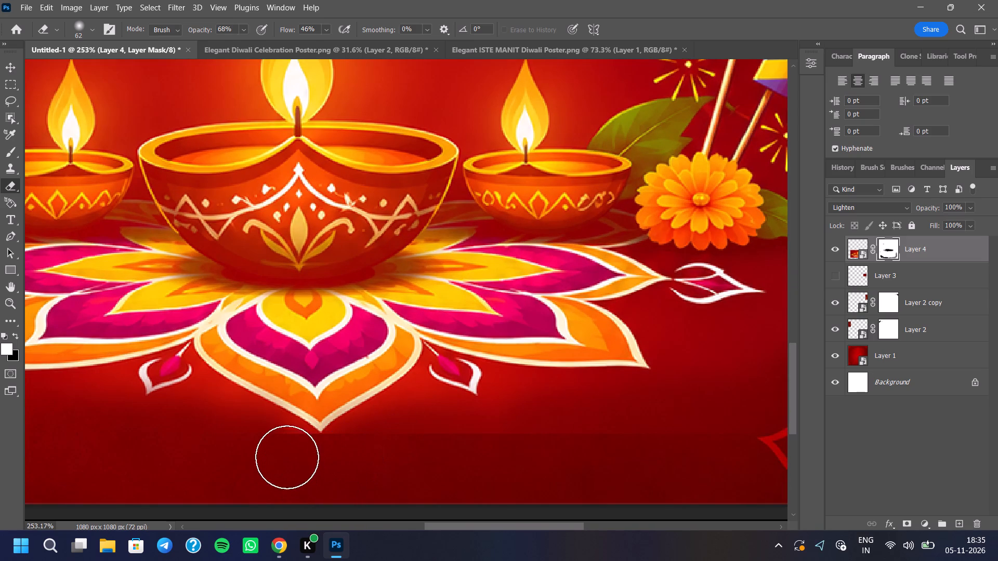
pyautogui.click(284, 450)
pyautogui.click(273, 444)
pyautogui.moveTo(273, 446); pyautogui.dragTo(284, 457)
pyautogui.tripleClick(284, 457)
pyautogui.click(284, 457)
pyautogui.moveTo(285, 458); pyautogui.dragTo(309, 466)
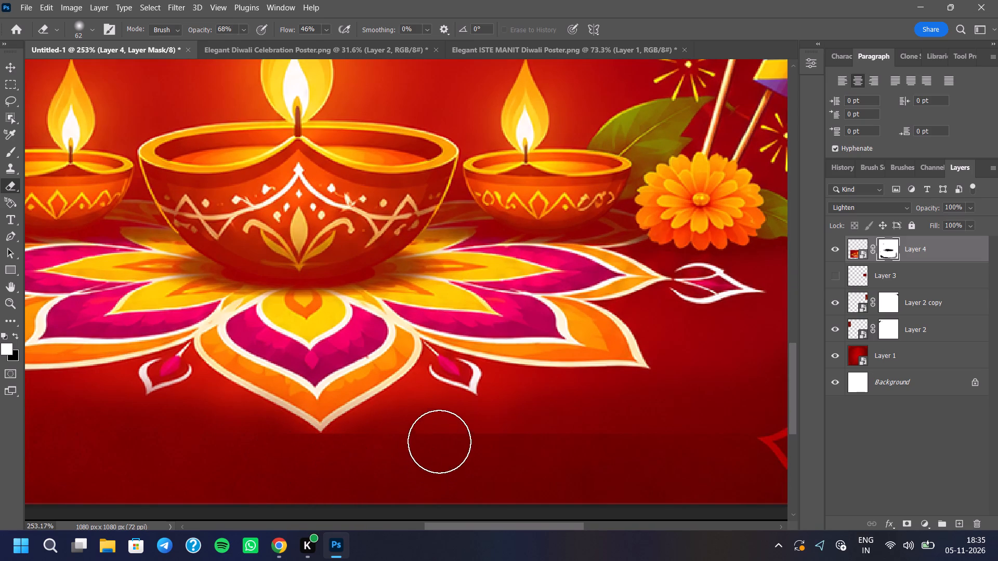
# Erase the remaining edge on Layer 4's mask beneath the rangoli's right bud and bottom tip.
pyautogui.moveTo(438, 442); pyautogui.dragTo(457, 431)
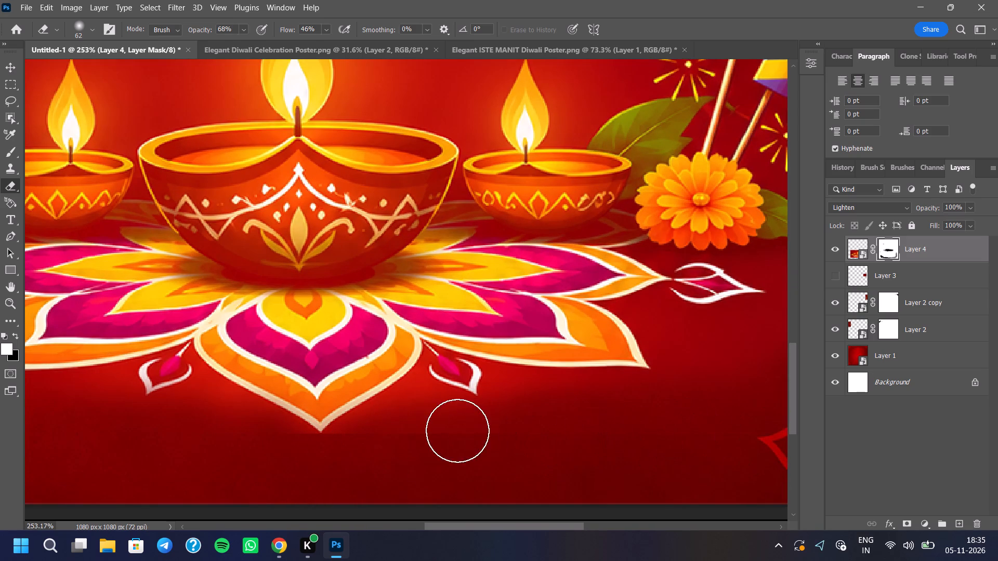
pyautogui.moveTo(457, 431); pyautogui.dragTo(380, 447)
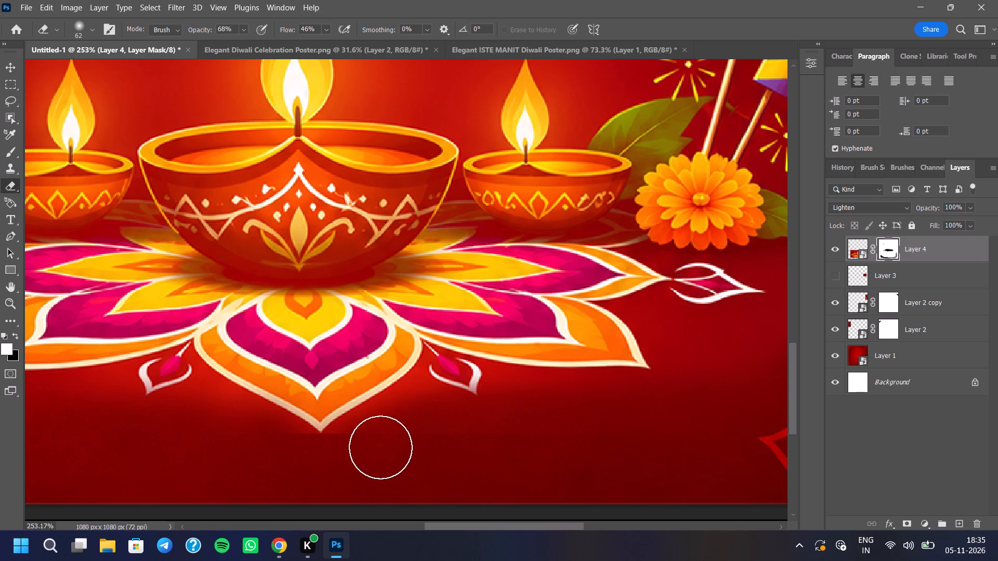
pyautogui.moveTo(380, 447); pyautogui.dragTo(376, 451)
pyautogui.click(334, 463)
pyautogui.click(323, 465)
pyautogui.tripleClick(306, 460)
pyautogui.click(307, 461)
pyautogui.click(325, 465)
pyautogui.click(334, 461)
pyautogui.doubleClick(342, 459)
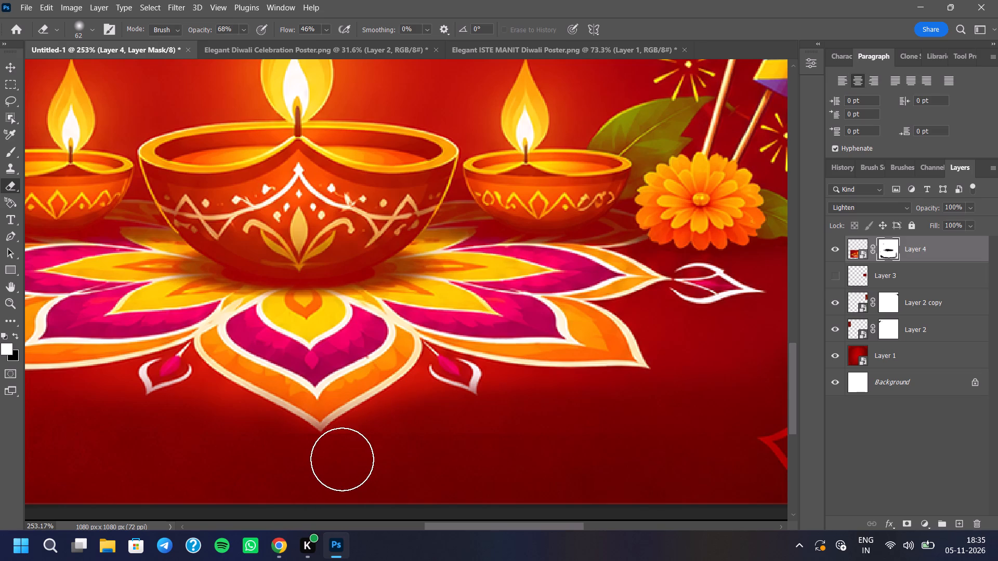
# Blend Layer 4's mask beneath the rangoli's left bud and left petals into the dark red background.
pyautogui.moveTo(301, 459); pyautogui.dragTo(251, 456)
pyautogui.moveTo(185, 432); pyautogui.dragTo(119, 418)
pyautogui.moveTo(121, 419); pyautogui.dragTo(196, 432)
pyautogui.click(213, 428)
pyautogui.click(219, 420)
pyautogui.moveTo(218, 417); pyautogui.dragTo(211, 418)
pyautogui.moveTo(177, 423); pyautogui.dragTo(149, 425)
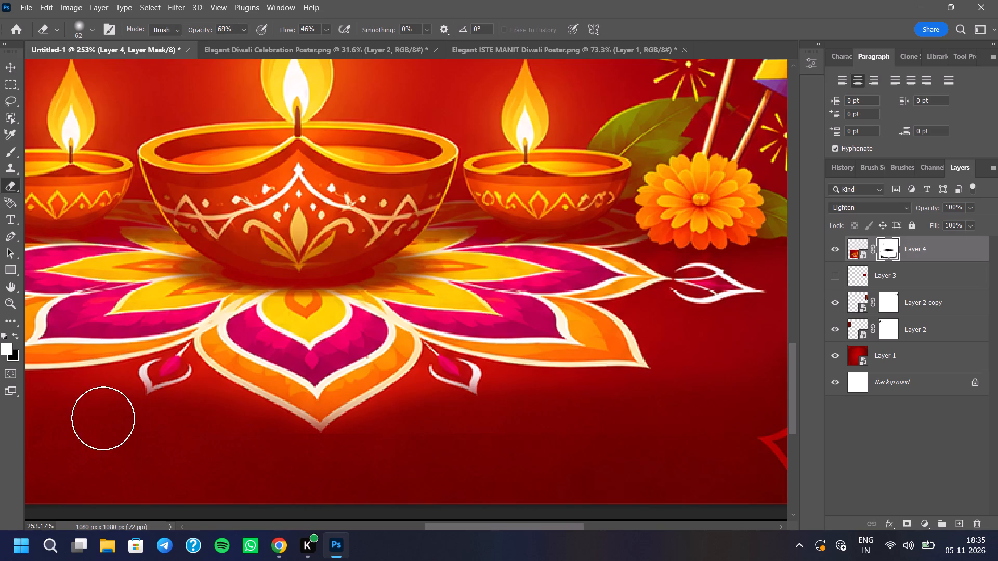
pyautogui.click(101, 415)
pyautogui.click(101, 407)
pyautogui.click(101, 404)
pyautogui.moveTo(89, 400); pyautogui.dragTo(83, 404)
pyautogui.click(83, 404)
# Blend Layer 4's mask from right of the rangoli's bottom tip to beneath its right petals.
pyautogui.click(427, 431)
pyautogui.click(418, 431)
pyautogui.tripleClick(404, 432)
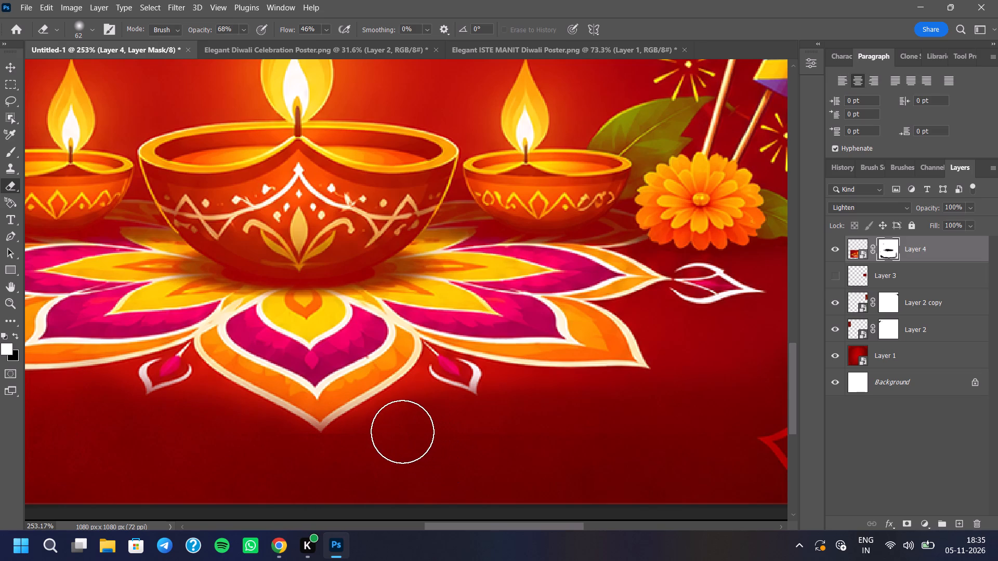
pyautogui.moveTo(396, 428); pyautogui.dragTo(388, 432)
pyautogui.moveTo(388, 432); pyautogui.dragTo(364, 441)
pyautogui.click(363, 440)
pyautogui.moveTo(358, 444); pyautogui.dragTo(373, 444)
pyautogui.click(528, 408)
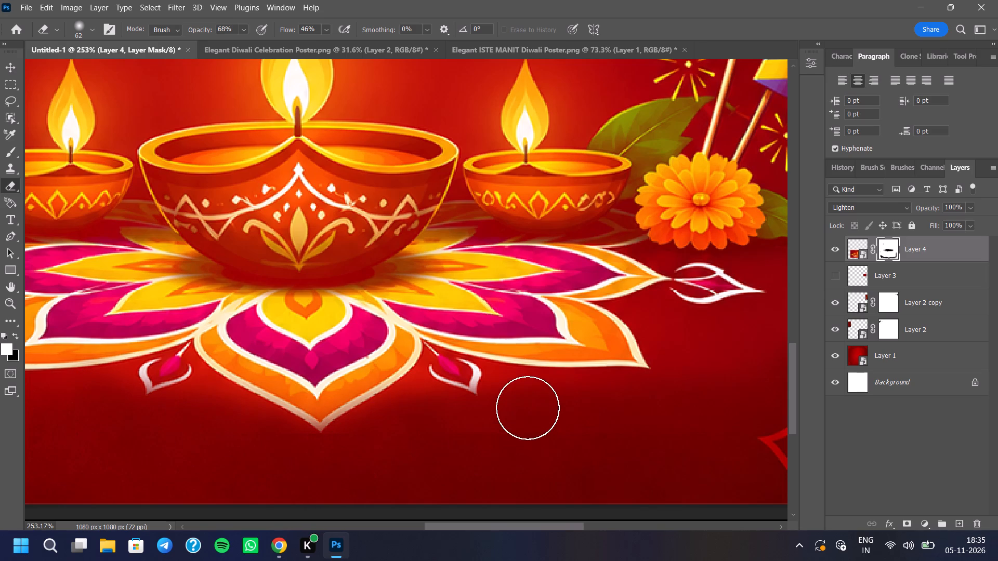
pyautogui.moveTo(528, 408); pyautogui.dragTo(548, 408)
pyautogui.click(562, 408)
pyautogui.click(566, 408)
# Soften Layer 4's right side on the mask between the rangoli's right petals, the lower-right mandala and the rockets.
pyautogui.scroll(-8, 470, 446)
pyautogui.scroll(5, 698, 347)
pyautogui.moveTo(627, 322); pyautogui.dragTo(624, 367)
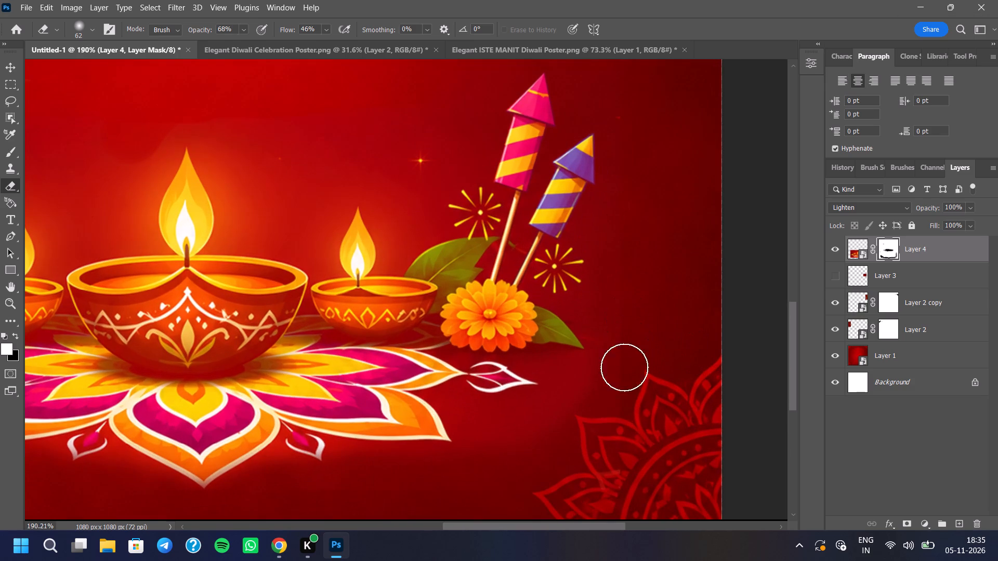
pyautogui.moveTo(624, 367); pyautogui.dragTo(493, 460)
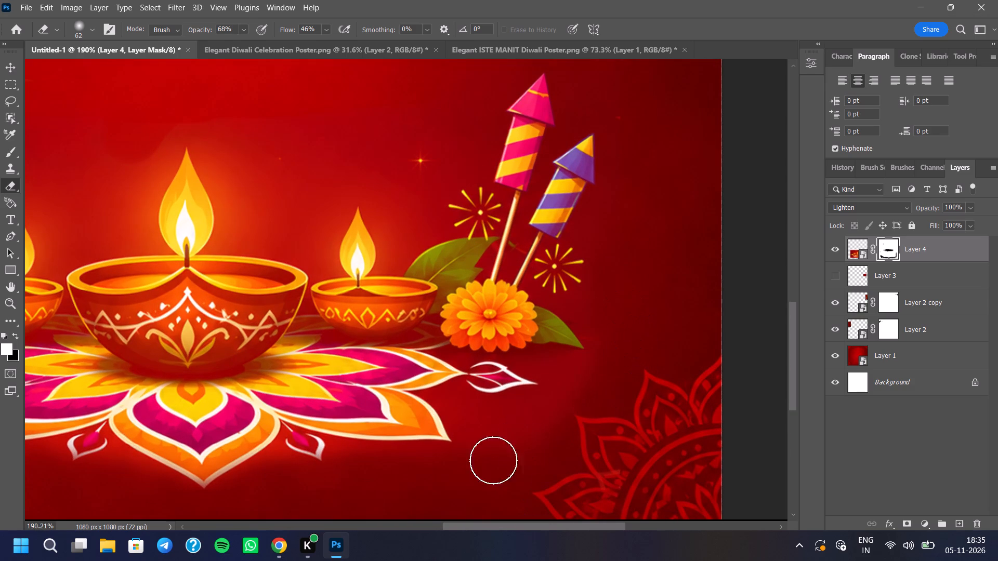
pyautogui.moveTo(493, 460); pyautogui.dragTo(502, 449)
pyautogui.click(498, 442)
pyautogui.doubleClick(491, 435)
pyautogui.moveTo(487, 427); pyautogui.dragTo(496, 421)
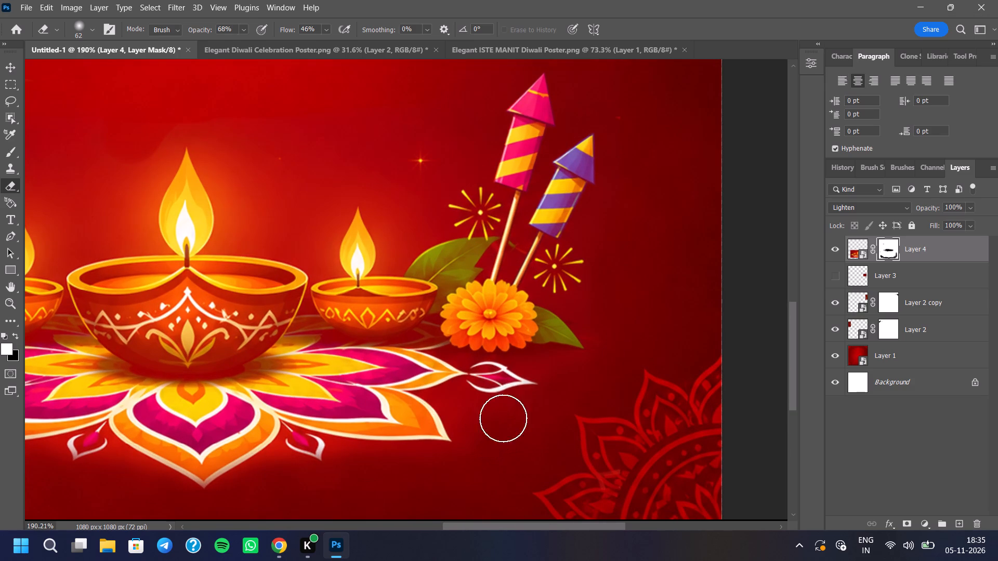
pyautogui.moveTo(505, 418); pyautogui.dragTo(546, 419)
pyautogui.moveTo(554, 419); pyautogui.dragTo(573, 416)
pyautogui.moveTo(631, 318); pyautogui.dragTo(627, 310)
pyautogui.click(619, 274)
pyautogui.moveTo(617, 277); pyautogui.dragTo(616, 302)
# Review the whole Diwali canvas to check how the diyas, rangoli and corner ornaments blend with the red background.
pyautogui.scroll(-9, 610, 311)
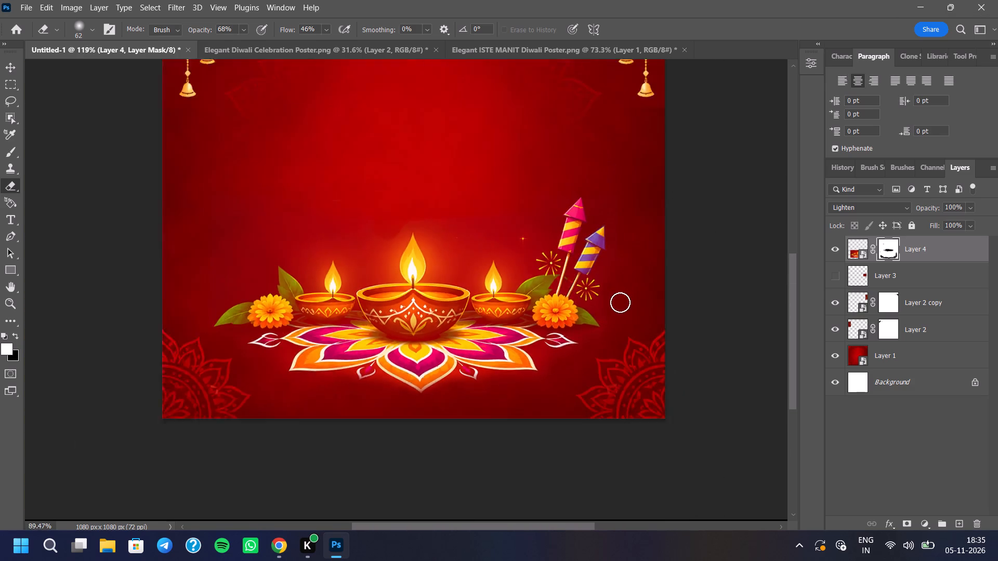
pyautogui.scroll(-1, 620, 302)
pyautogui.scroll(-5, 437, 469)
pyautogui.scroll(-3, 416, 277)
pyautogui.scroll(3, 449, 229)
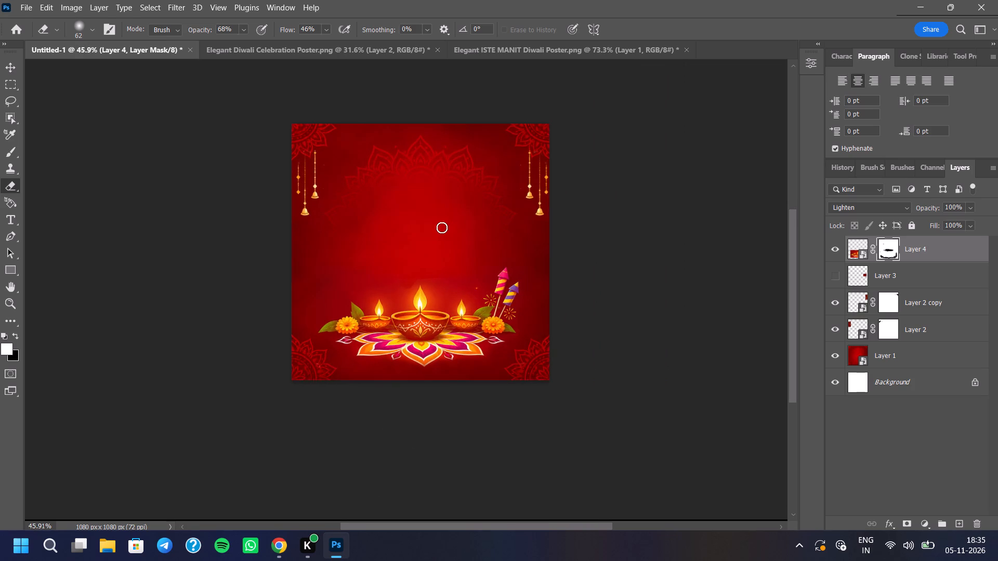
pyautogui.scroll(7, 396, 217)
pyautogui.scroll(-3, 378, 324)
pyautogui.scroll(-1, 436, 221)
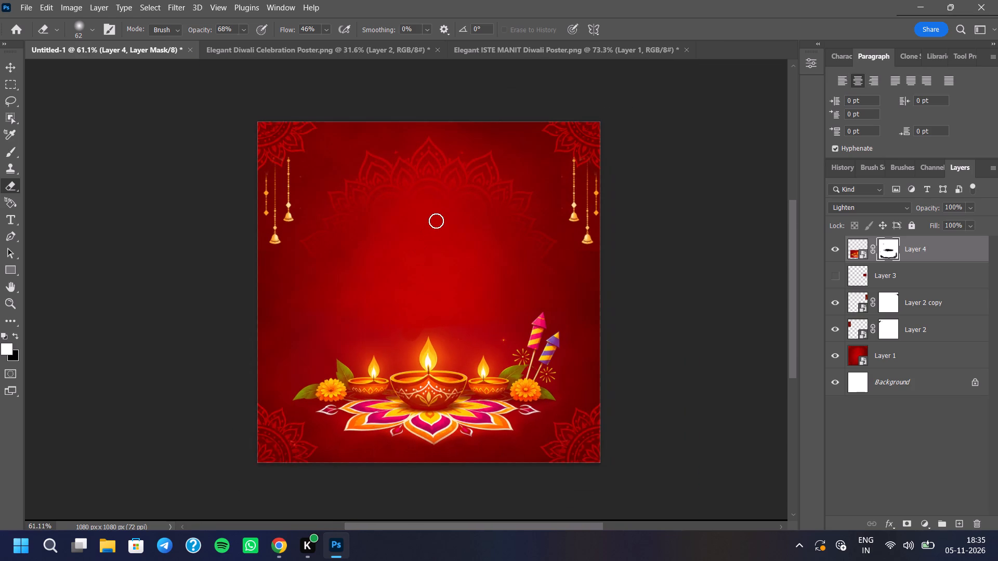
pyautogui.scroll(1, 436, 221)
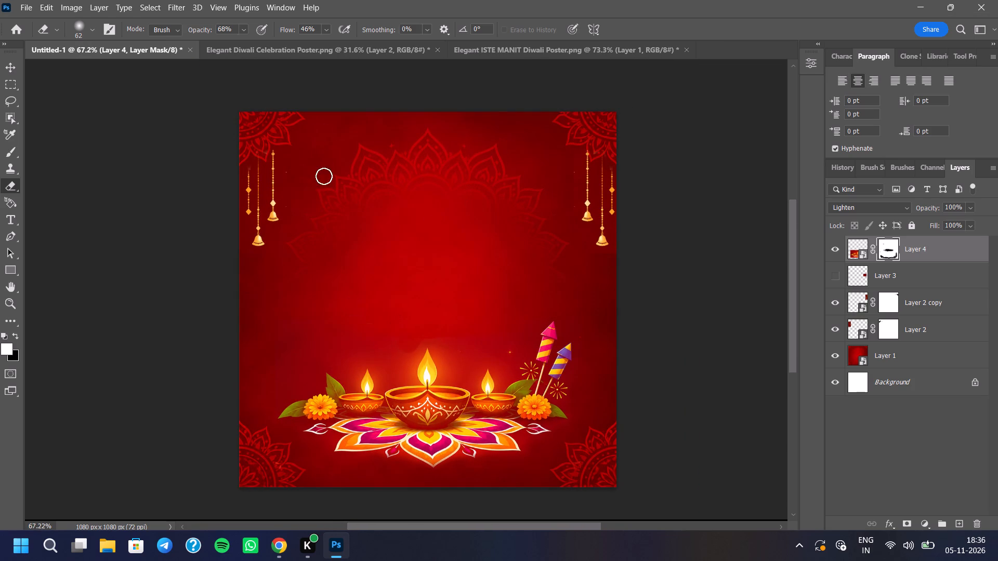
pyautogui.click(277, 560)
pyautogui.scroll(-5, 453, 300)
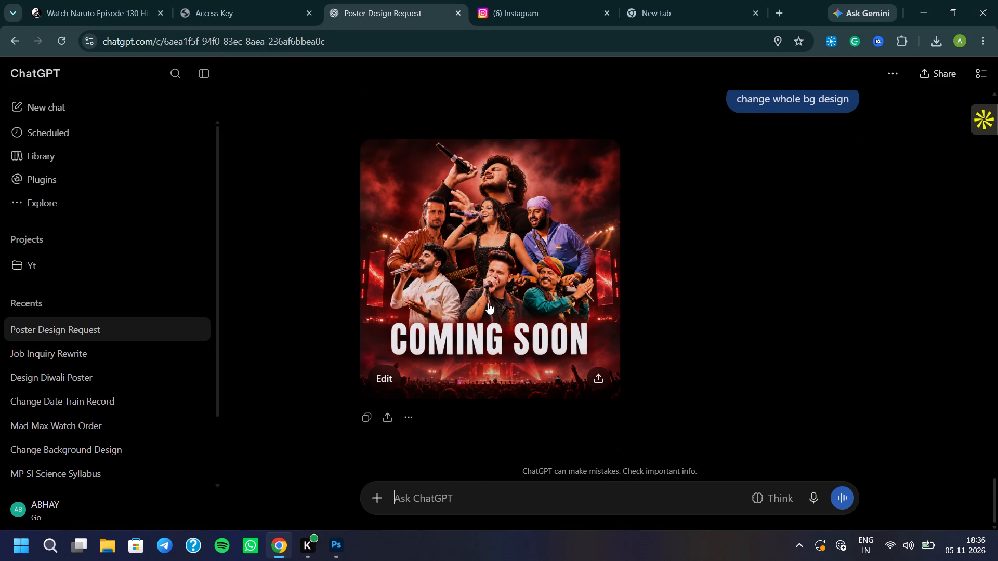
pyautogui.scroll(1, 507, 268)
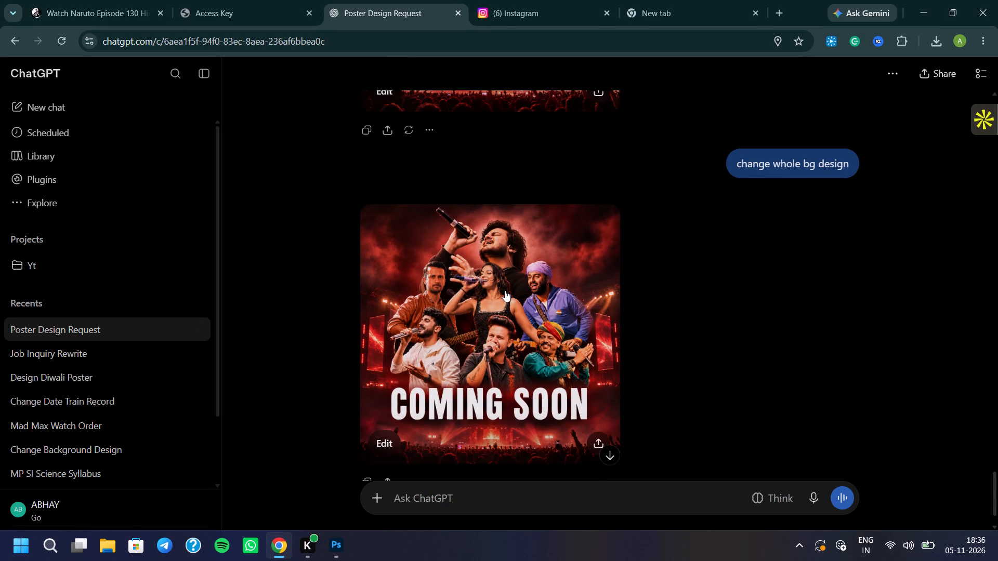
pyautogui.scroll(-1, 505, 290)
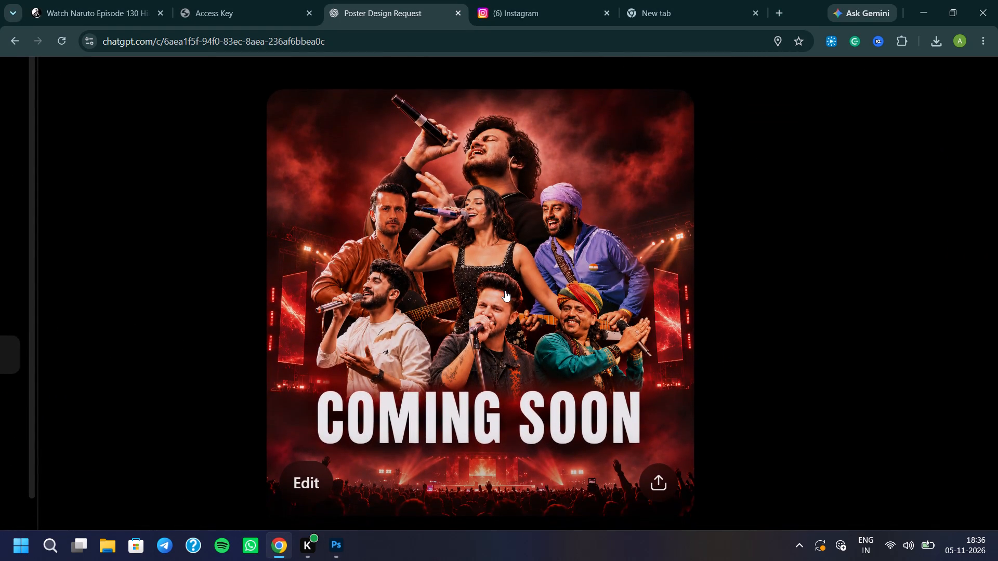
pyautogui.scroll(-1, 505, 290)
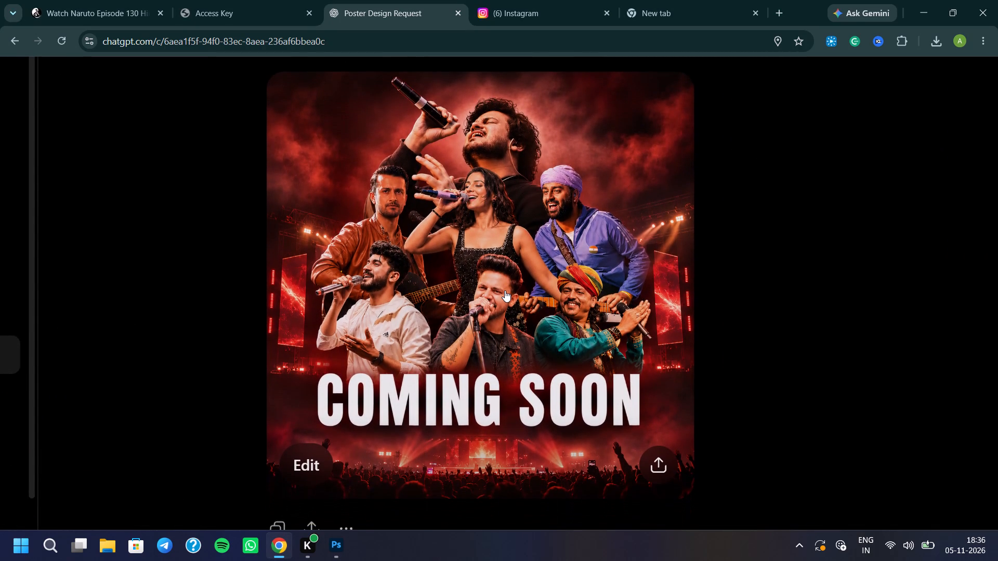
pyautogui.scroll(-1, 505, 290)
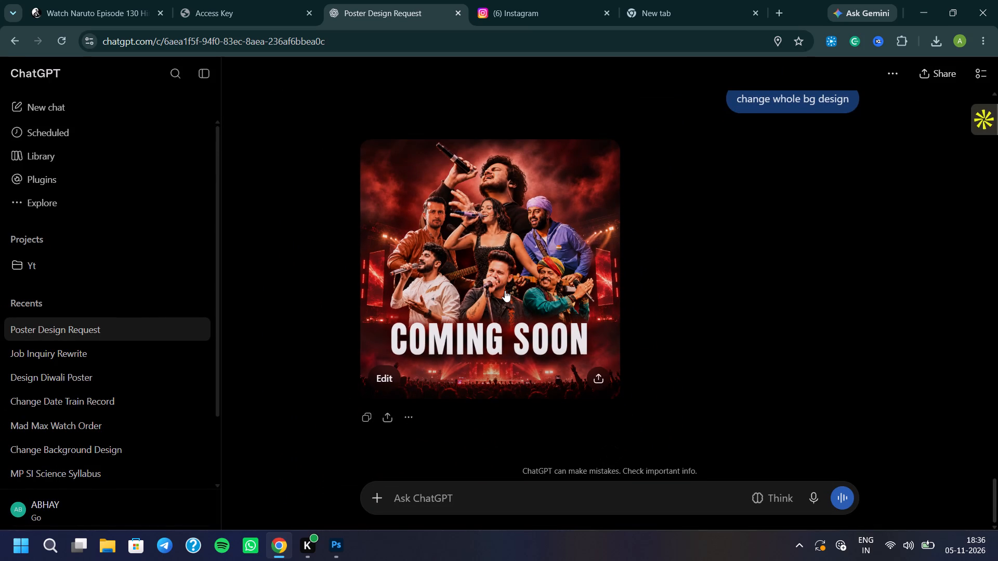
pyautogui.scroll(-1, 505, 290)
pyautogui.scroll(3, 505, 290)
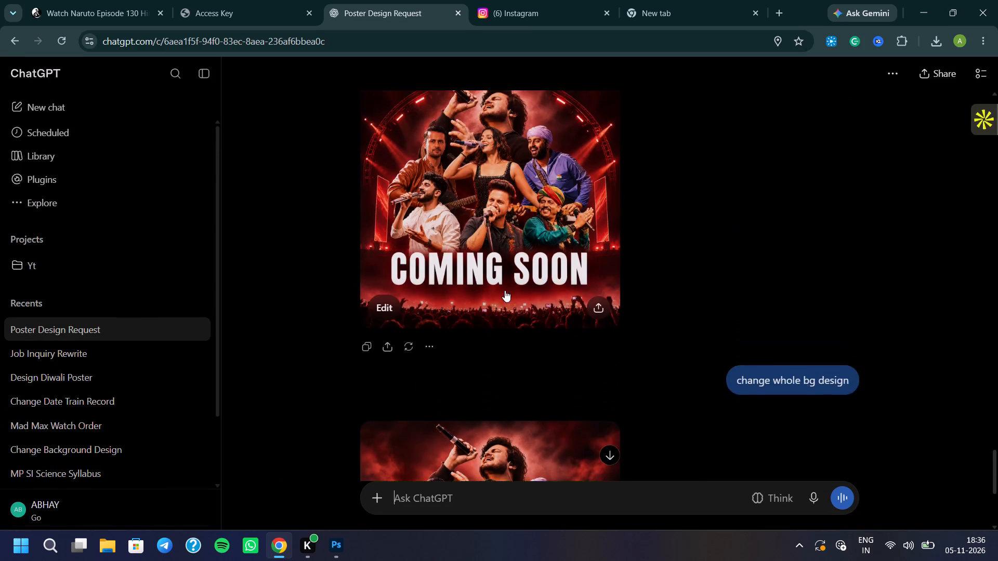
pyautogui.scroll(9, 505, 290)
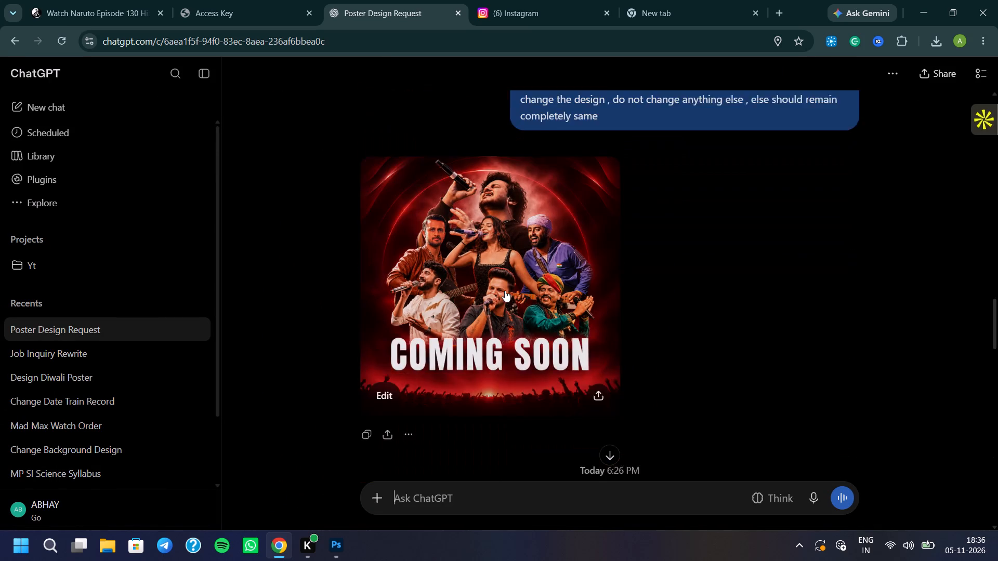
pyautogui.scroll(-1, 505, 290)
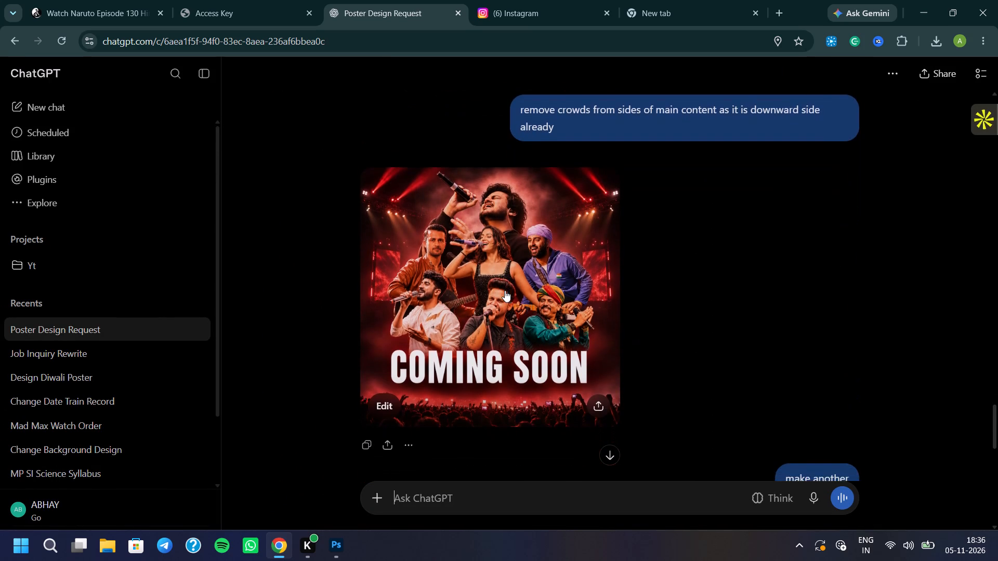
pyautogui.scroll(-2, 505, 290)
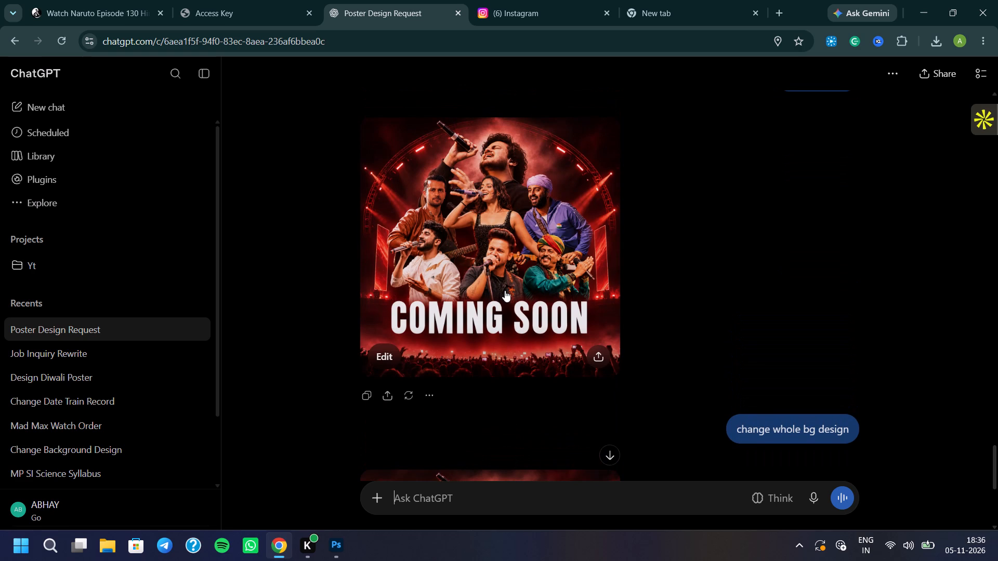
pyautogui.scroll(-3, 505, 290)
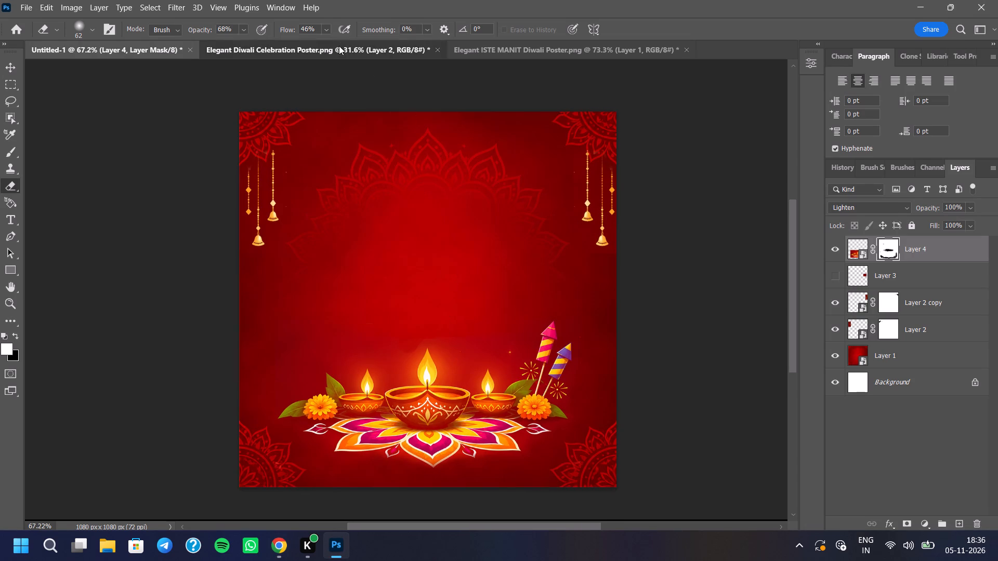
pyautogui.scroll(3, 415, 200)
pyautogui.scroll(4, 448, 245)
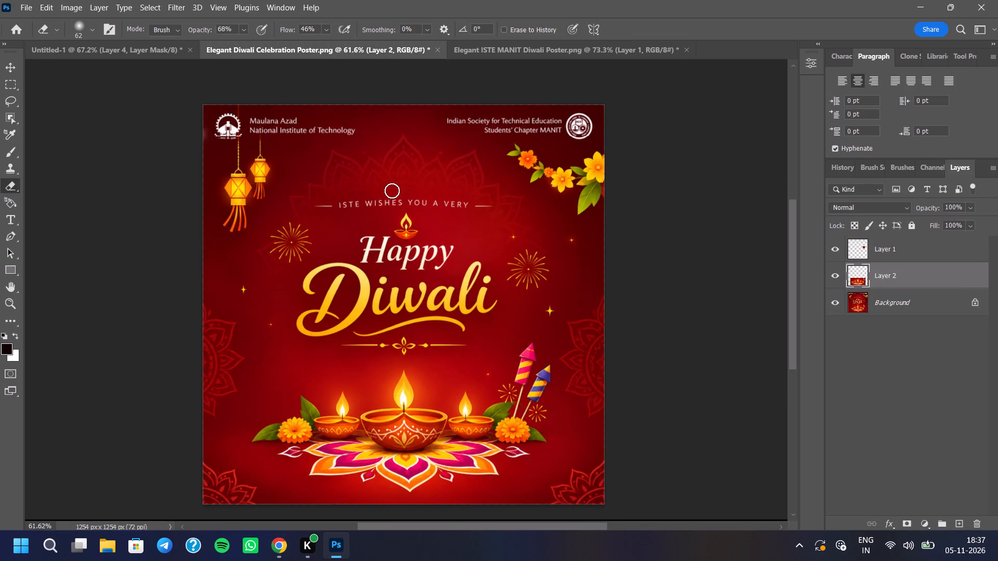
pyautogui.click(539, 56)
pyautogui.scroll(-3, 465, 204)
pyautogui.scroll(2, 445, 243)
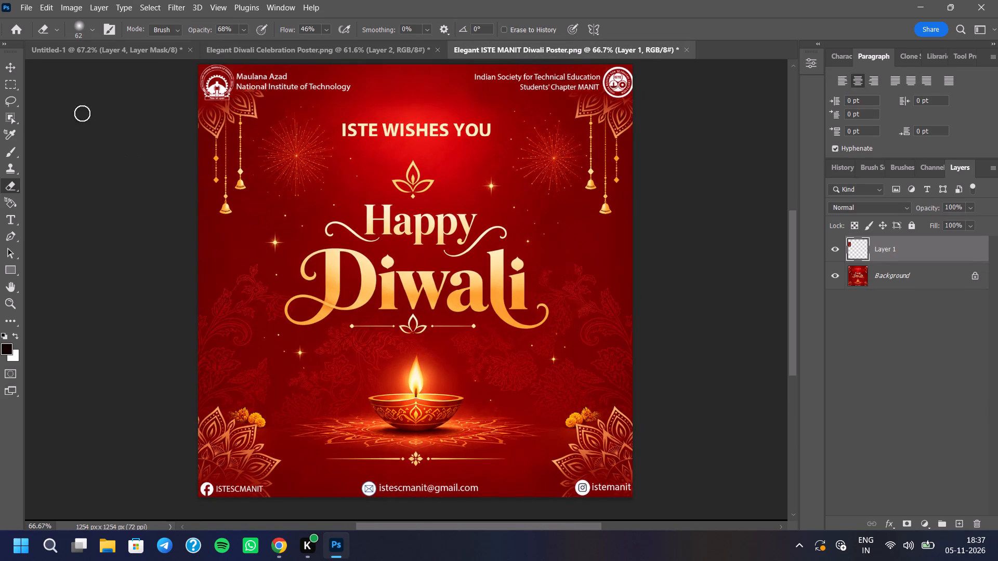
# In File Explorer, look through the psds, photoshop and ISTE folders on drive E: for an earlier Diwali project file.
pyautogui.click(114, 541)
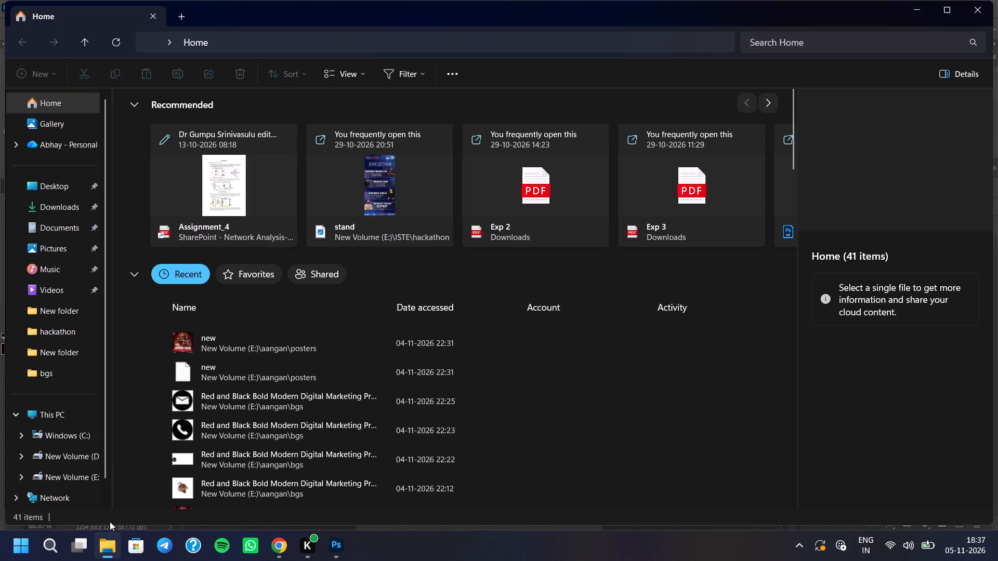
pyautogui.click(61, 472)
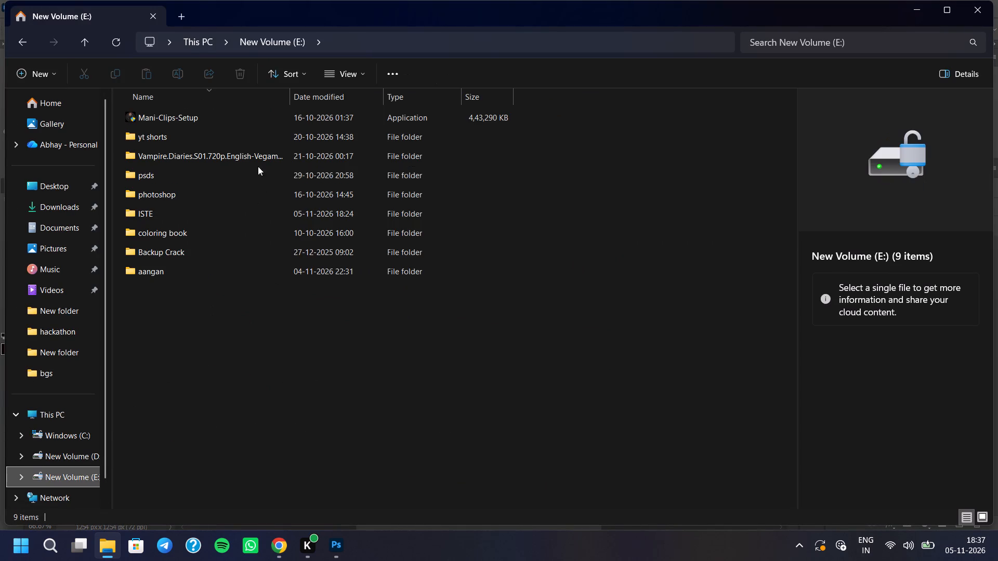
pyautogui.doubleClick(255, 182)
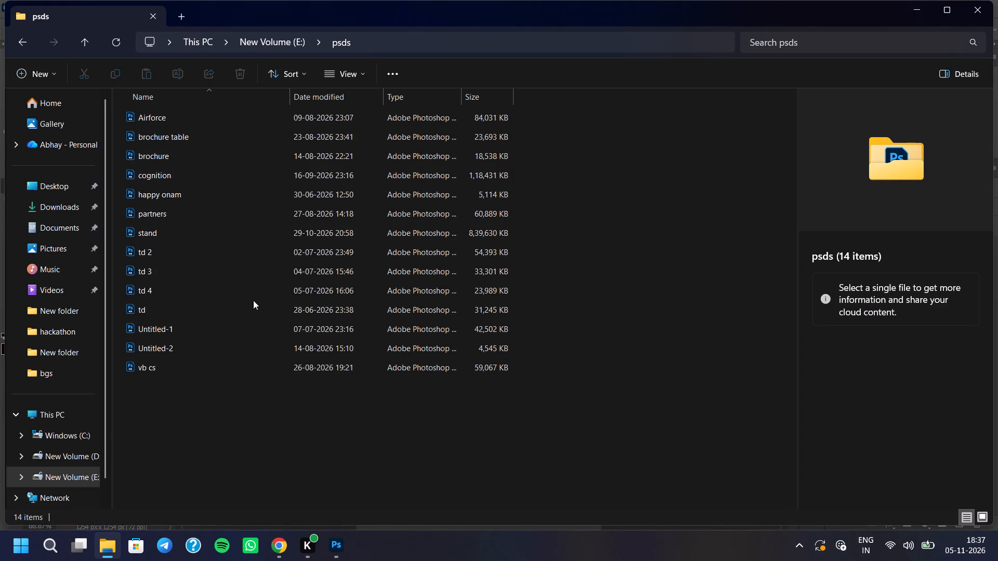
pyautogui.click(47, 480)
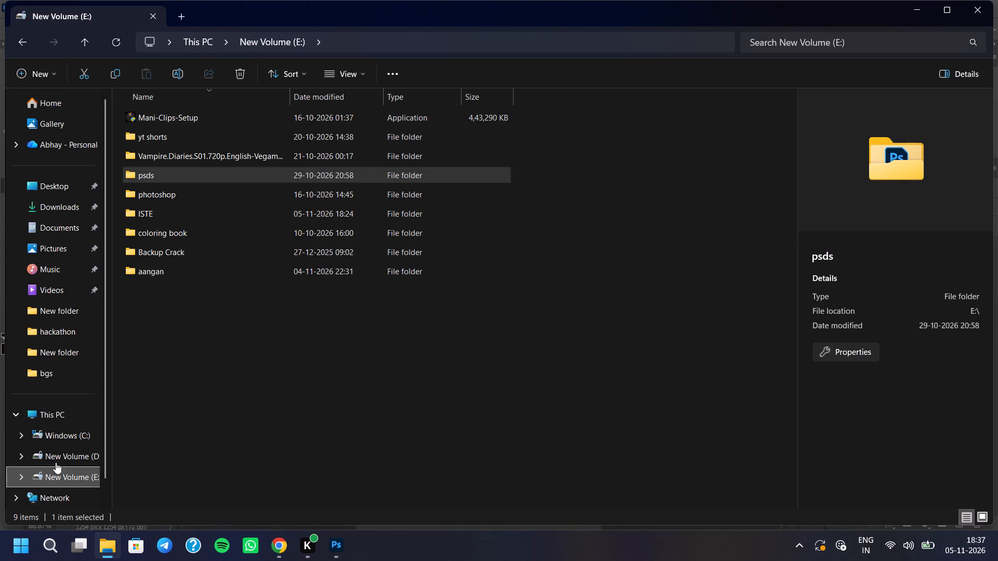
pyautogui.doubleClick(218, 201)
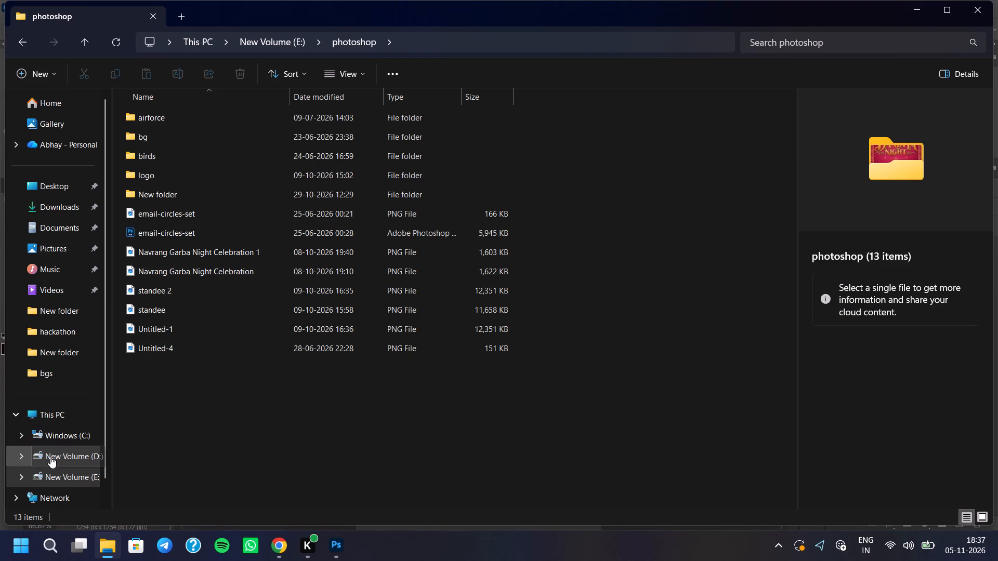
pyautogui.click(56, 470)
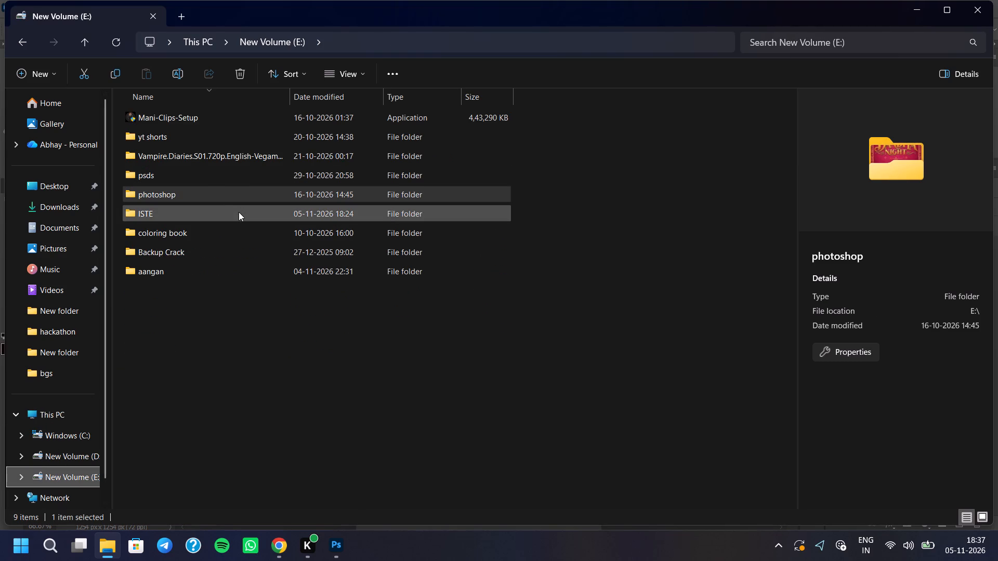
pyautogui.doubleClick(239, 212)
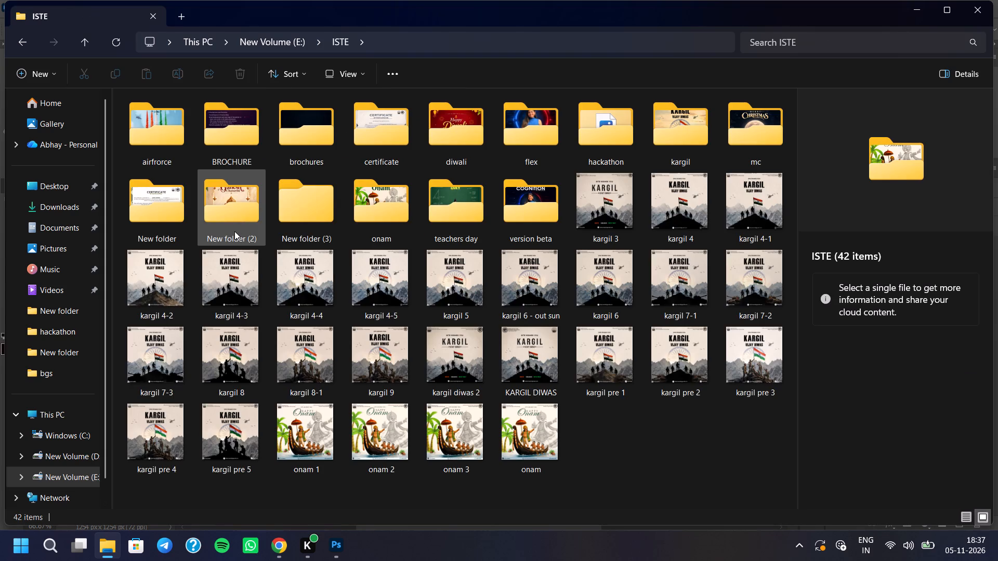
pyautogui.doubleClick(333, 217)
pyautogui.click(347, 46)
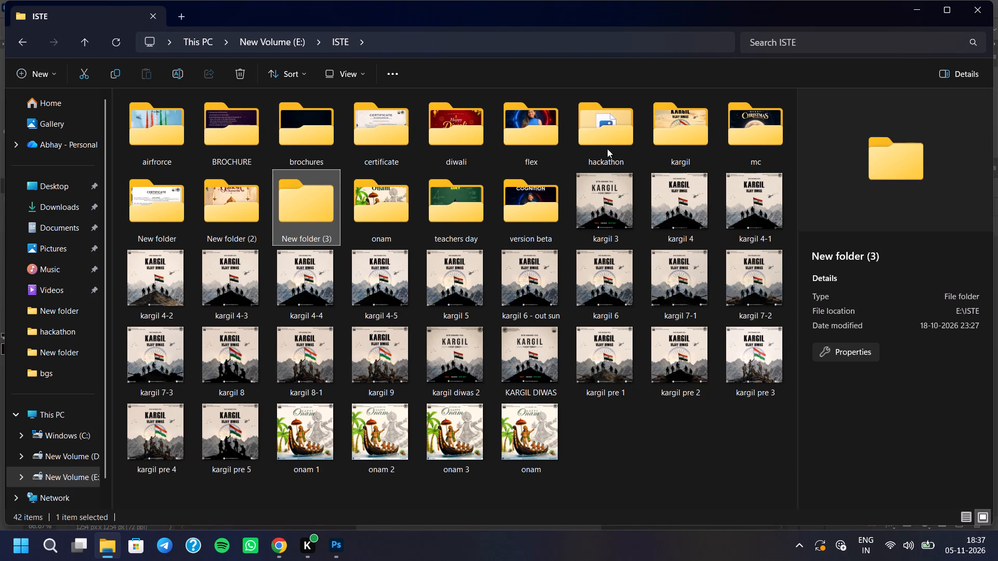
# Open "diwali tempass" from drive D: in Photoshop to inspect its layout and layers, and close it again.
pyautogui.click(91, 459)
pyautogui.scroll(-1, 326, 336)
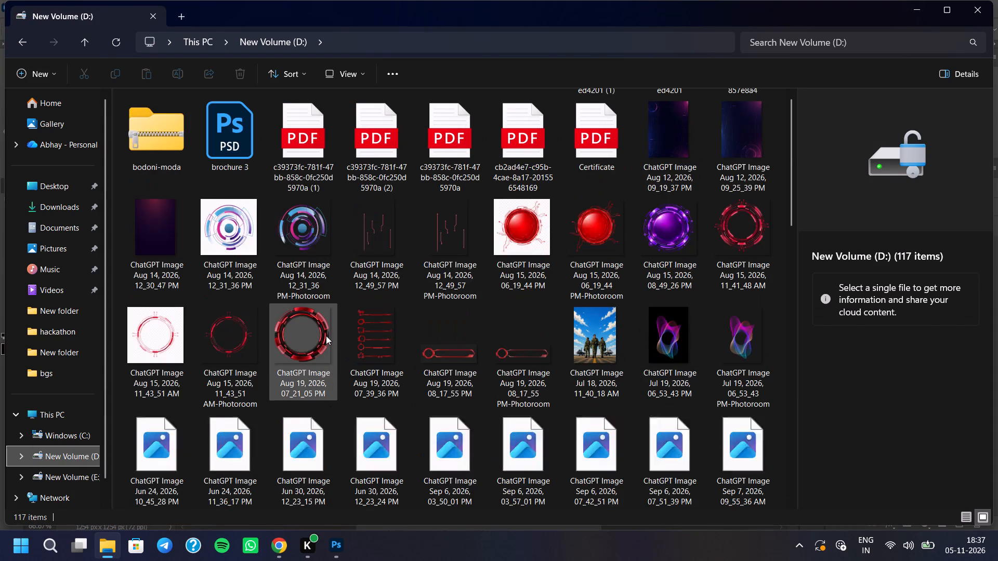
pyautogui.scroll(-1, 326, 336)
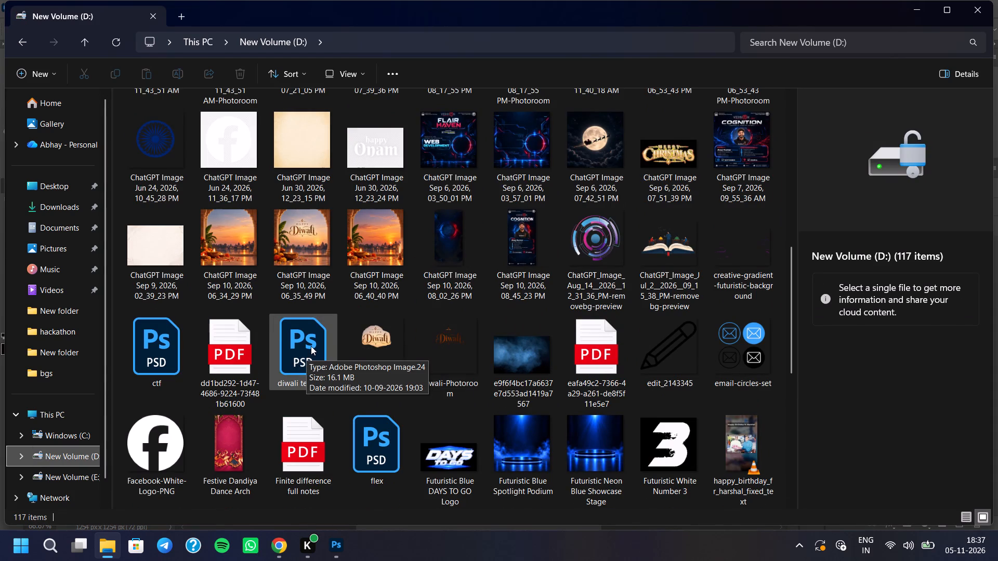
pyautogui.doubleClick(312, 345)
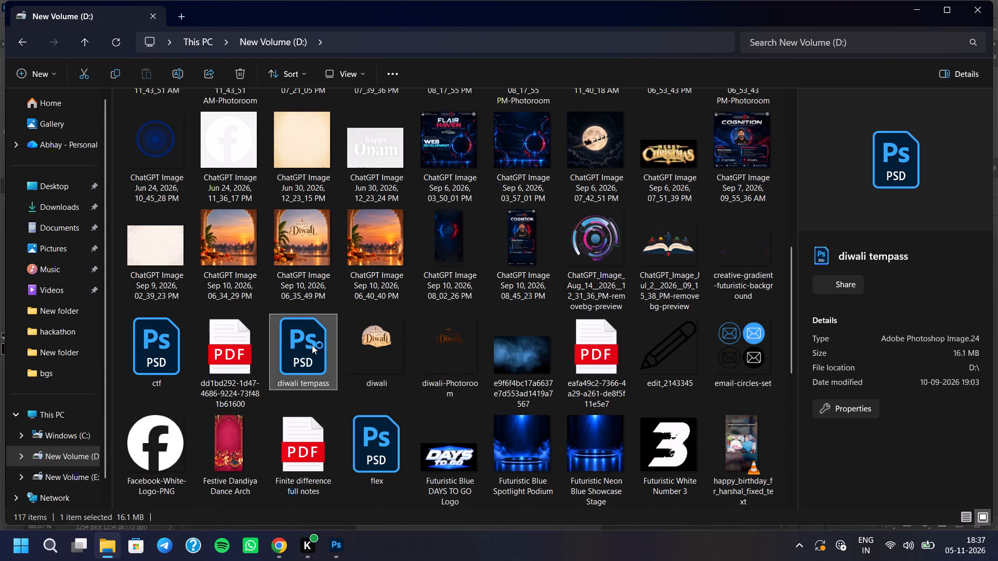
pyautogui.scroll(-1, 312, 345)
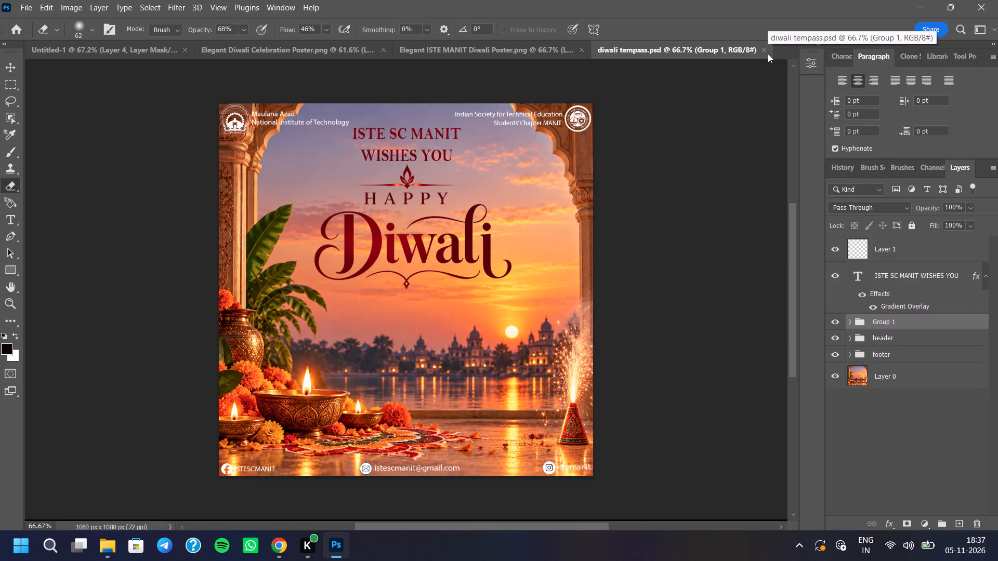
pyautogui.click(760, 48)
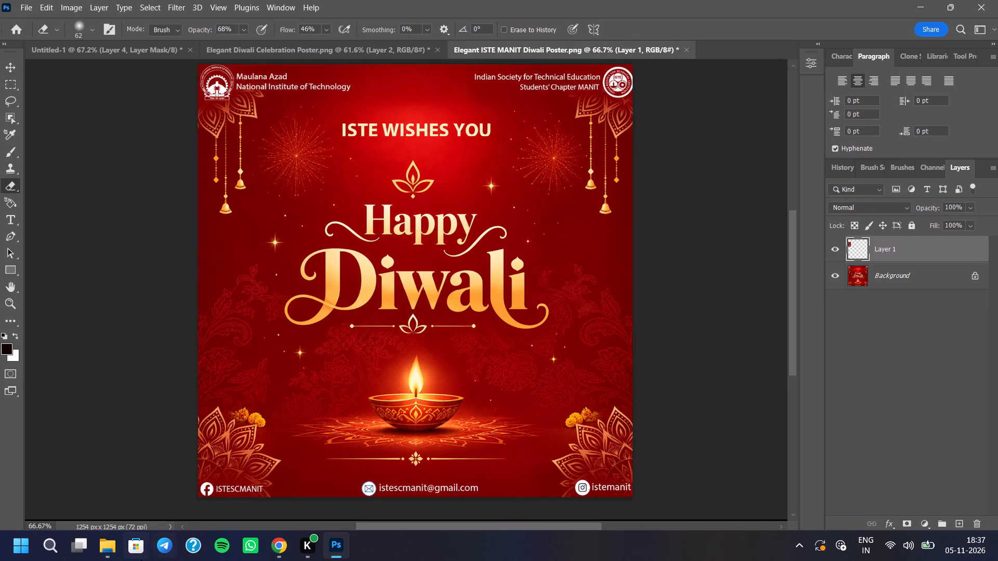
# Look through the logos, images and PSD files on drive D: in File Explorer, from the end of the list back to its start.
pyautogui.click(117, 546)
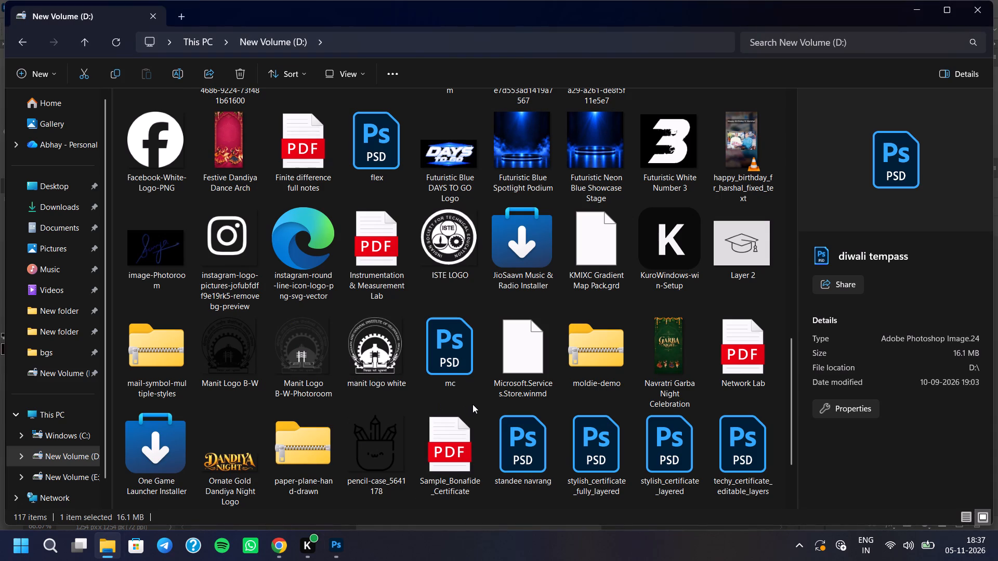
pyautogui.scroll(-2, 474, 404)
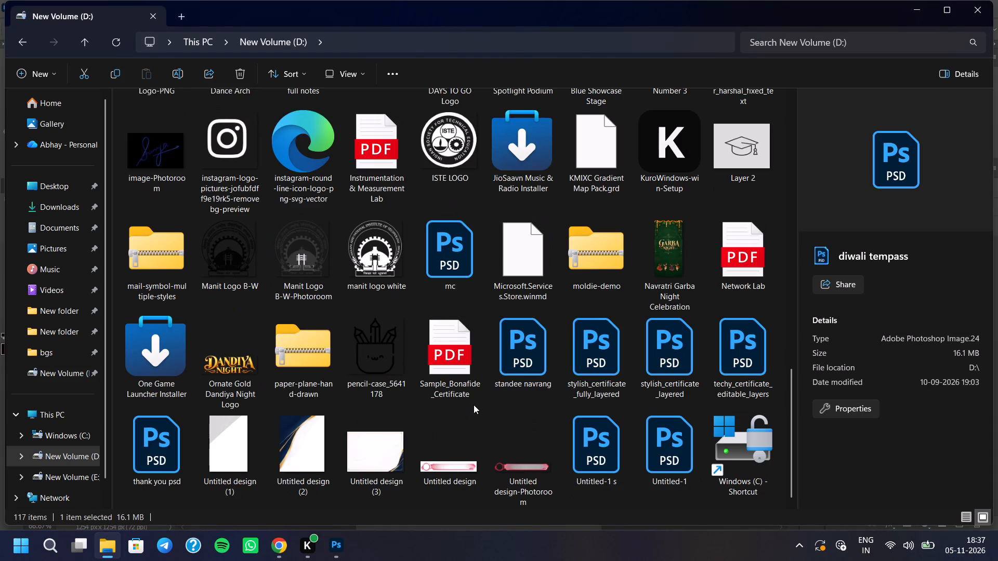
pyautogui.scroll(-1, 474, 405)
pyautogui.scroll(1, 474, 405)
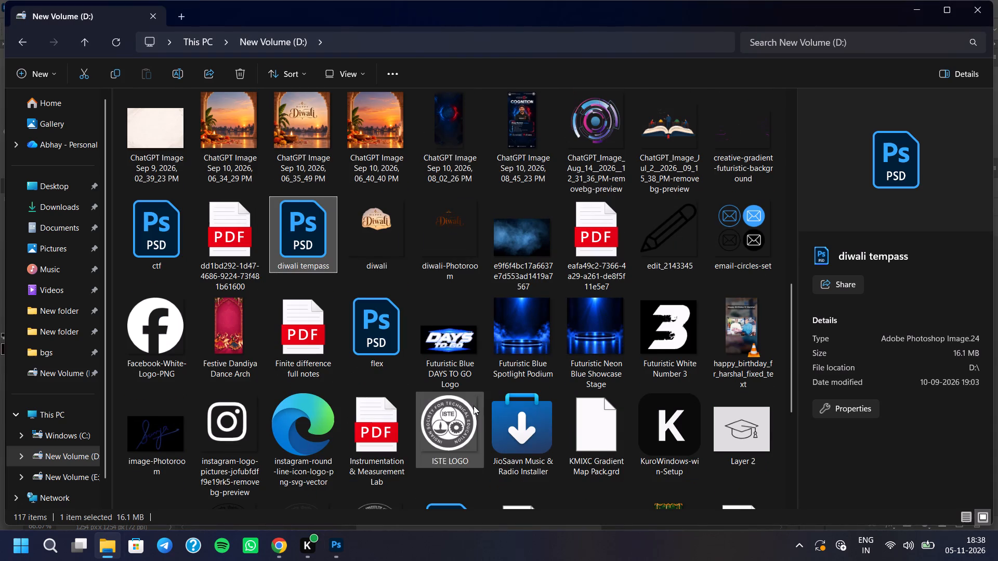
pyautogui.scroll(-2, 474, 406)
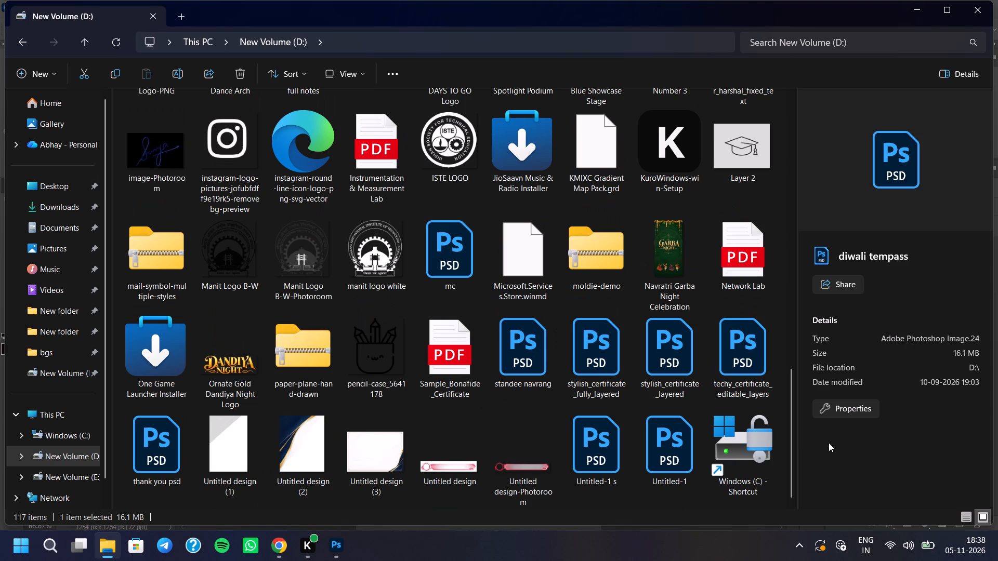
pyautogui.scroll(1, 789, 431)
pyautogui.moveTo(789, 431); pyautogui.dragTo(790, 447)
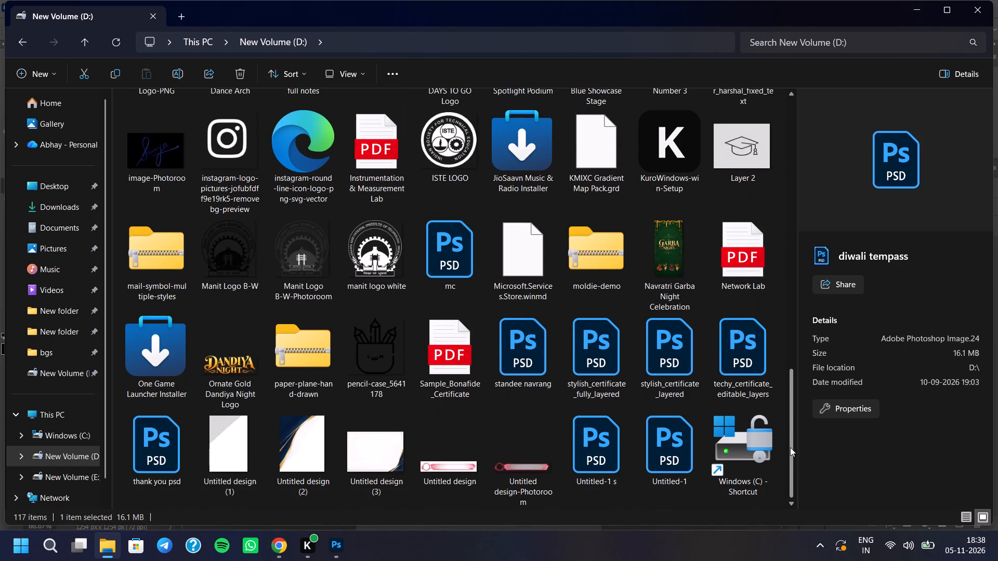
pyautogui.moveTo(790, 447); pyautogui.dragTo(792, 368)
pyautogui.moveTo(789, 384); pyautogui.dragTo(791, 354)
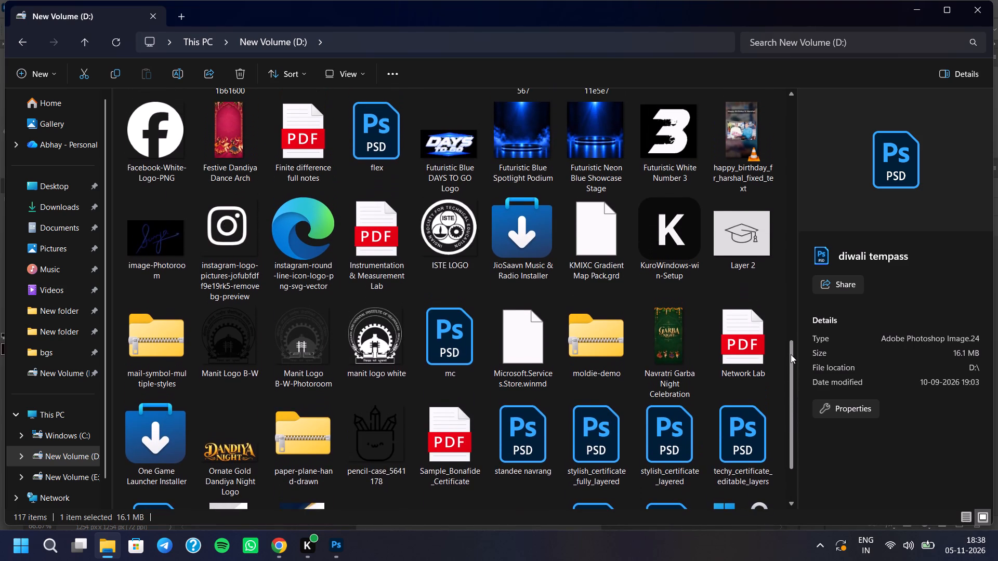
pyautogui.moveTo(791, 354); pyautogui.dragTo(803, 309)
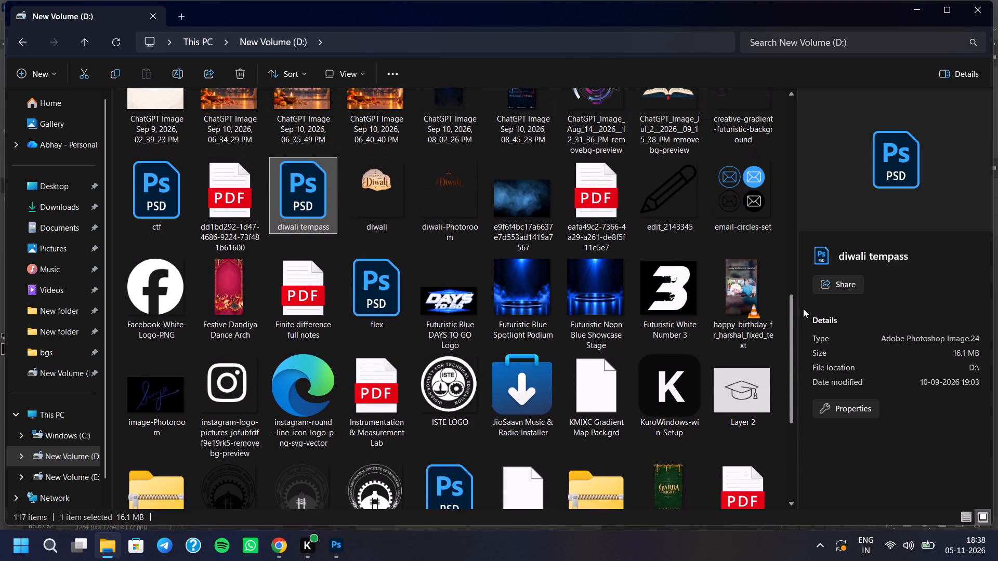
pyautogui.moveTo(803, 309); pyautogui.dragTo(808, 296)
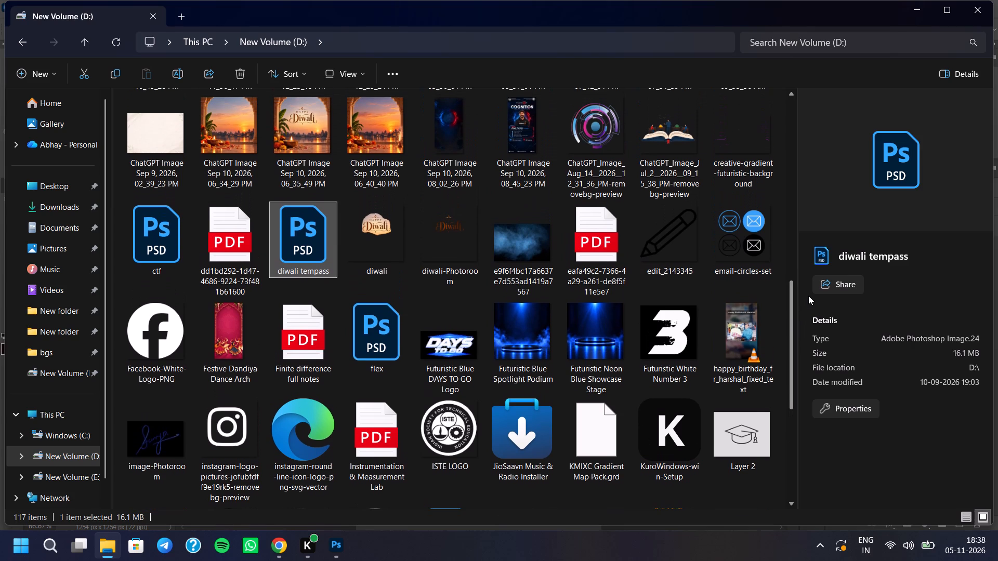
pyautogui.moveTo(808, 296); pyautogui.dragTo(792, 235)
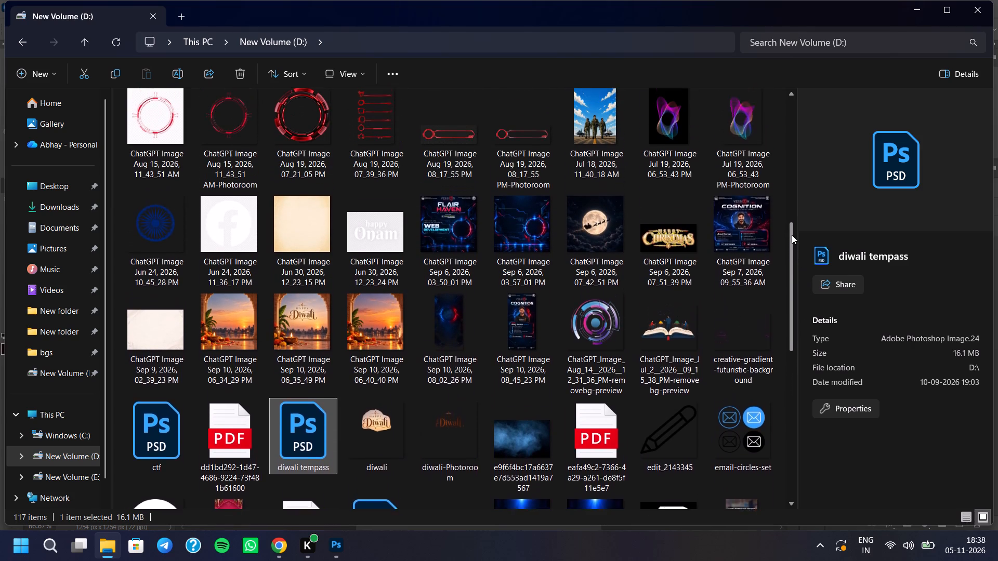
pyautogui.moveTo(792, 235); pyautogui.dragTo(787, 156)
pyautogui.click(787, 156)
pyautogui.scroll(3, 720, 397)
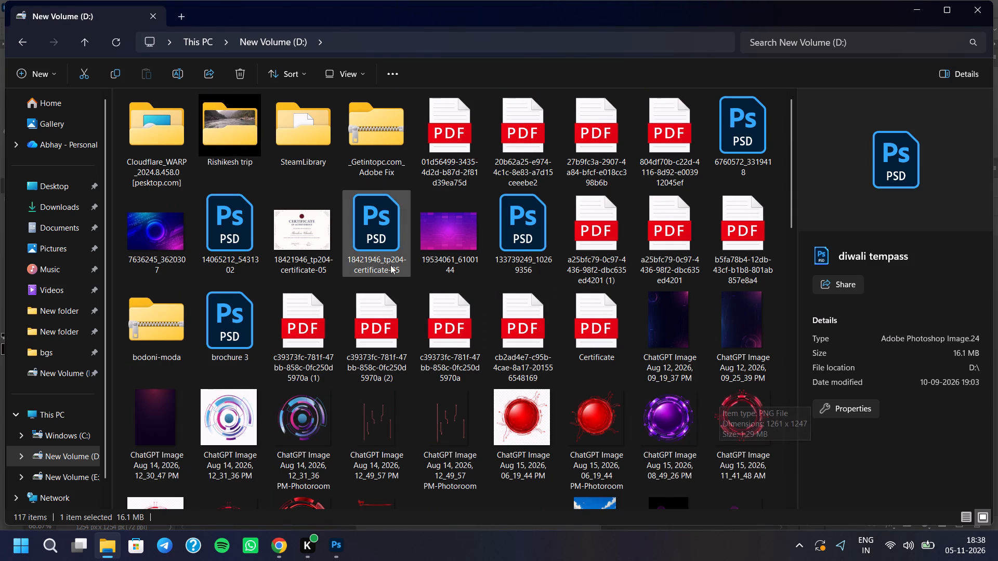
# Open 6760572_3319418.psd from drive D: to check it, close it, and delete the file from the drive.
pyautogui.doubleClick(741, 121)
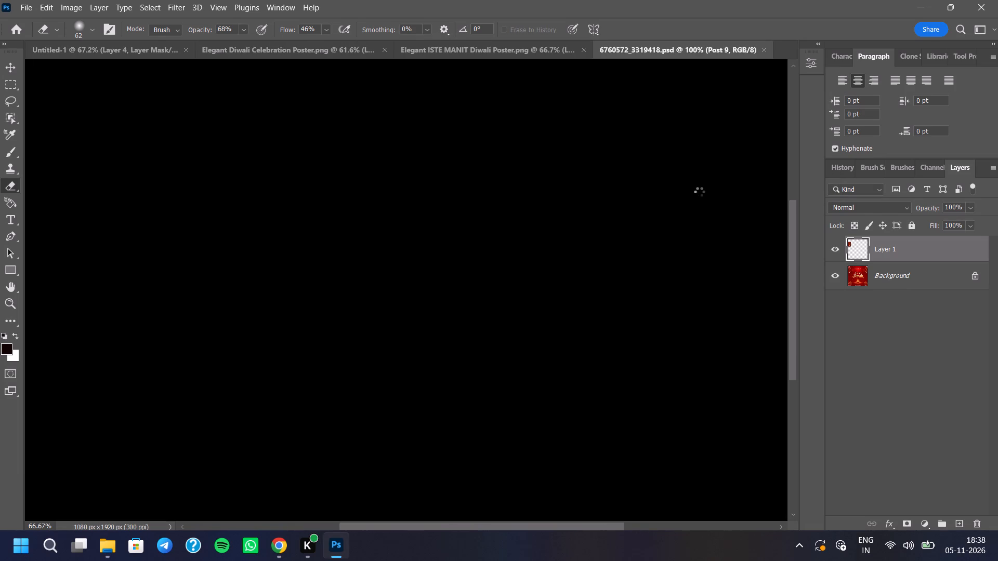
pyautogui.click(760, 51)
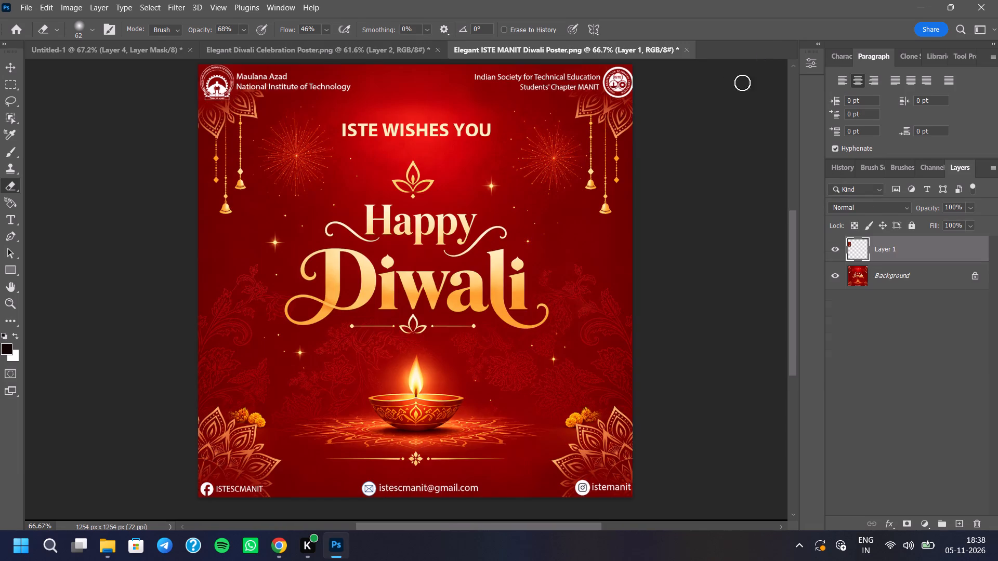
pyautogui.click(108, 560)
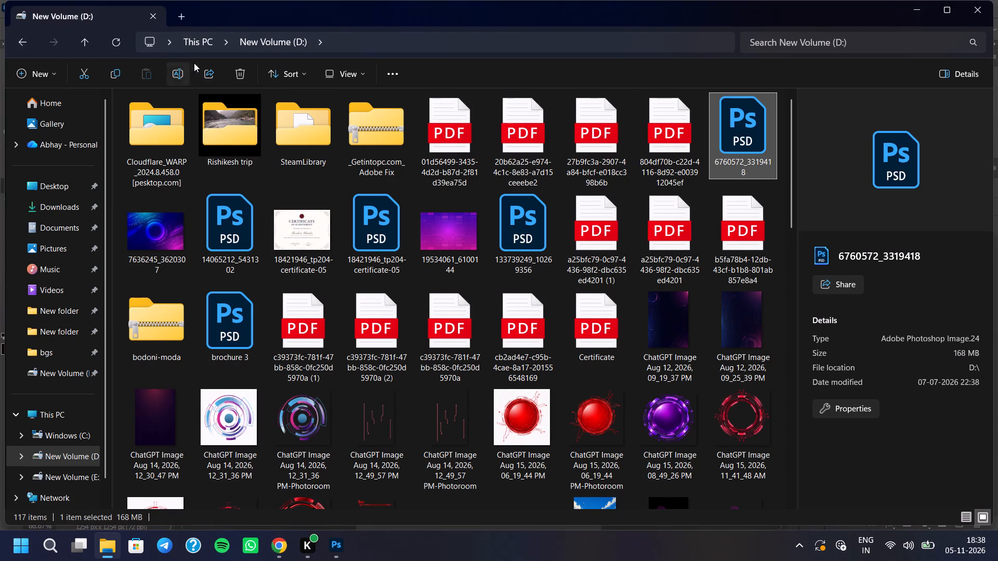
pyautogui.click(240, 76)
# Open 14065212_5431302.psd from drive D: to check it, close it, and delete the file from the drive.
pyautogui.doubleClick(160, 230)
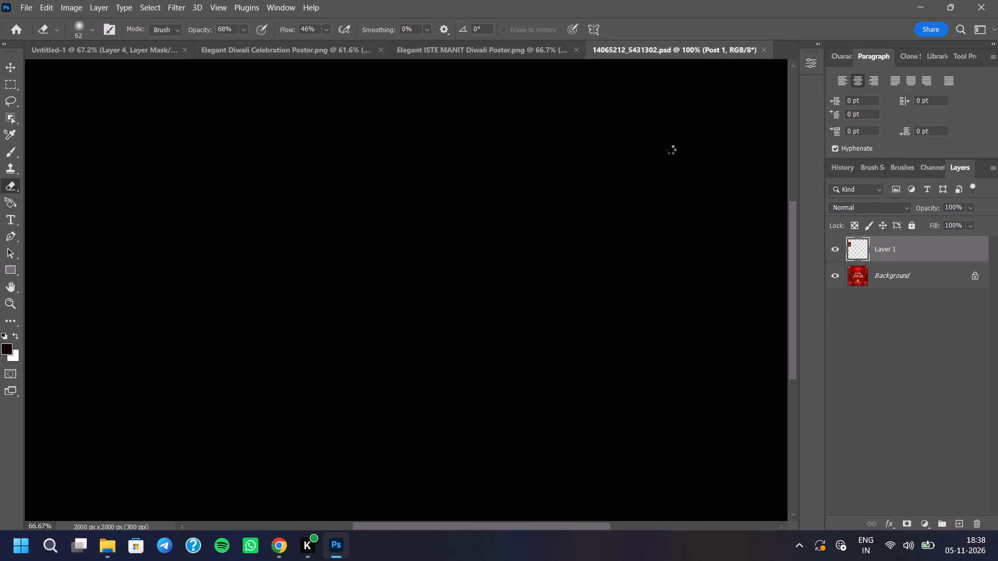
pyautogui.click(766, 51)
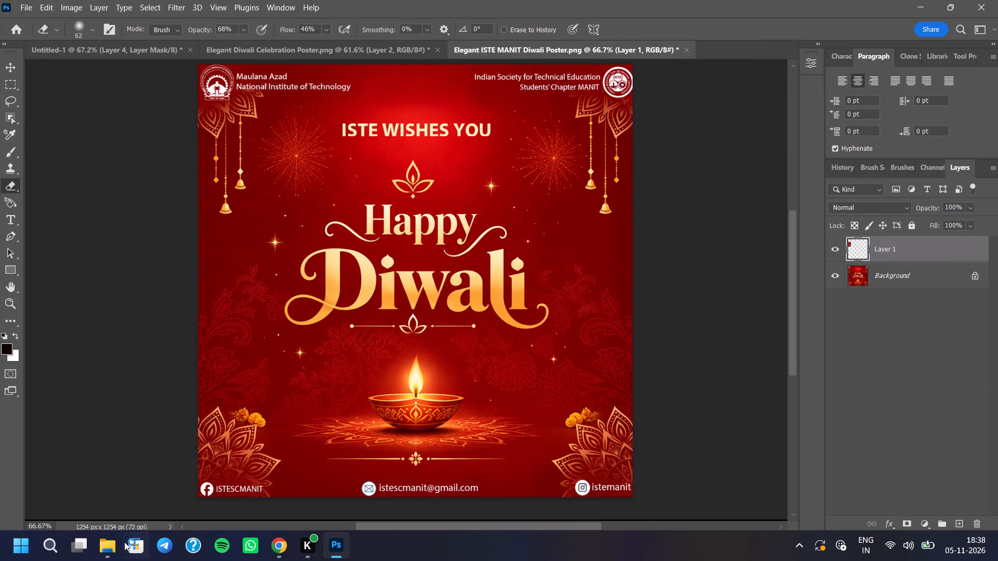
pyautogui.click(108, 550)
pyautogui.click(234, 72)
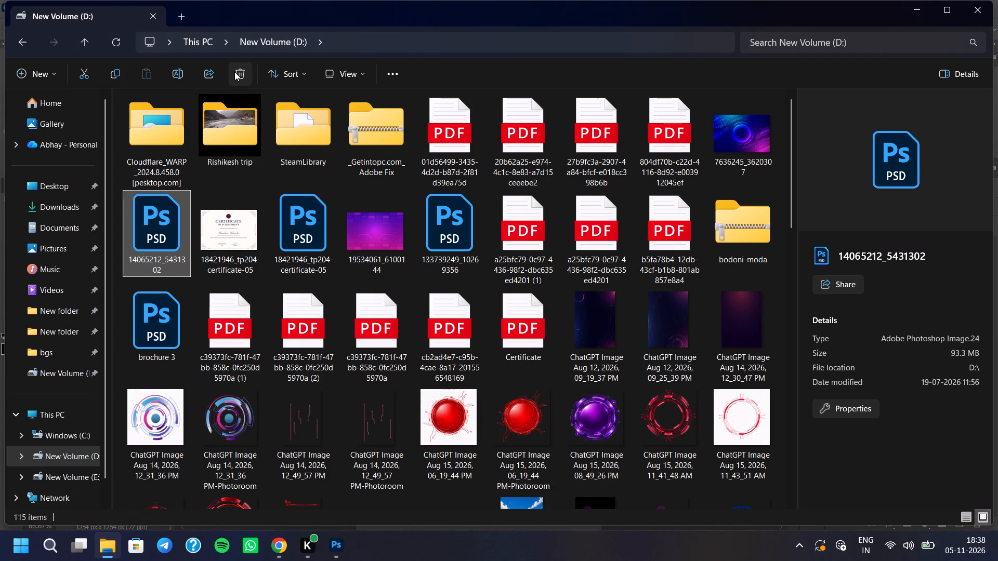
# Open the 18421946_tp204-certificate-05 PSD from drive D: to check it, close it, and delete the file from the drive.
pyautogui.doubleClick(230, 242)
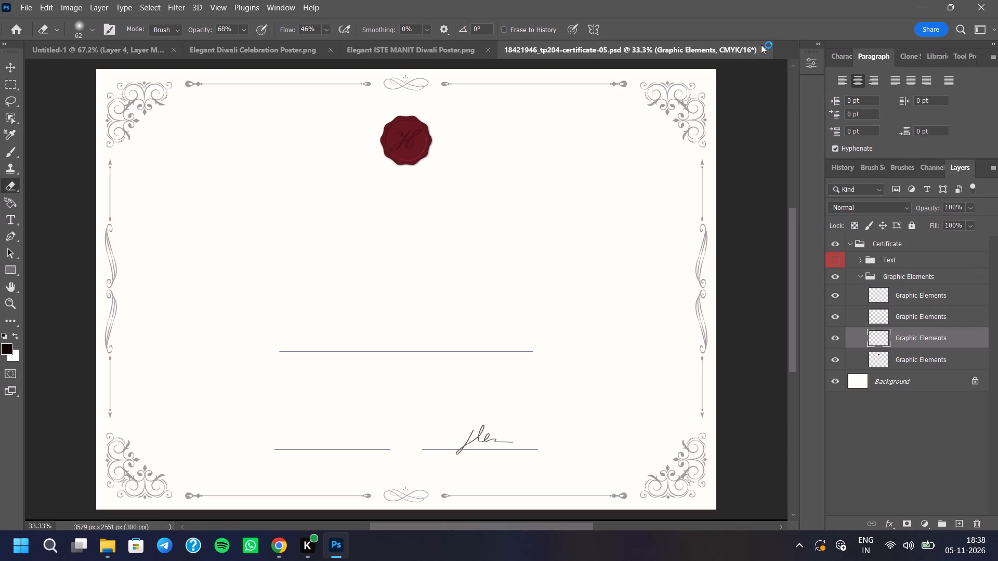
pyautogui.click(761, 47)
pyautogui.click(106, 560)
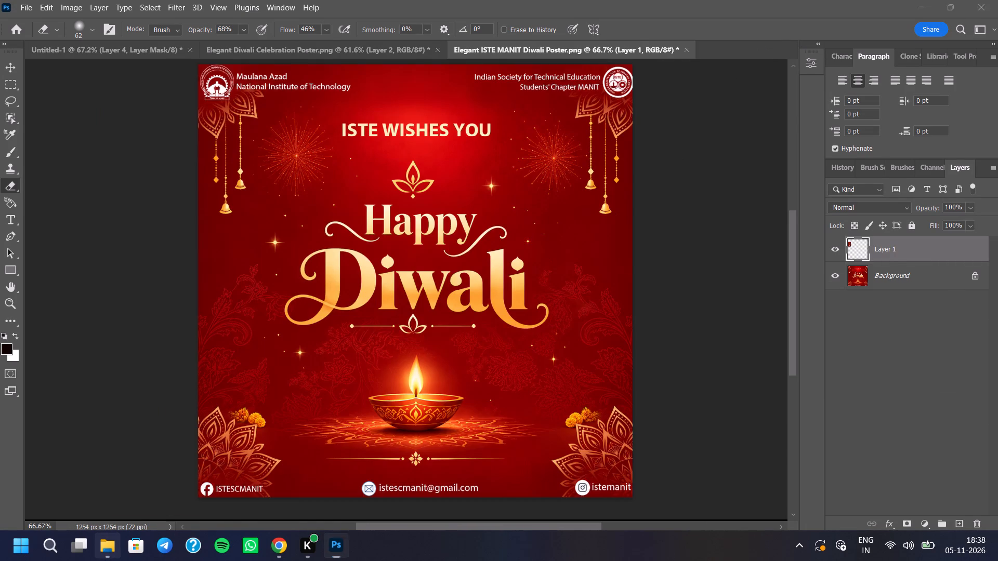
pyautogui.click(245, 77)
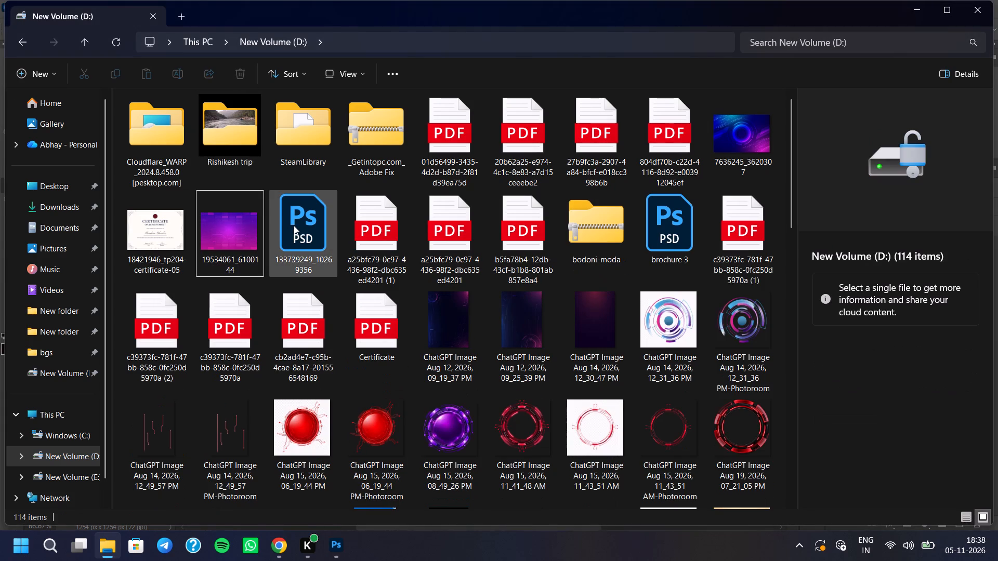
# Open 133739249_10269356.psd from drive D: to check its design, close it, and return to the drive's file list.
pyautogui.doubleClick(294, 224)
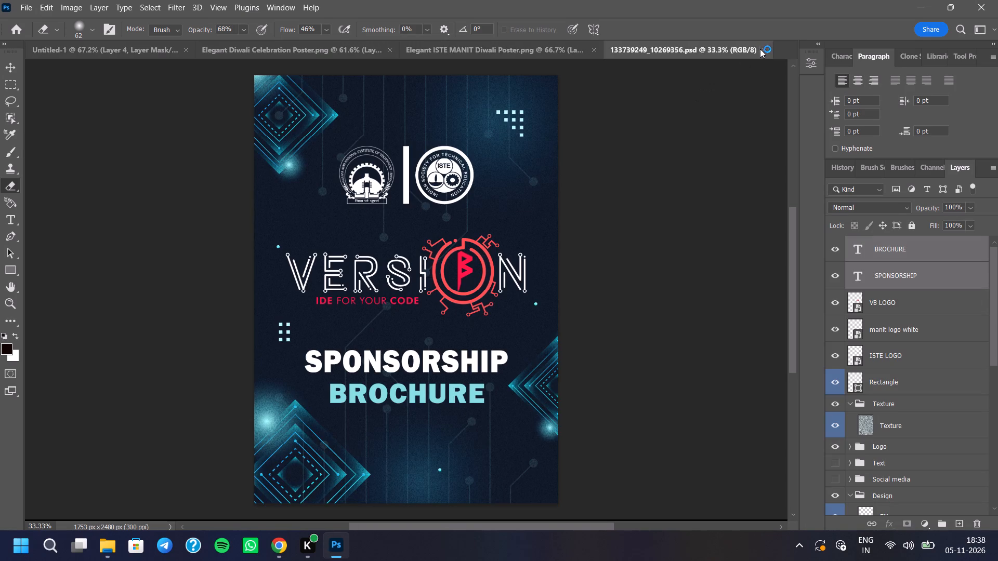
pyautogui.click(760, 49)
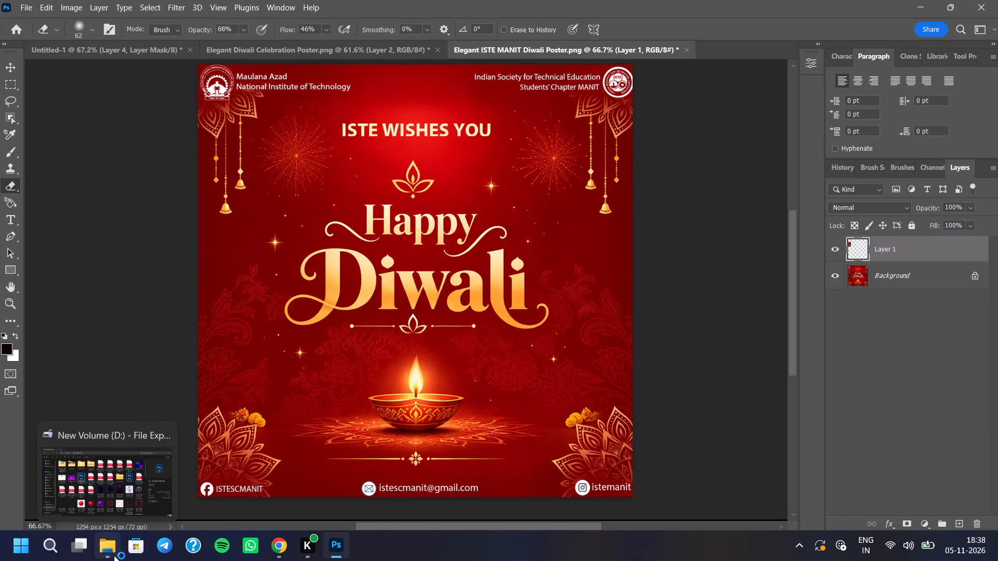
pyautogui.click(114, 555)
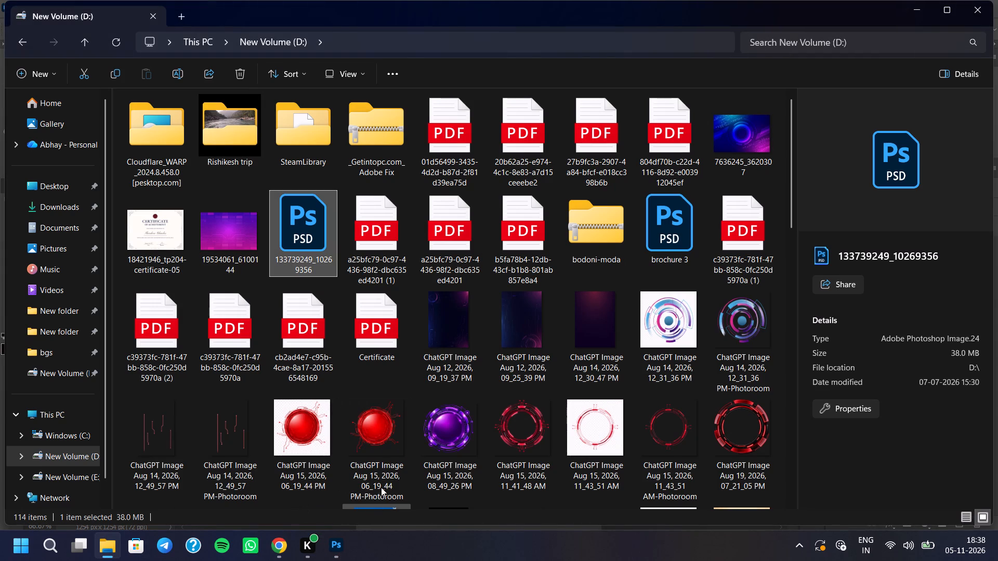
# Open the PSD files "Untitled-1 s" and "Untitled-1" from the end of drive D: in Photoshop to check them.
pyautogui.scroll(-1, 375, 504)
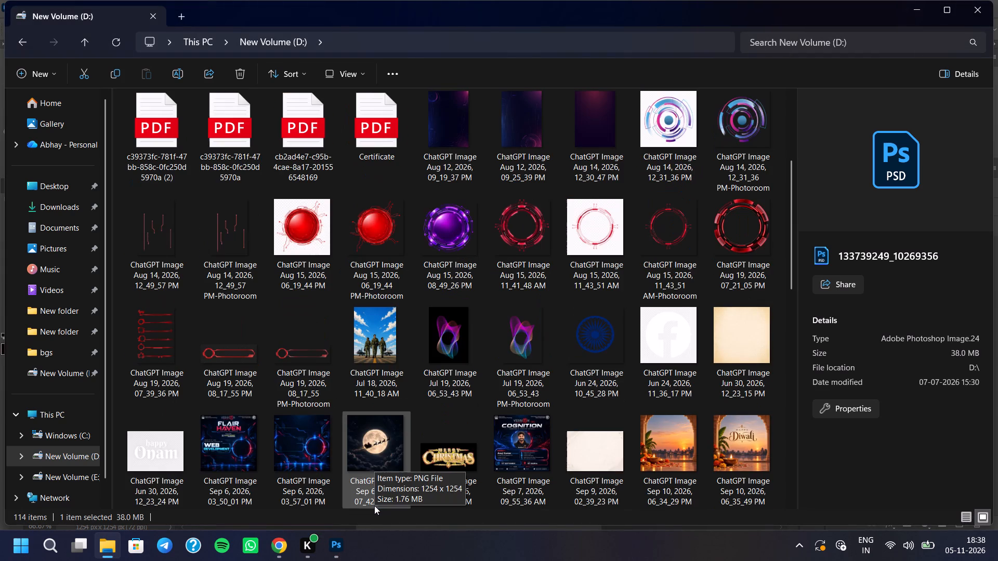
pyautogui.scroll(-1, 374, 505)
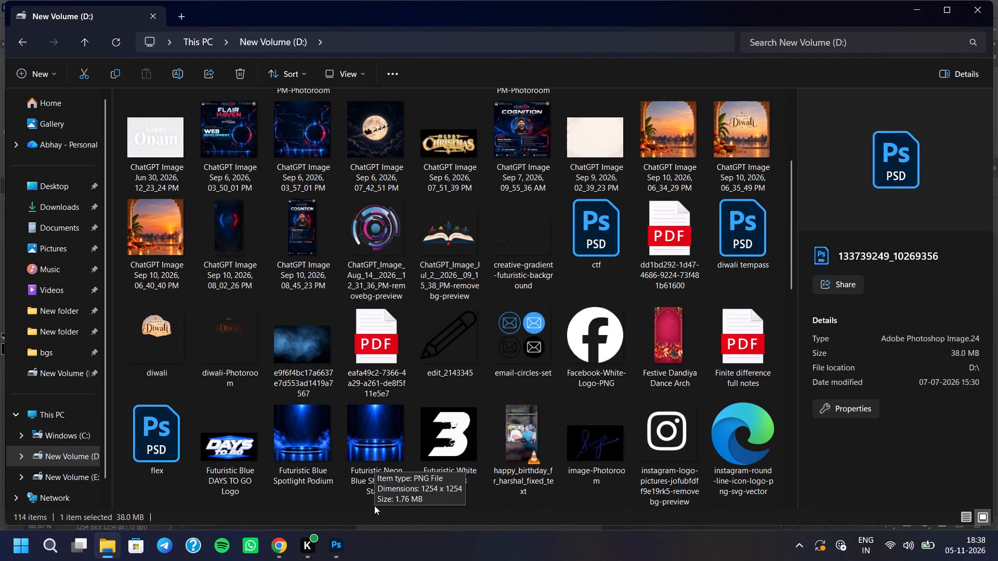
pyautogui.scroll(-1, 374, 505)
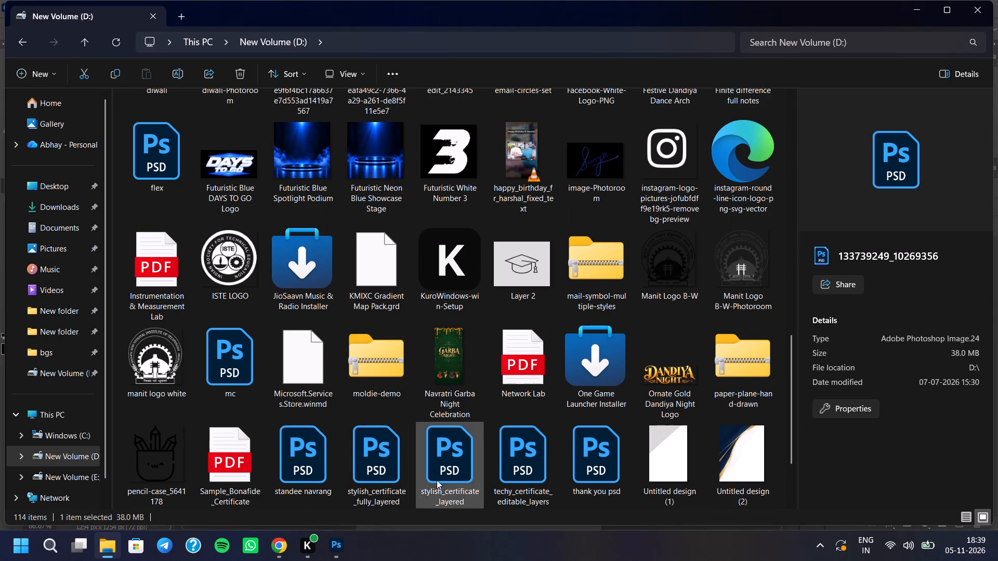
pyautogui.scroll(-1, 581, 476)
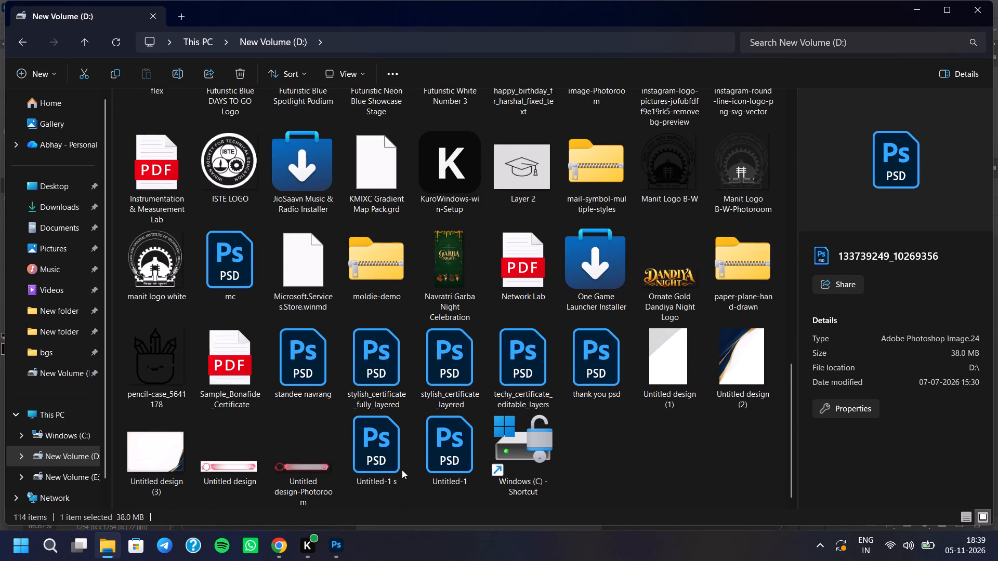
pyautogui.doubleClick(402, 469)
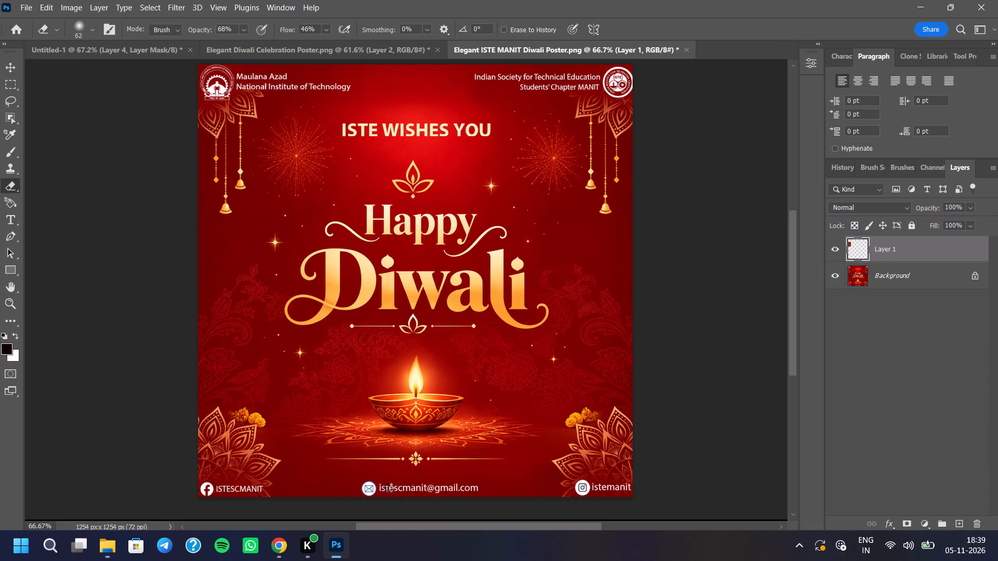
pyautogui.click(104, 557)
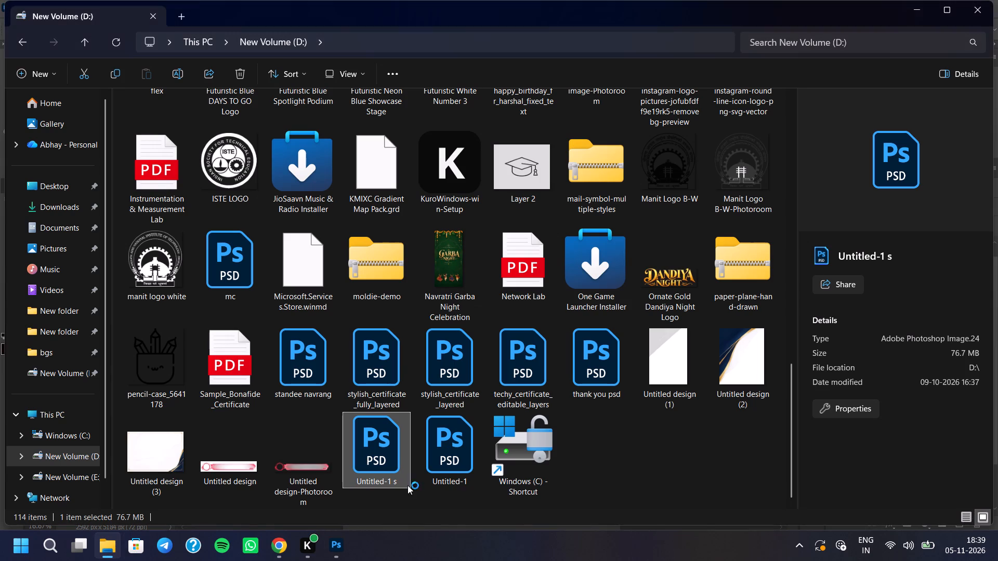
pyautogui.doubleClick(428, 472)
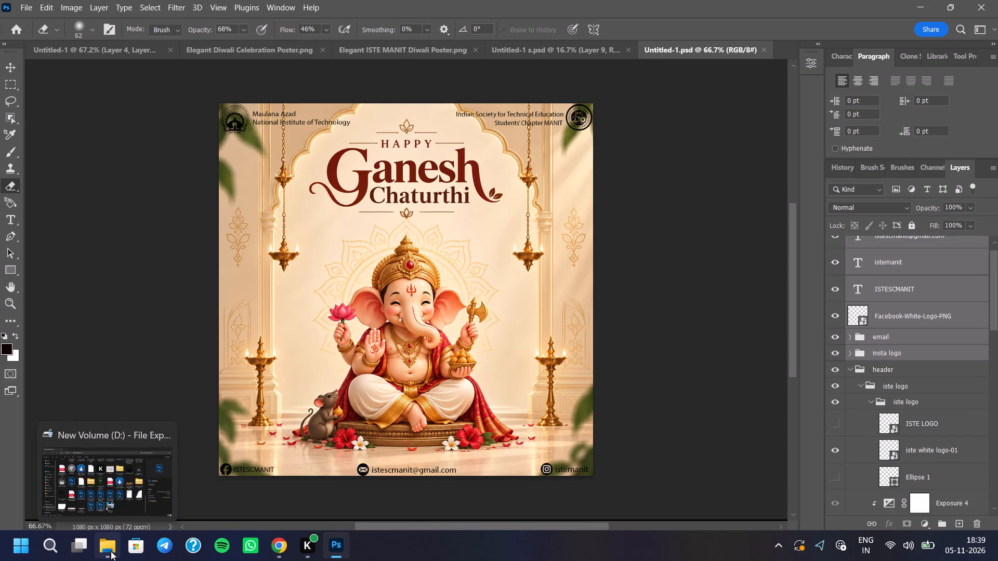
# Delete the PSD files "Untitled-1" and "Untitled-1 s" from drive D:.
pyautogui.click(111, 551)
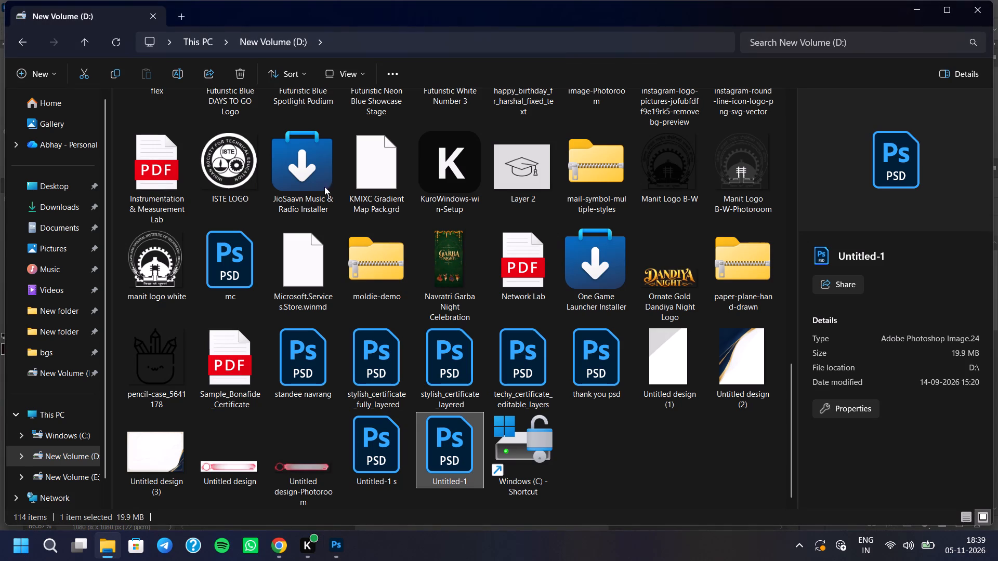
pyautogui.click(242, 70)
pyautogui.click(396, 428)
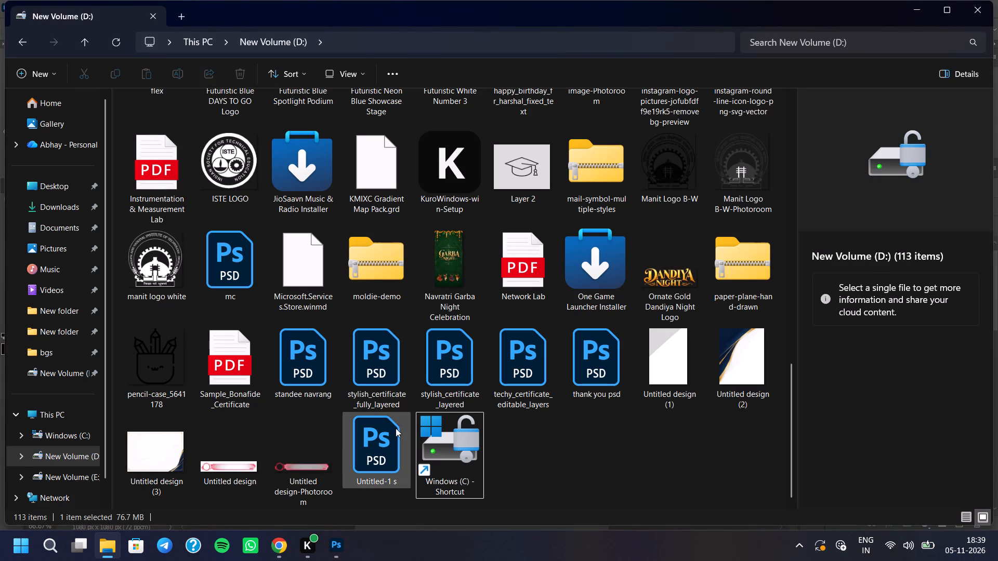
pyautogui.click(243, 78)
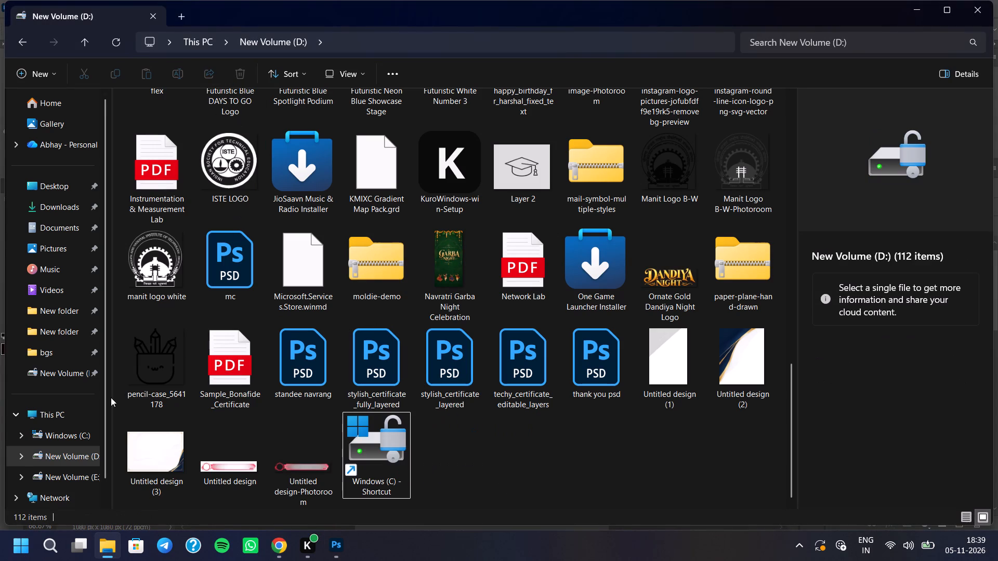
# Look through the contents of drive C:, the Downloads folder and drive E: in File Explorer.
pyautogui.click(61, 434)
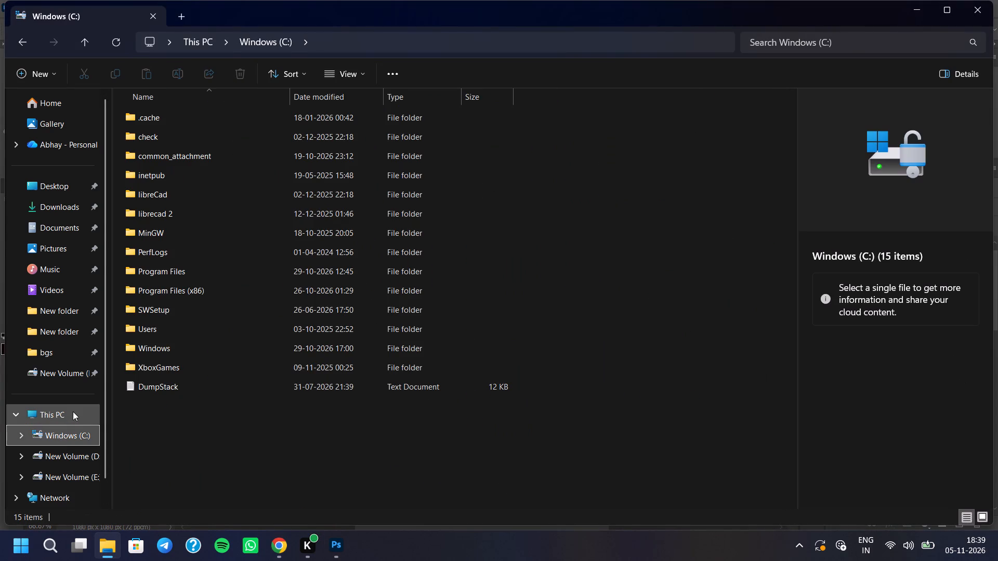
pyautogui.click(76, 210)
pyautogui.scroll(-3, 220, 256)
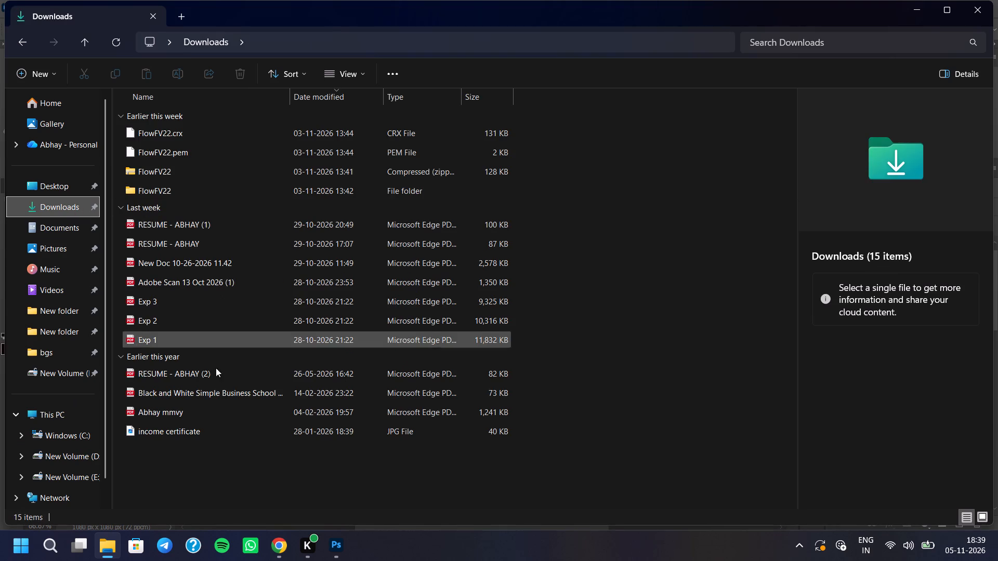
pyautogui.click(82, 475)
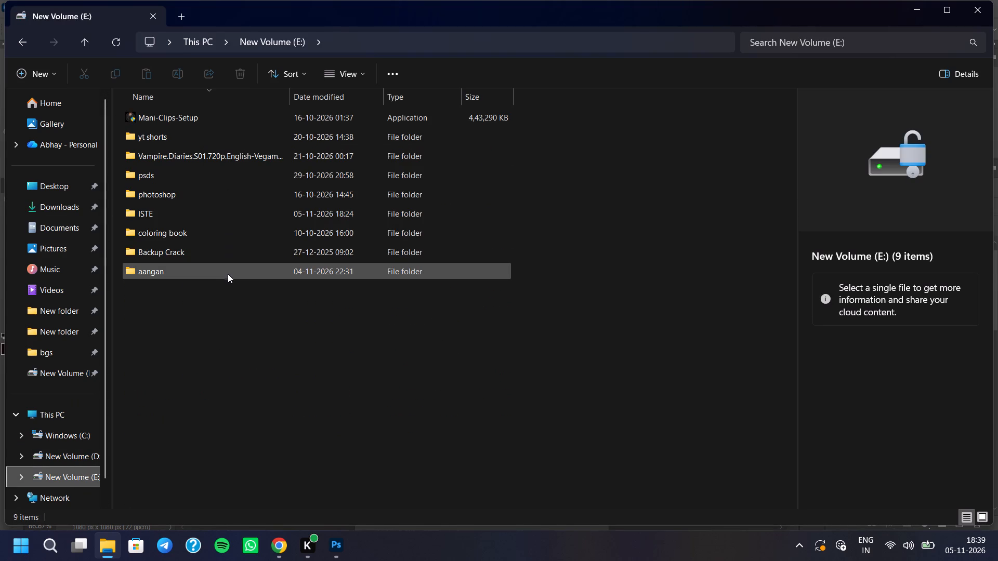
# Switch back to Photoshop and close the Untitled-1.psd and Untitled-1 s.psd documents.
pyautogui.click(329, 560)
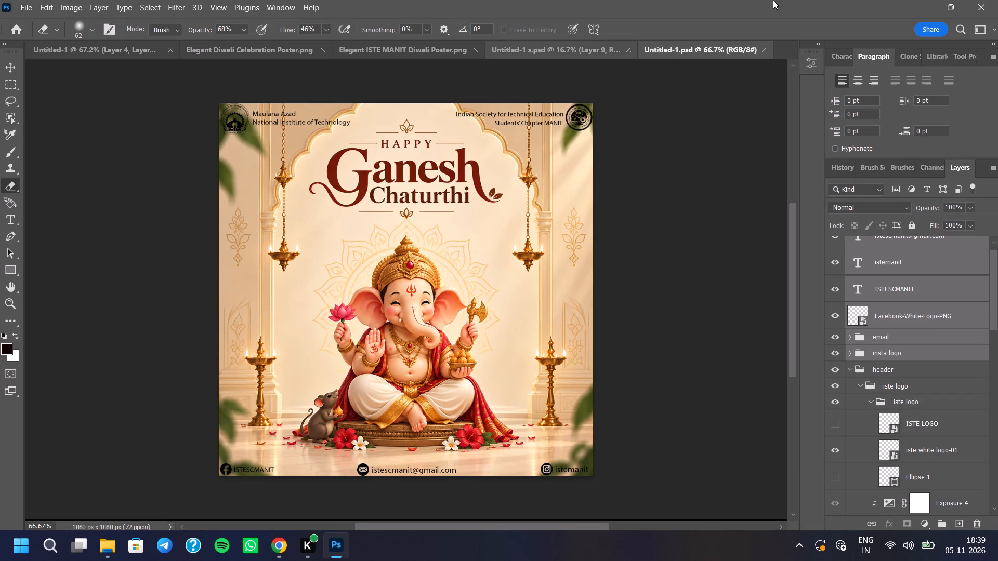
pyautogui.click(767, 52)
pyautogui.click(766, 50)
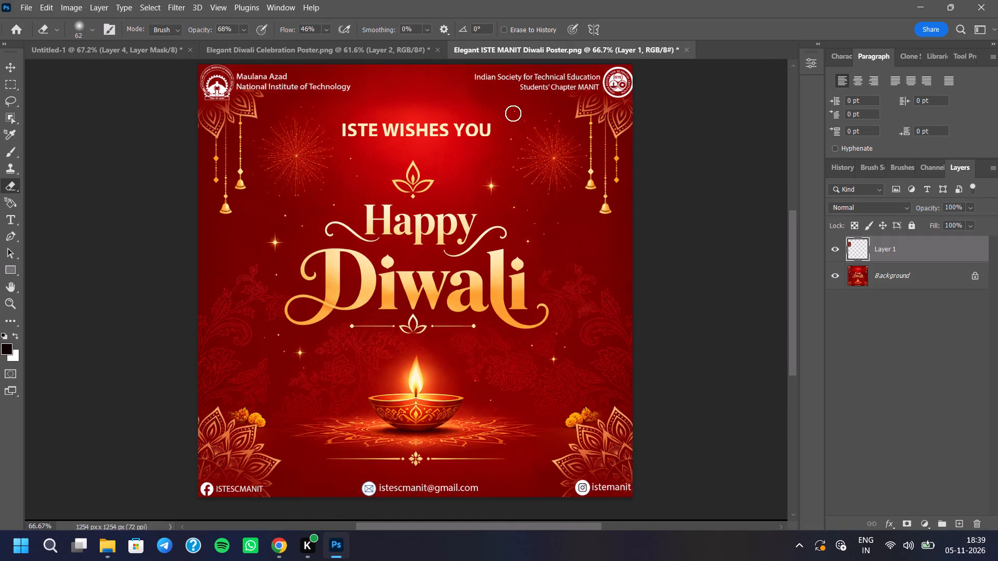
# Copy the "Happy Diwali" lettering from the ISTE MANIT poster's Background to a new layer, using a rectangular selection of about 815 x 390 px.
pyautogui.click(918, 282)
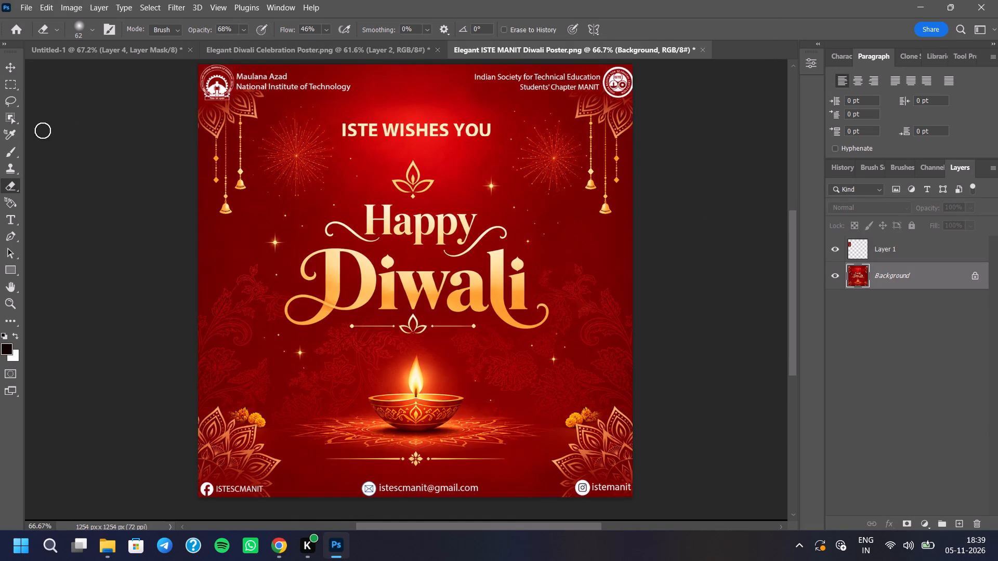
pyautogui.click(3, 82)
pyautogui.scroll(3, 318, 147)
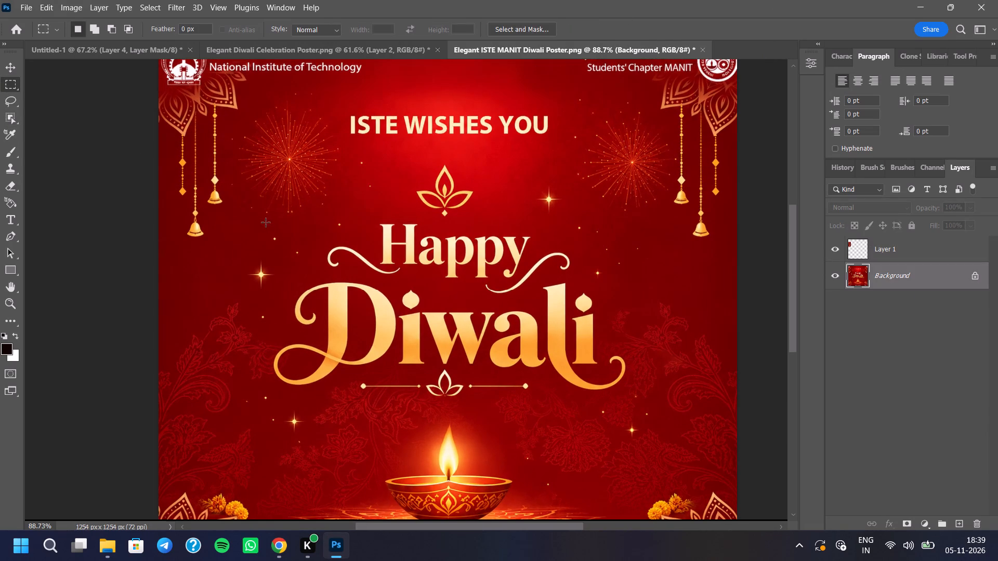
pyautogui.moveTo(264, 217); pyautogui.dragTo(573, 401)
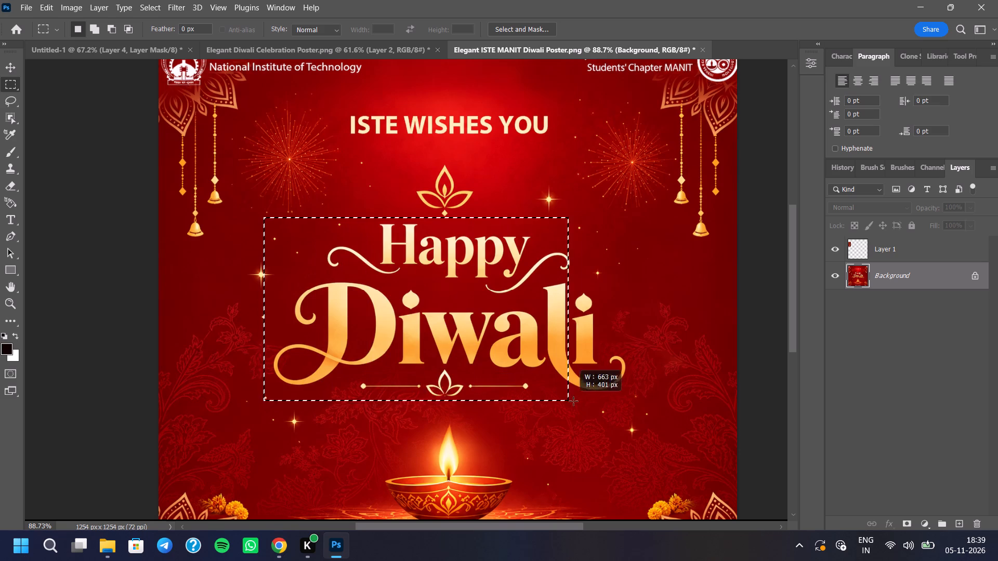
pyautogui.moveTo(573, 401); pyautogui.dragTo(637, 396)
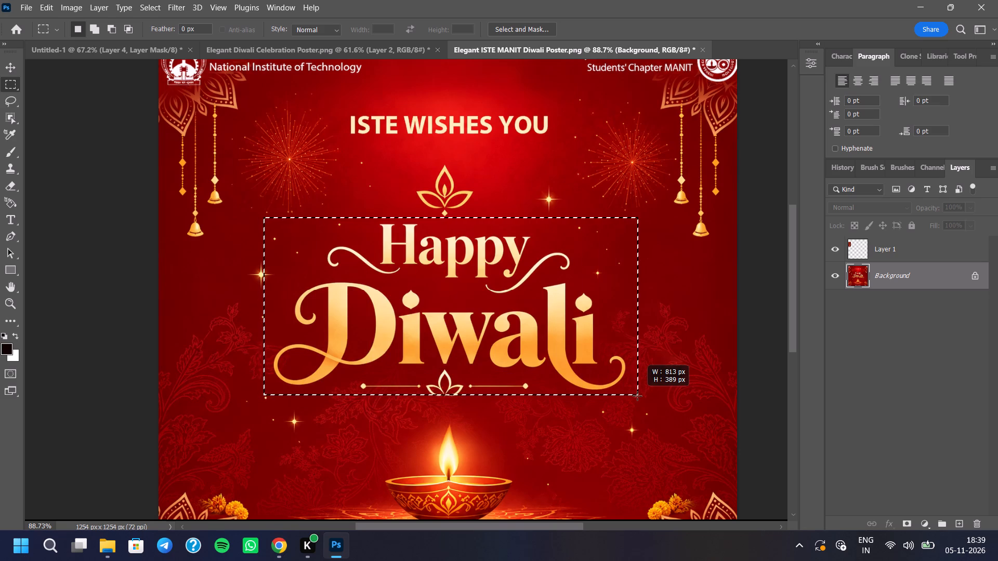
pyautogui.moveTo(637, 396); pyautogui.dragTo(639, 396)
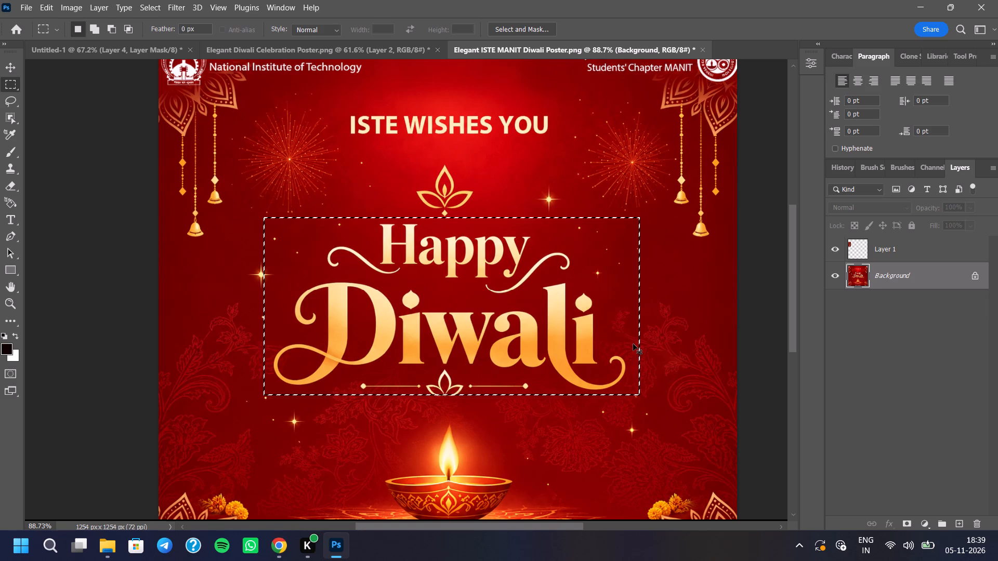
pyautogui.hotkey('ctrl', 'j')
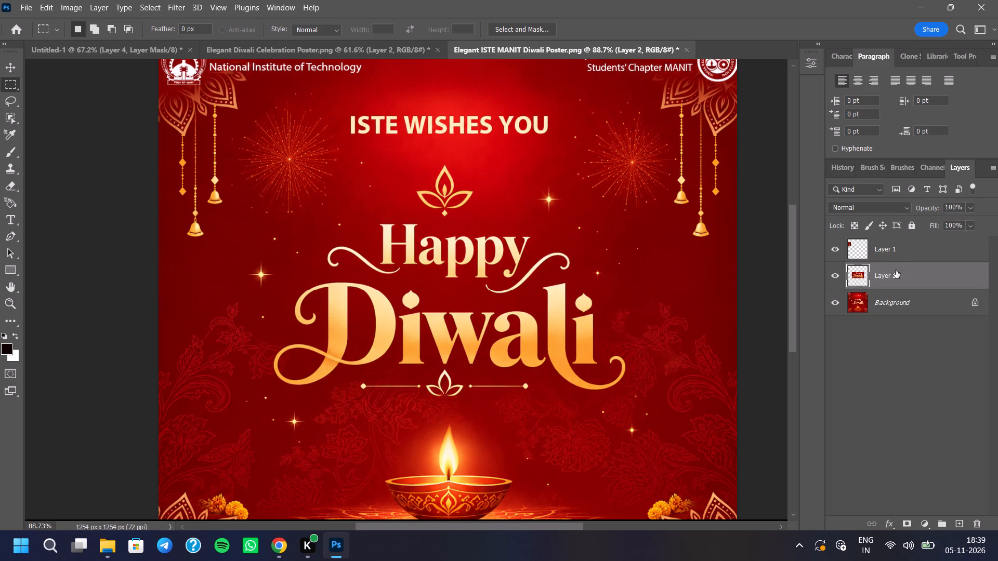
# Copy the "Happy Diwali" lettering layer into the Untitled-1 document, placing it in the centre above the diyas.
pyautogui.moveTo(892, 274); pyautogui.dragTo(364, 224)
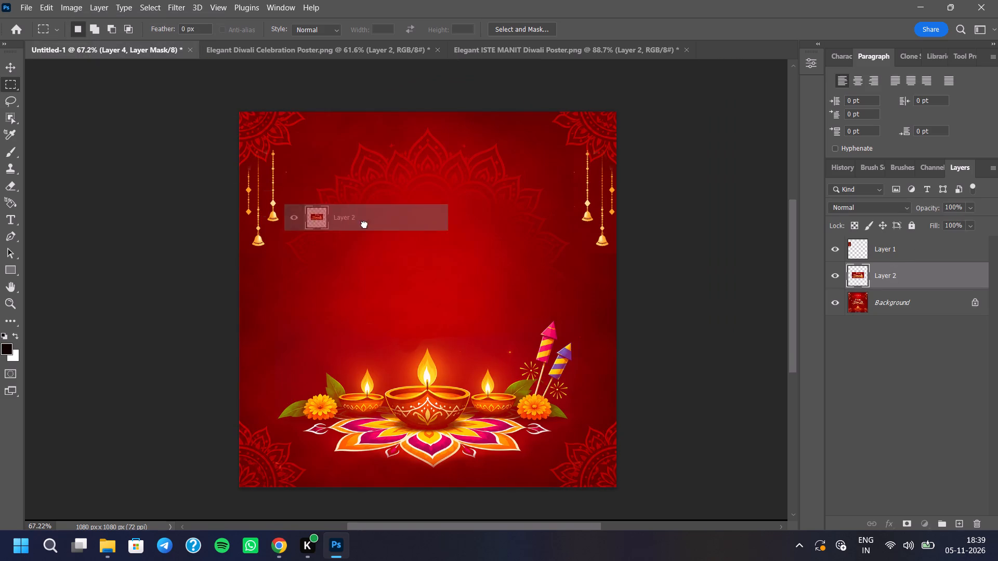
pyautogui.moveTo(364, 224); pyautogui.dragTo(425, 280)
# Set the blend mode of the "Happy Diwali" lettering layer to Lighten.
pyautogui.scroll(2, 453, 282)
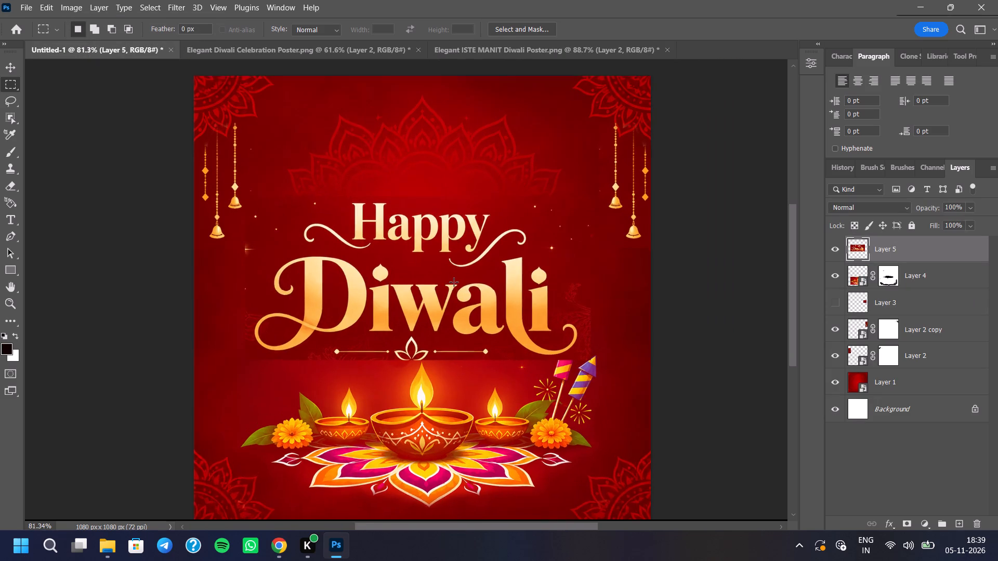
pyautogui.scroll(1, 454, 282)
pyautogui.moveTo(865, 201); pyautogui.dragTo(864, 208)
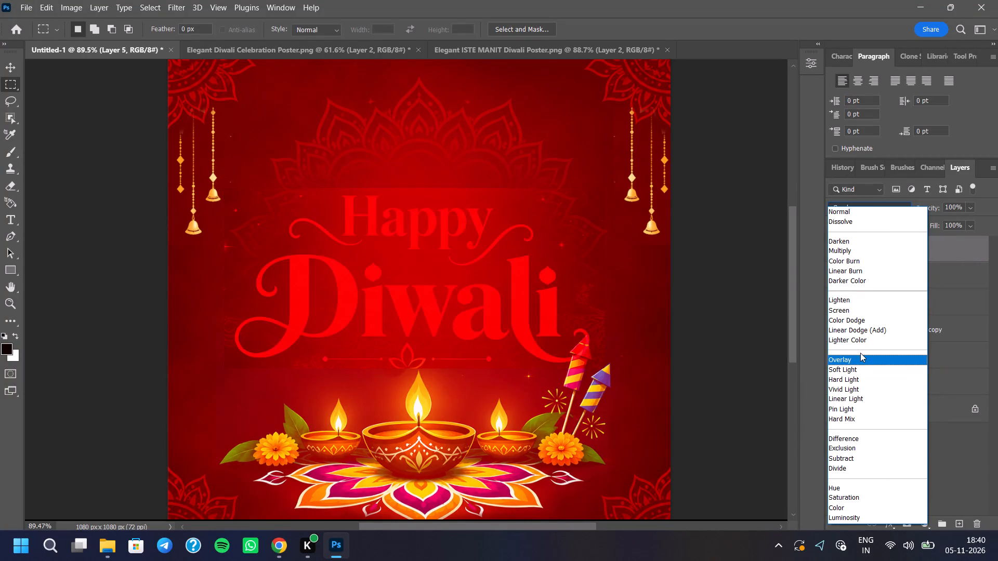
pyautogui.click(864, 300)
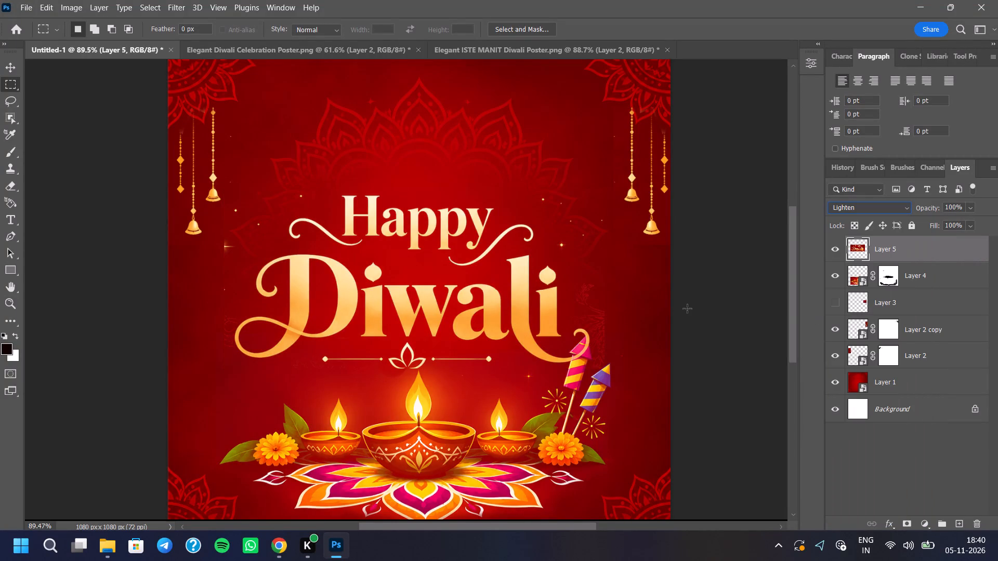
# Scale the "Happy Diwali" lettering down to about 80% and centre it horizontally above the diyas, at about X 540, Y 466 px.
pyautogui.scroll(-3, 495, 246)
pyautogui.scroll(3, 495, 245)
pyautogui.click(5, 62)
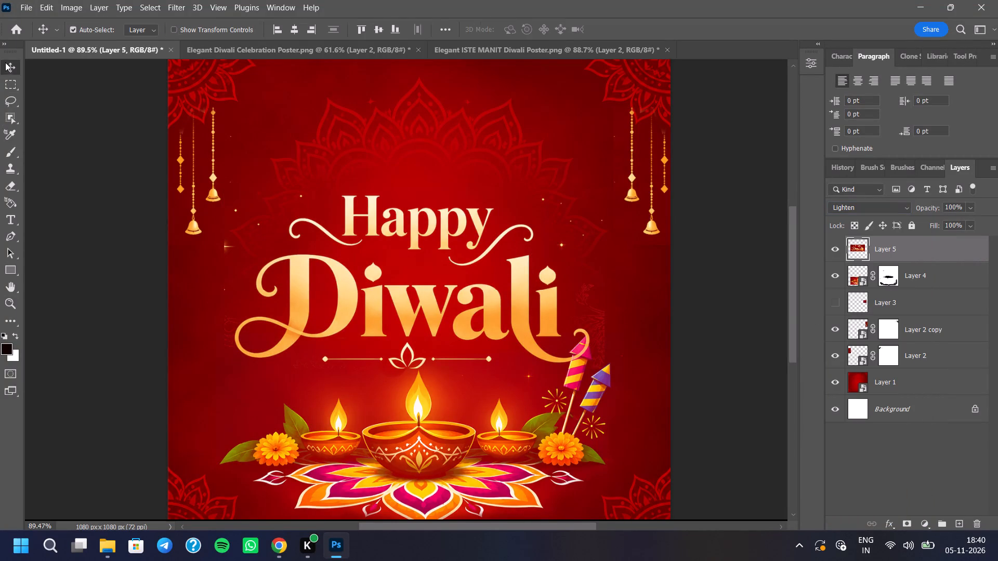
pyautogui.scroll(-1, 300, 186)
pyautogui.scroll(1, 300, 187)
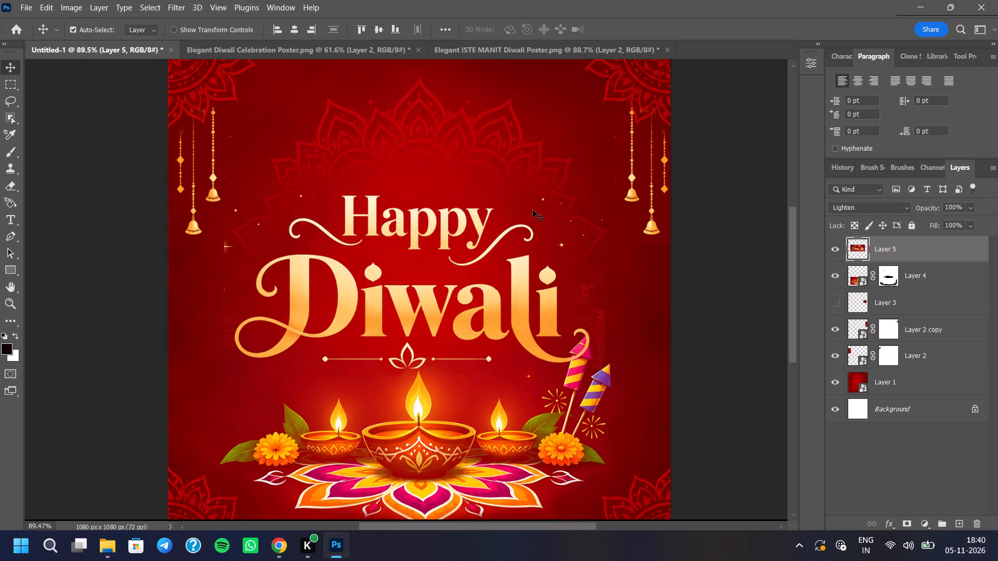
pyautogui.hotkey('ctrl', 't')
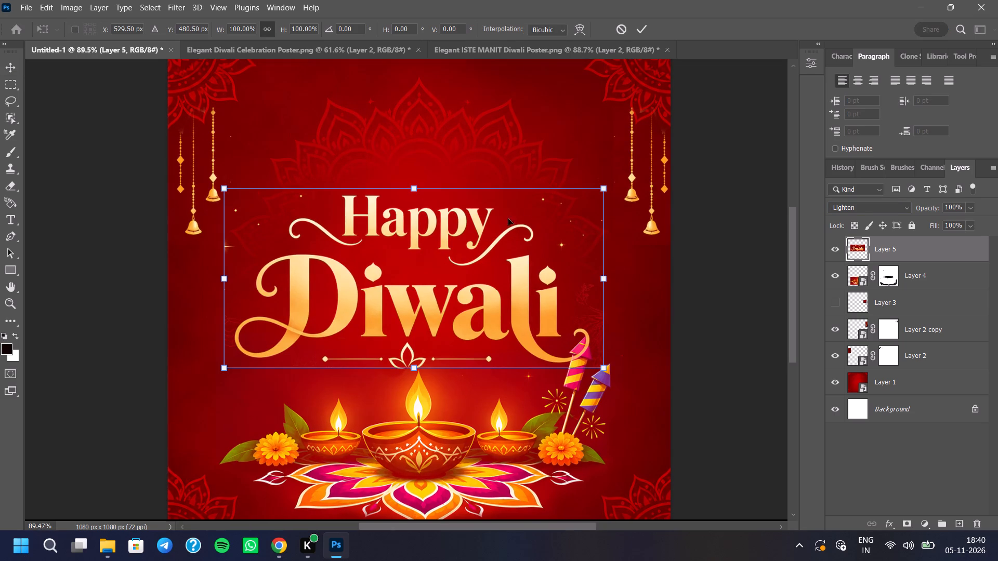
pyautogui.moveTo(487, 239); pyautogui.dragTo(500, 210)
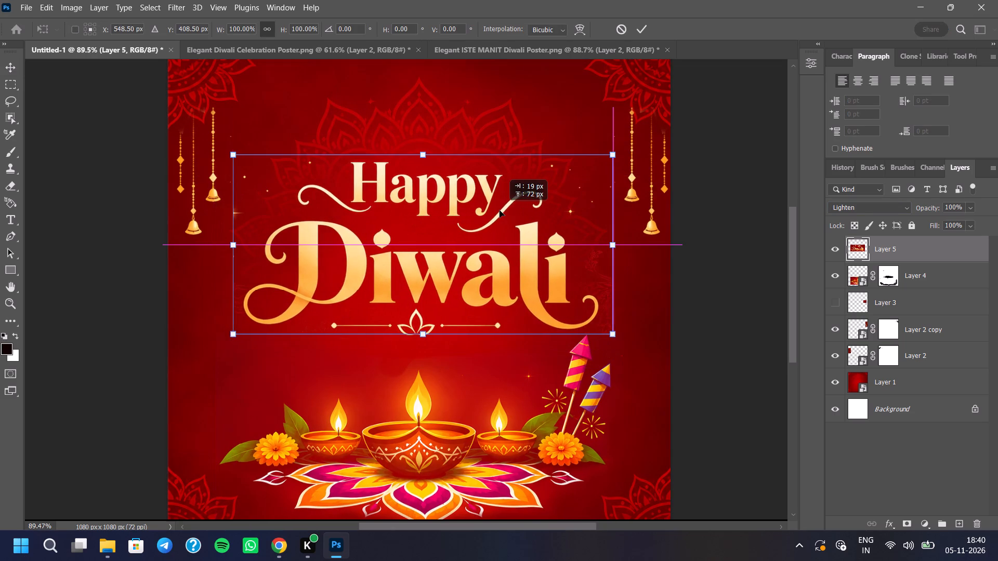
pyautogui.moveTo(500, 210); pyautogui.dragTo(504, 220)
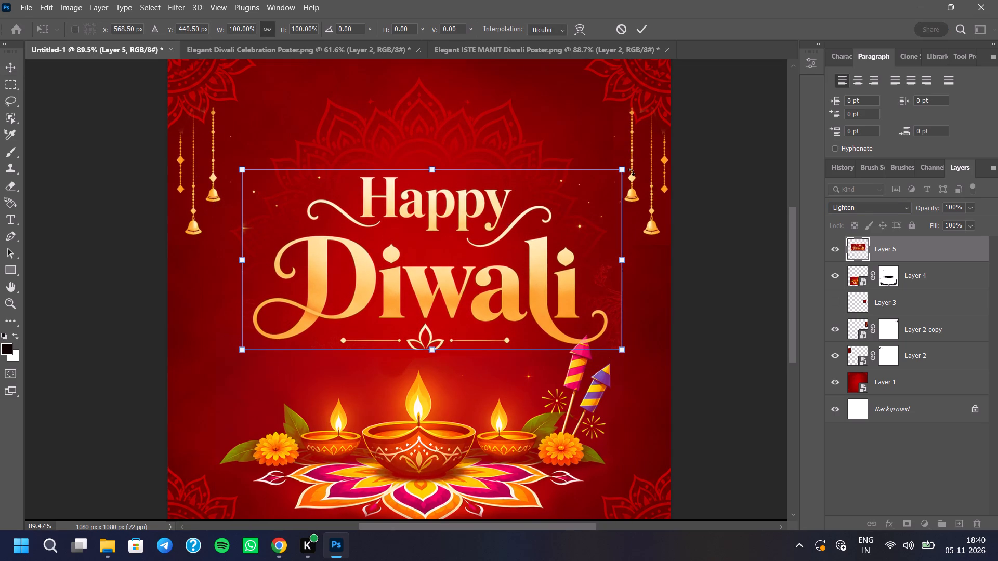
pyautogui.moveTo(618, 174); pyautogui.dragTo(553, 229)
pyautogui.moveTo(466, 270); pyautogui.dragTo(510, 266)
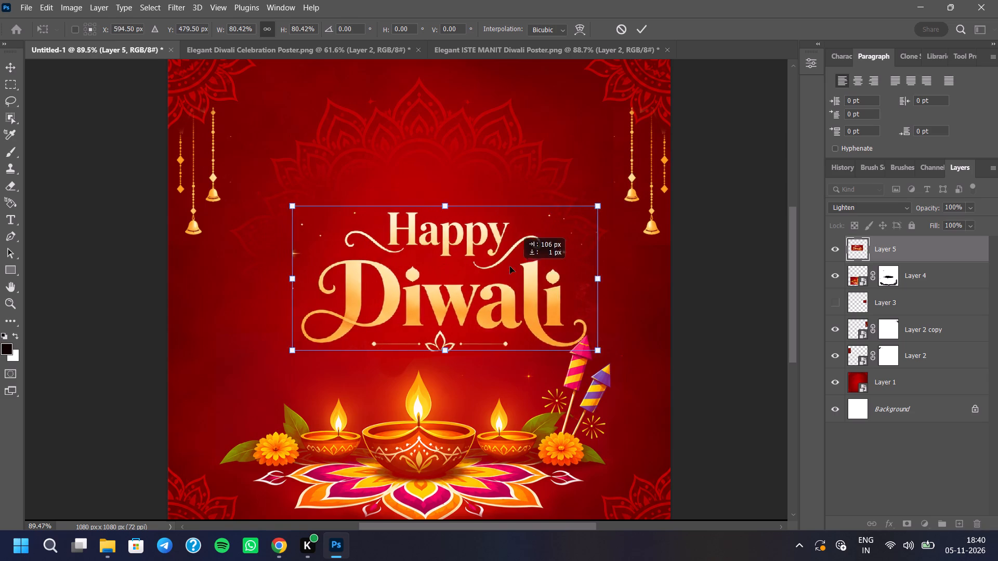
pyautogui.moveTo(510, 266); pyautogui.dragTo(485, 264)
pyautogui.scroll(-3, 537, 219)
pyautogui.scroll(-1, 467, 221)
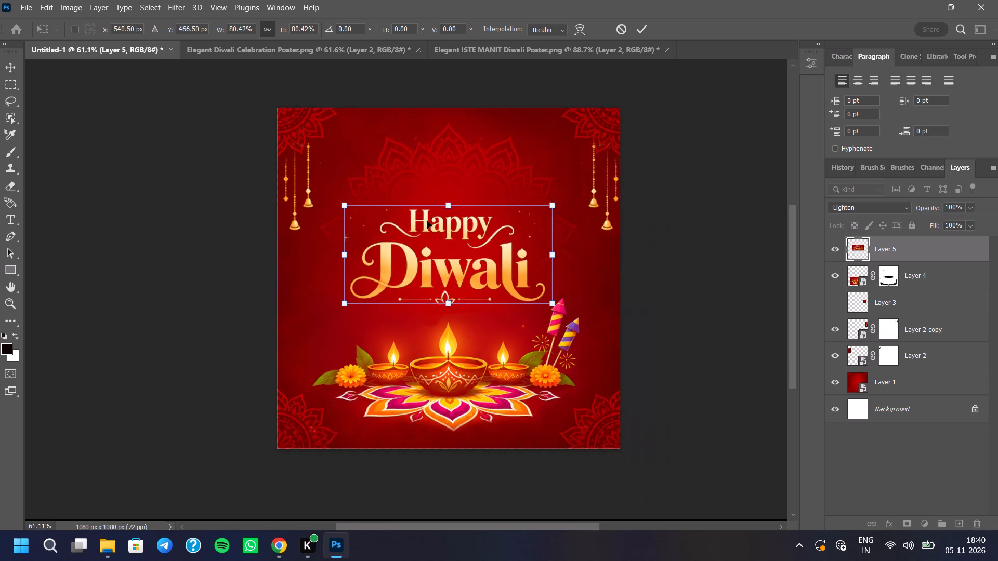
pyautogui.scroll(-1, 427, 221)
pyautogui.click(638, 23)
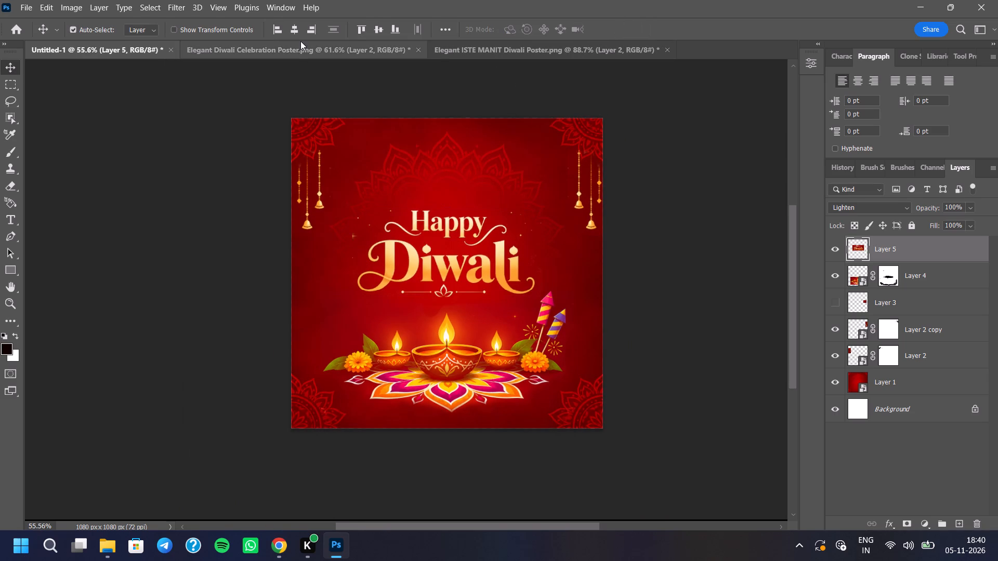
# Compare the design with the Elegant Diwali Celebration Poster, returning to the Untitled-1 document.
pyautogui.click(300, 41)
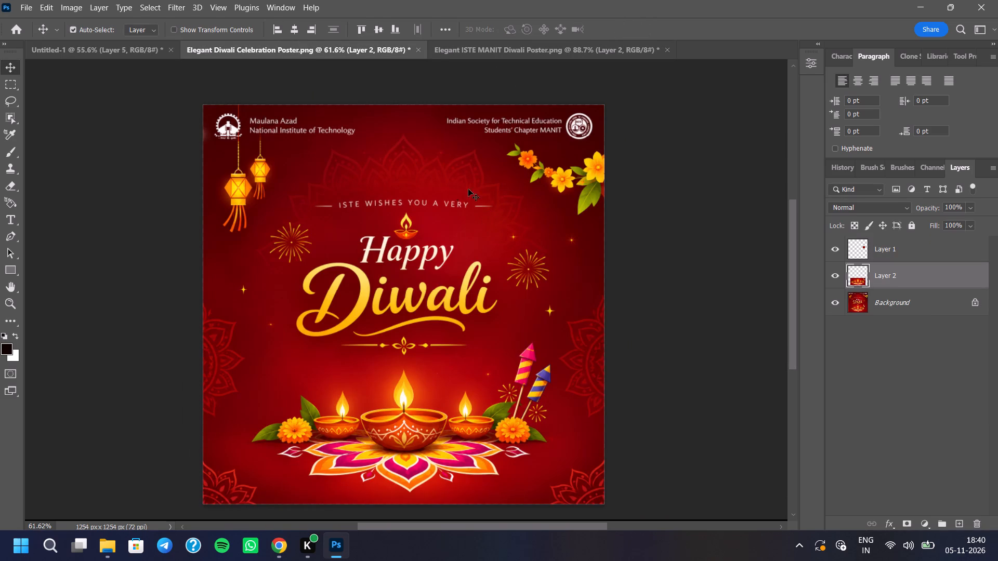
pyautogui.click(130, 46)
pyautogui.scroll(-3, 319, 311)
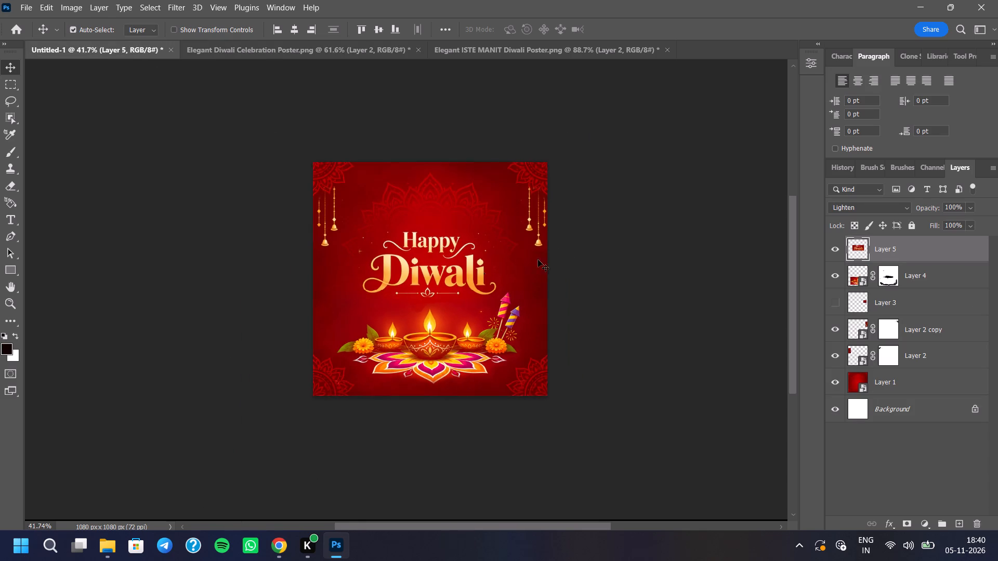
pyautogui.scroll(3, 561, 249)
pyautogui.scroll(2, 509, 259)
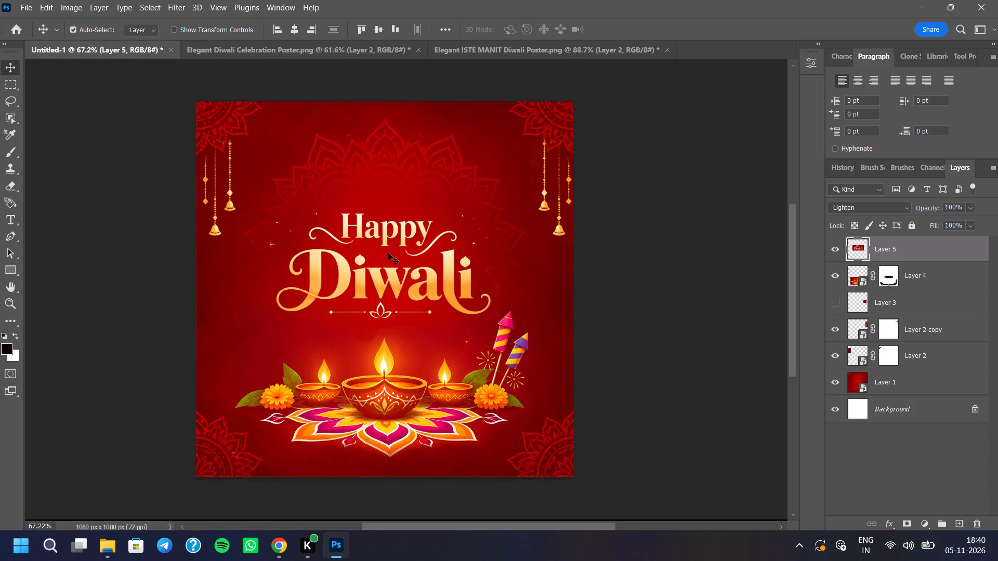
# Move the "Happy Diwali" lettering down about 6 px, keeping it horizontally centred on the canvas.
pyautogui.hotkey('ctrl', 't')
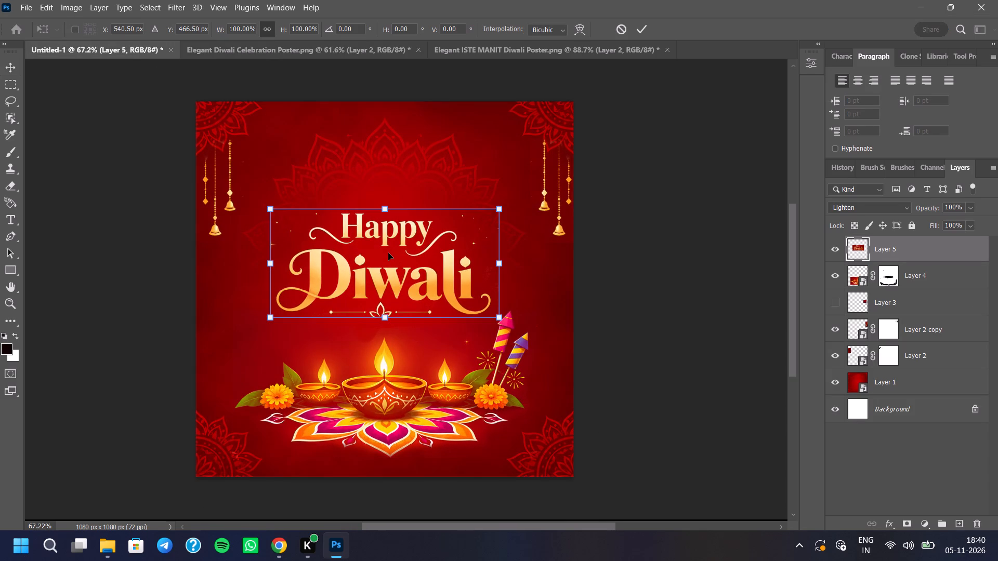
pyautogui.click(7, 61)
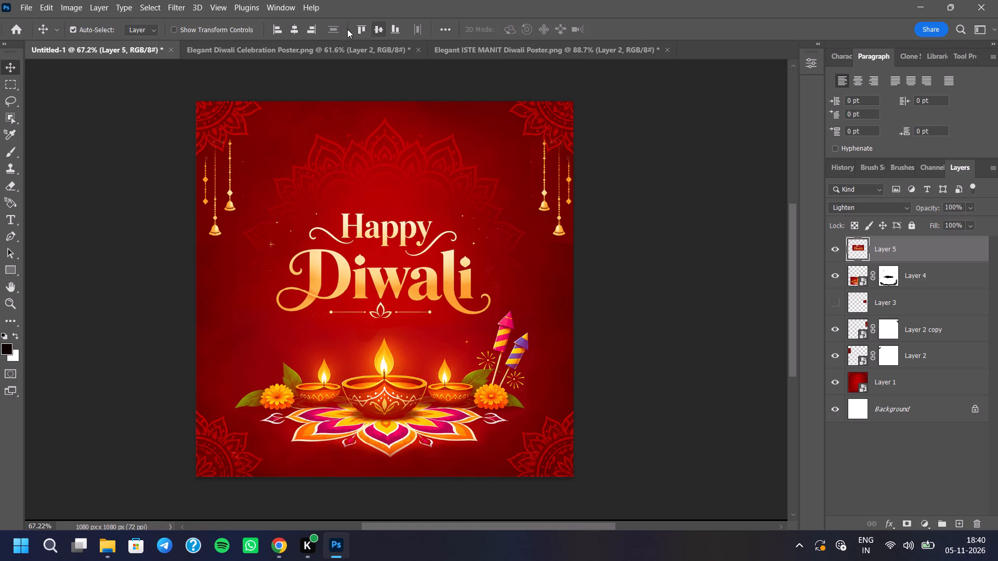
pyautogui.click(299, 37)
pyautogui.click(296, 28)
pyautogui.hotkey('ctrl', 't')
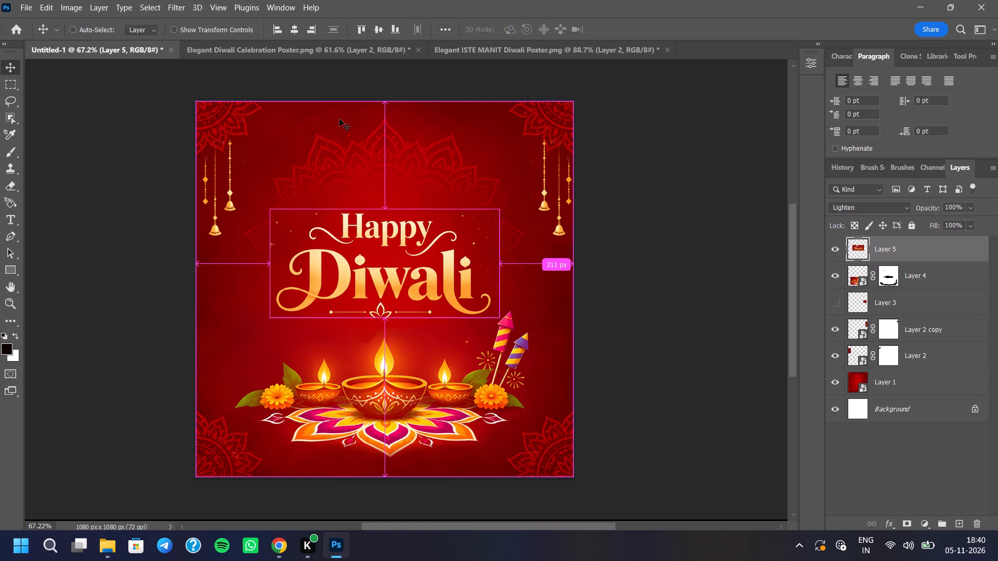
pyautogui.click(395, 265)
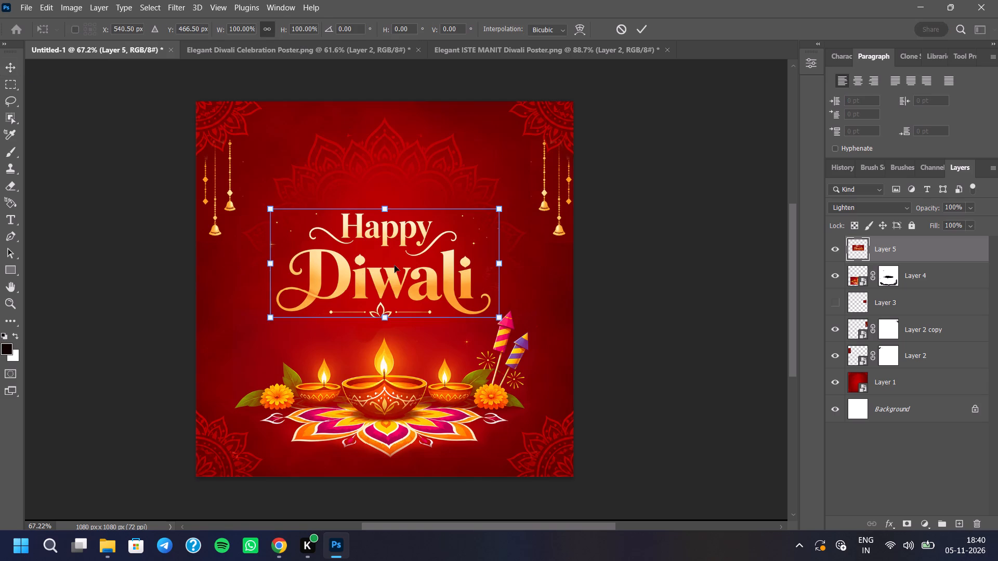
pyautogui.scroll(1, 395, 265)
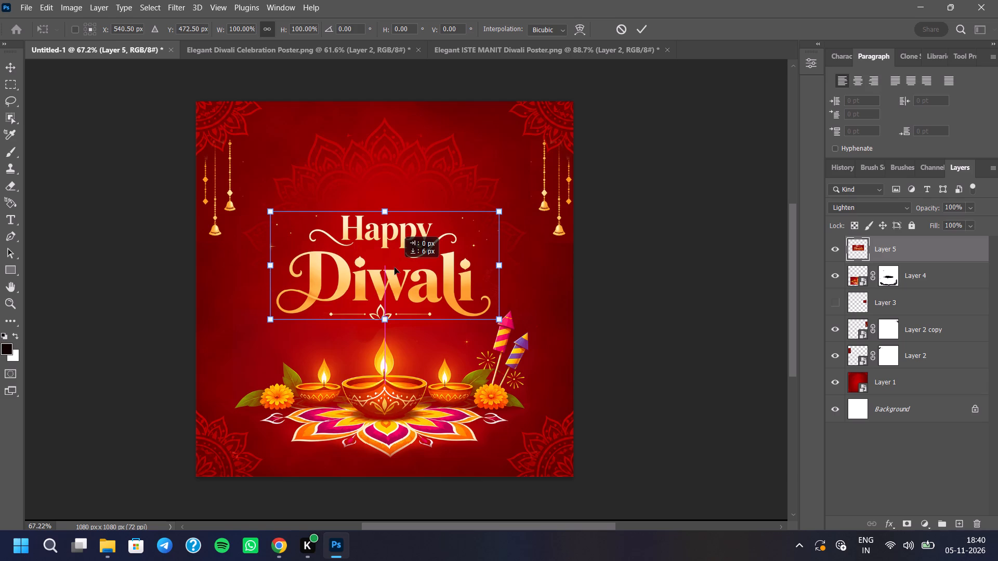
pyautogui.click(641, 29)
# Add a layer mask to the "Happy Diwali" lettering layer.
pyautogui.scroll(4, 408, 200)
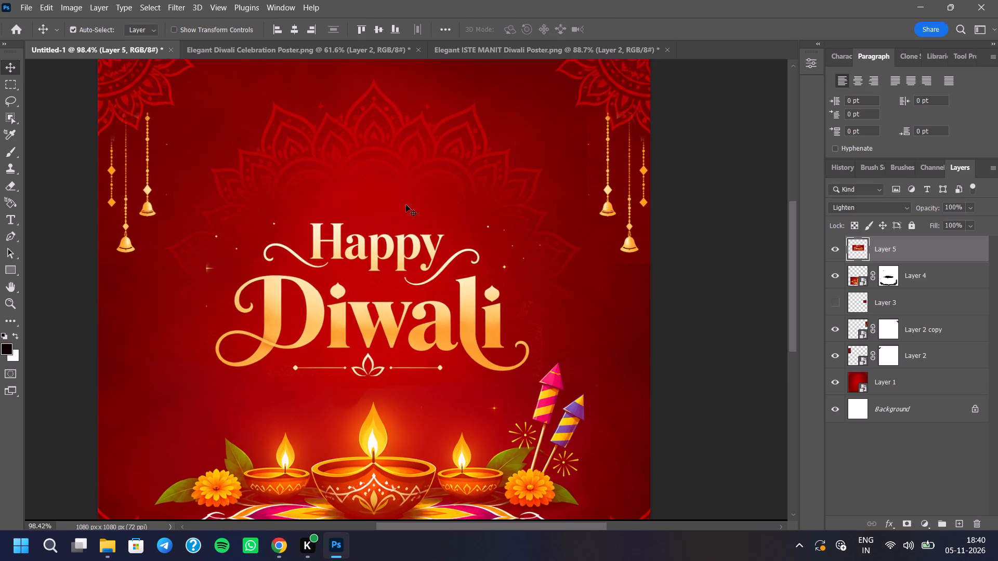
pyautogui.scroll(1, 538, 241)
pyautogui.click(913, 522)
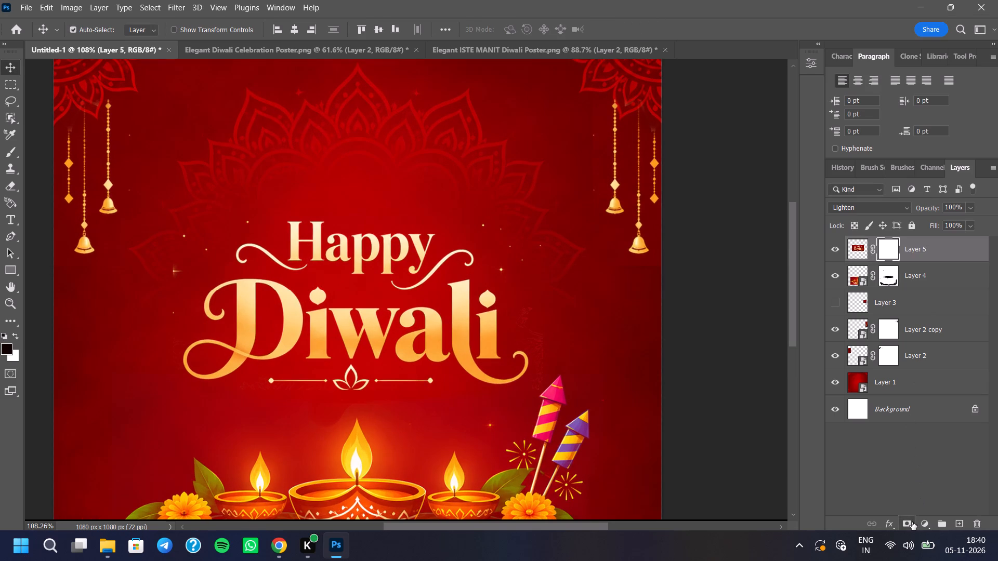
# Erase the stray sparkles to the left of the "Happy Diwali" lettering on its layer mask.
pyautogui.click(9, 185)
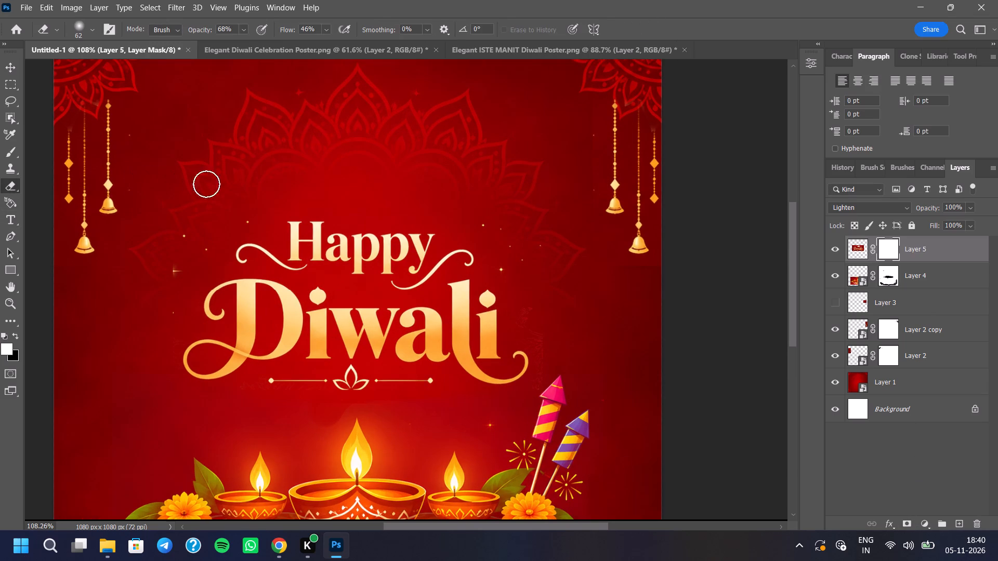
pyautogui.moveTo(220, 196); pyautogui.dragTo(221, 202)
pyautogui.moveTo(221, 202); pyautogui.dragTo(213, 168)
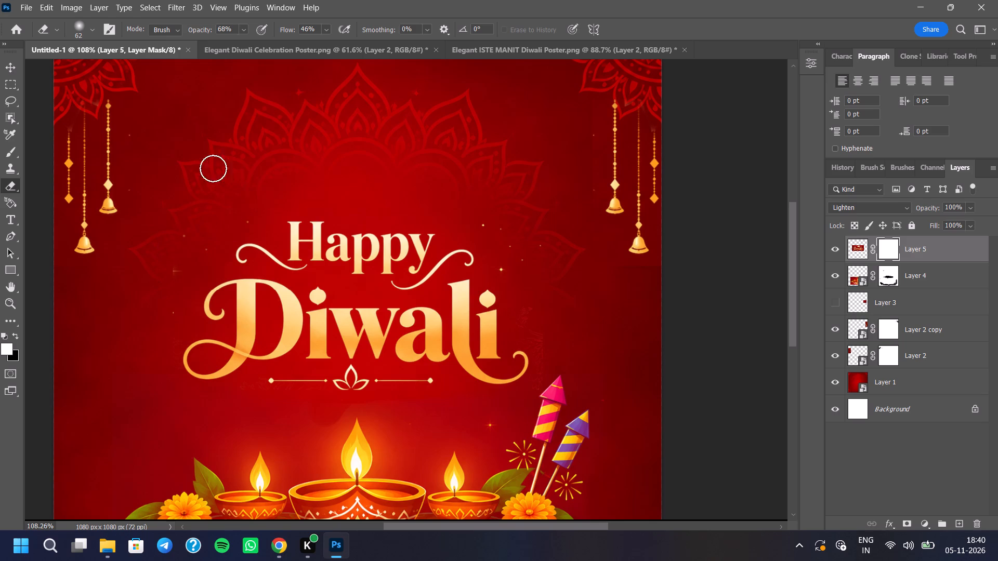
pyautogui.moveTo(213, 168); pyautogui.dragTo(172, 266)
pyautogui.moveTo(172, 266); pyautogui.dragTo(177, 247)
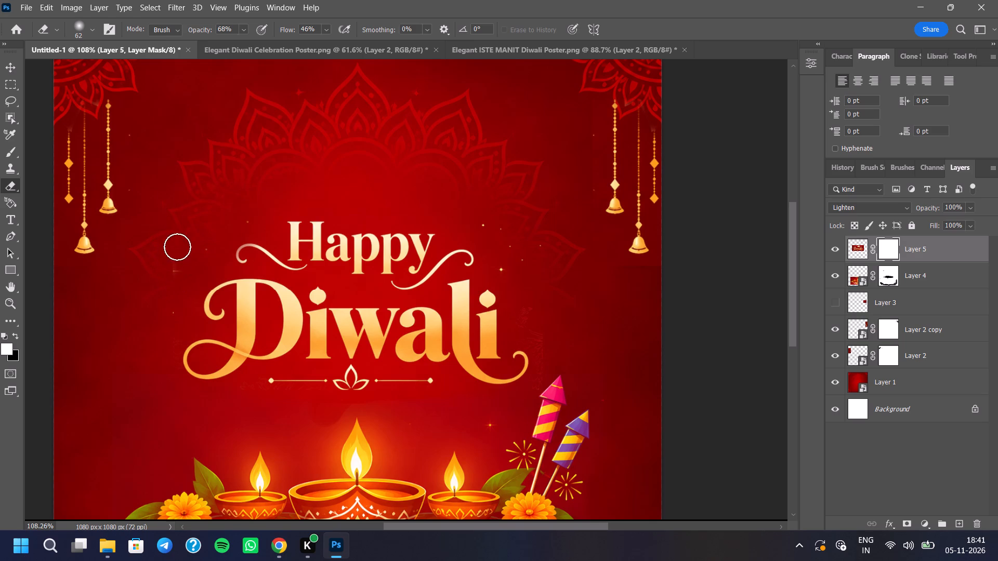
pyautogui.moveTo(177, 247); pyautogui.dragTo(165, 273)
# Set the Eraser opacity to 100% and mask out the stray sparkles to the right of the "Happy Diwali" lettering.
pyautogui.click(242, 31)
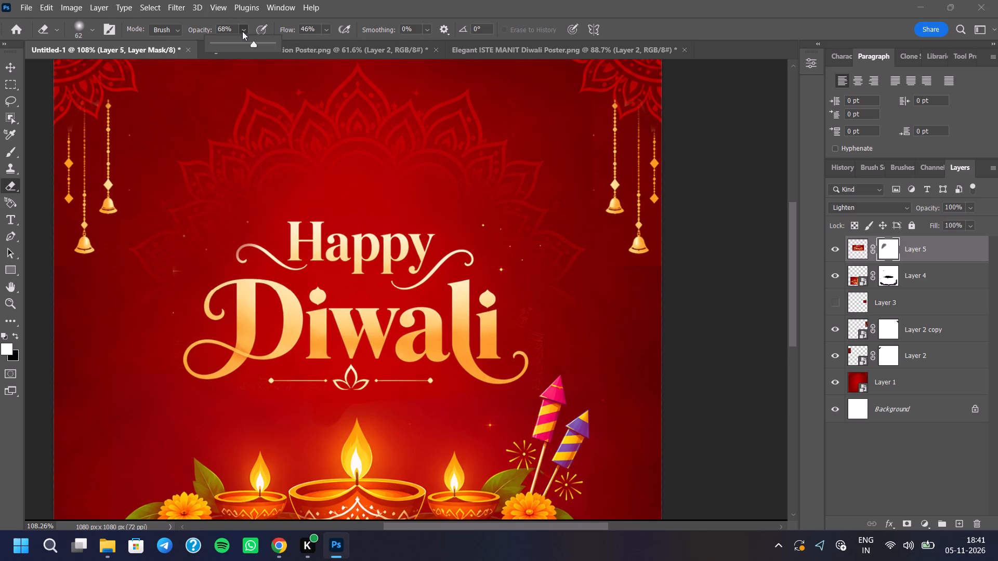
pyautogui.moveTo(265, 40); pyautogui.dragTo(294, 41)
pyautogui.moveTo(417, 185); pyautogui.dragTo(518, 240)
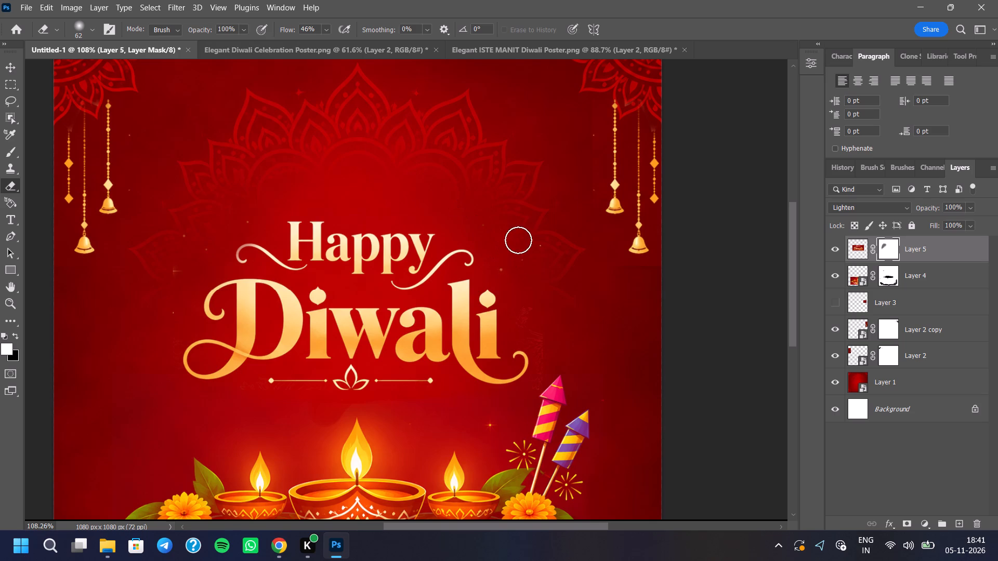
pyautogui.moveTo(518, 240); pyautogui.dragTo(562, 329)
pyautogui.moveTo(562, 329); pyautogui.dragTo(538, 298)
# Mask out the remaining specks along the left side of the lettering and between the lettering and the rockets.
pyautogui.moveTo(216, 176); pyautogui.dragTo(158, 316)
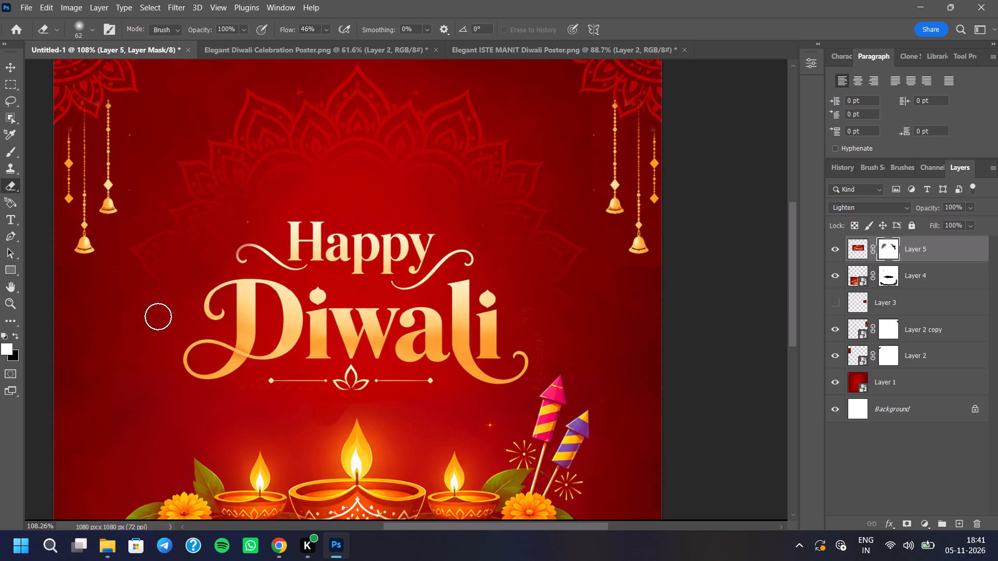
pyautogui.moveTo(158, 316); pyautogui.dragTo(233, 216)
pyautogui.hotkey('ctrl', 'z')
pyautogui.moveTo(214, 218); pyautogui.dragTo(194, 267)
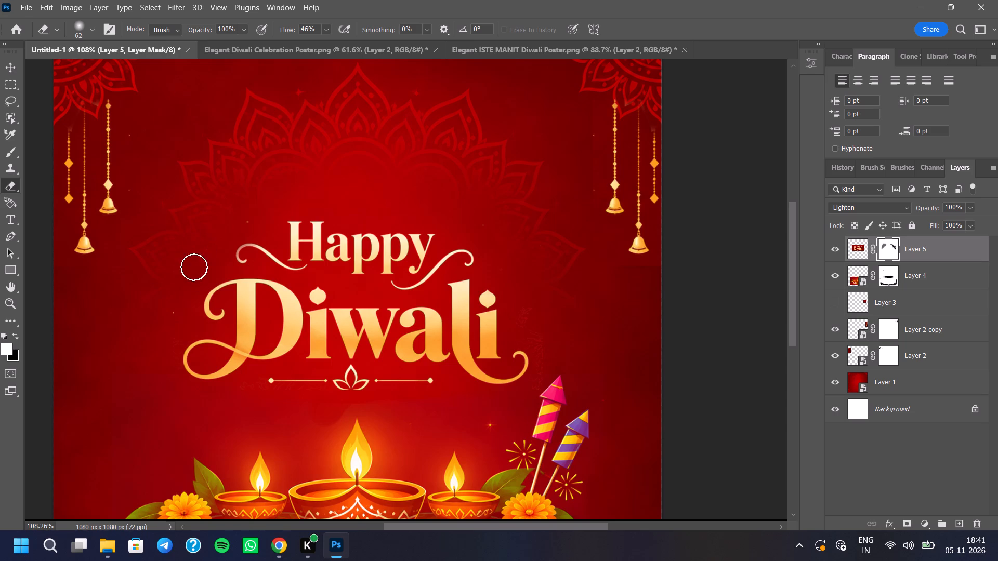
pyautogui.moveTo(194, 267); pyautogui.dragTo(157, 355)
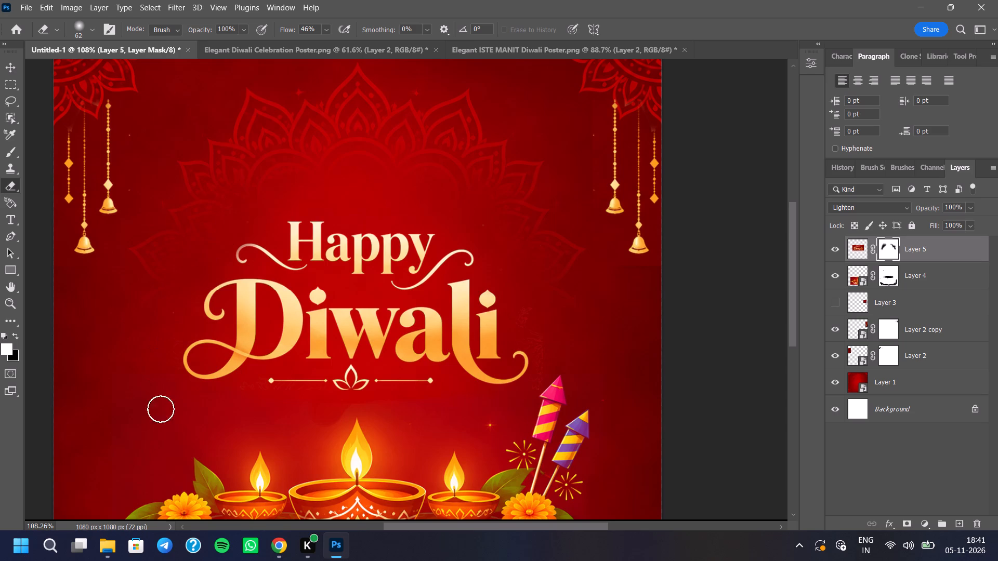
pyautogui.moveTo(485, 432); pyautogui.dragTo(497, 430)
pyautogui.moveTo(561, 337); pyautogui.dragTo(559, 331)
pyautogui.moveTo(559, 331); pyautogui.dragTo(560, 317)
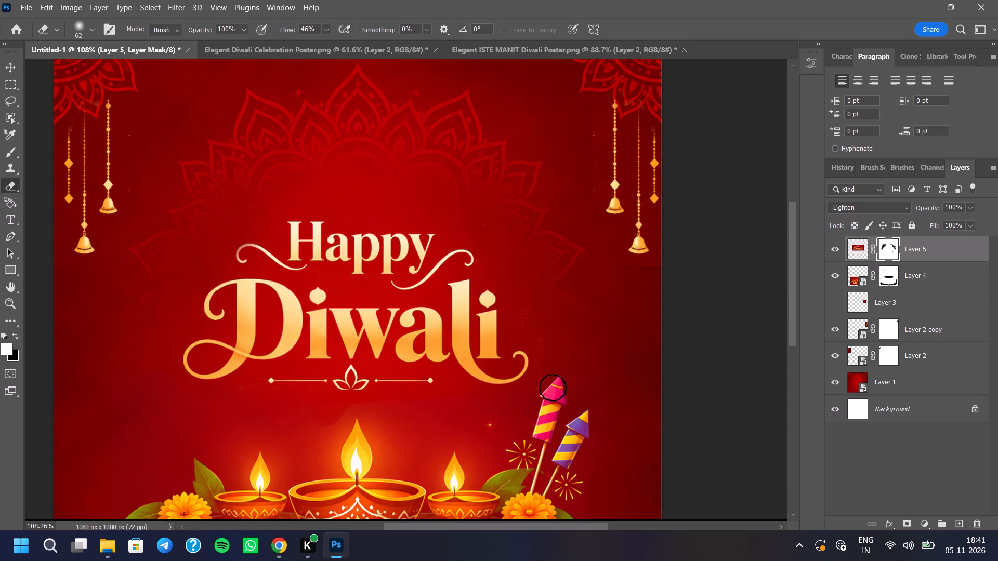
# Mask out the remaining faint specks between the "Diwali" lettering and the rockets, and touch up below the lettering's left swash.
pyautogui.scroll(9, 553, 359)
pyautogui.moveTo(530, 288); pyautogui.dragTo(546, 337)
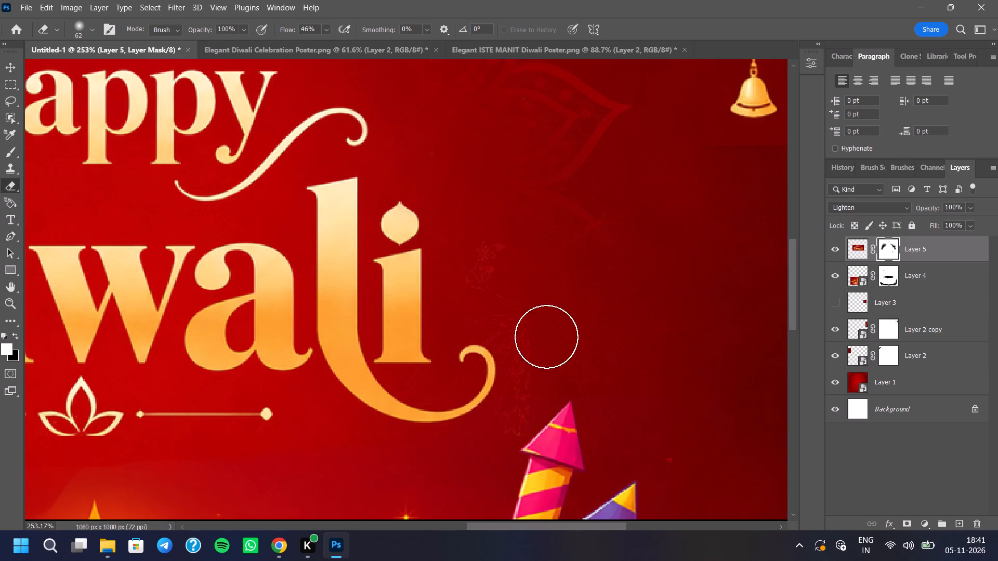
pyautogui.moveTo(546, 337); pyautogui.dragTo(496, 275)
pyautogui.click(493, 264)
pyautogui.moveTo(493, 266); pyautogui.dragTo(522, 433)
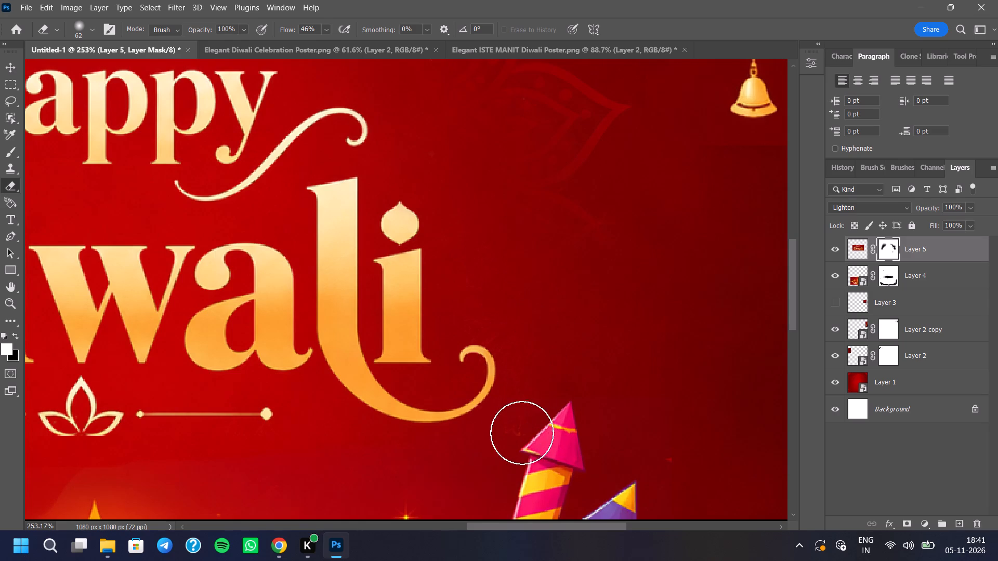
pyautogui.moveTo(522, 433); pyautogui.dragTo(506, 286)
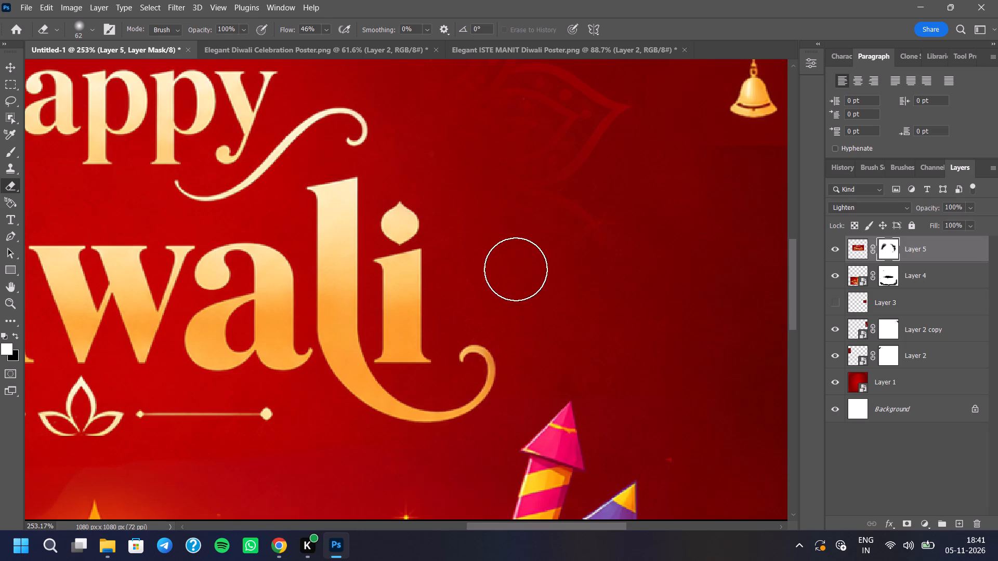
pyautogui.moveTo(553, 297); pyautogui.dragTo(668, 450)
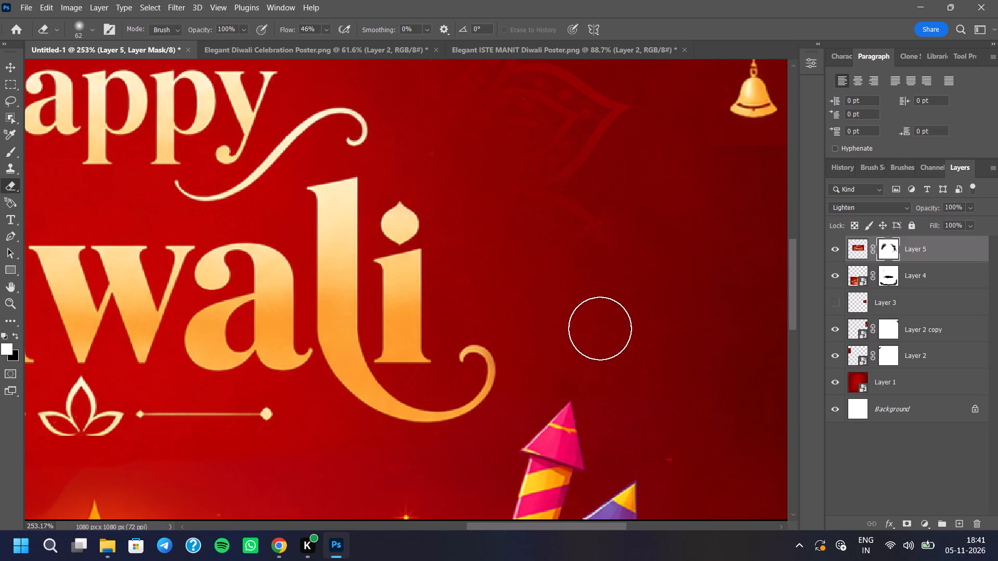
pyautogui.scroll(-7, 599, 335)
pyautogui.moveTo(117, 427); pyautogui.dragTo(202, 443)
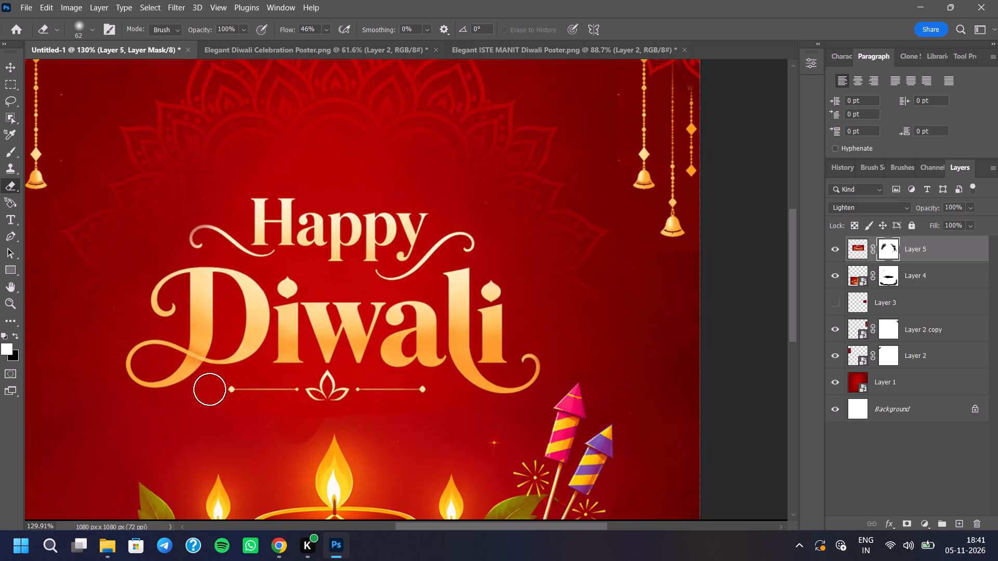
# Review the whole Diwali design and compare it with the Elegant Diwali Celebration Poster document.
pyautogui.scroll(-3, 351, 288)
pyautogui.scroll(-5, 377, 255)
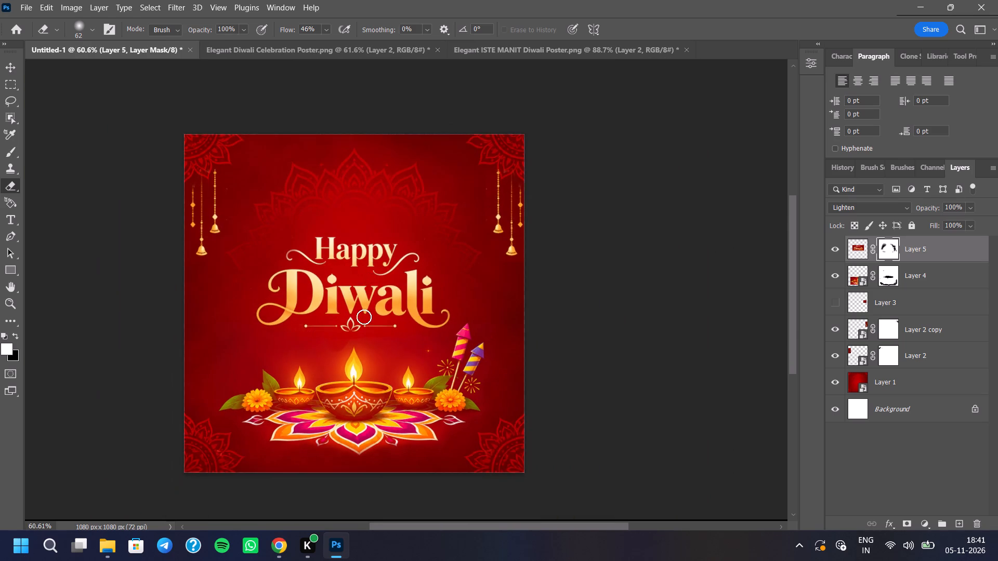
pyautogui.scroll(2, 364, 317)
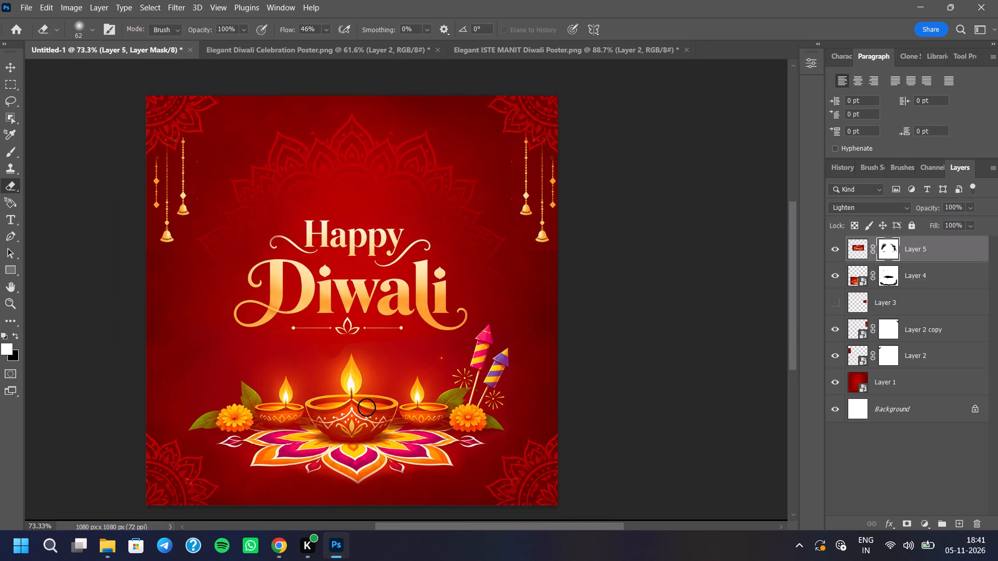
pyautogui.scroll(7, 366, 437)
pyautogui.scroll(-6, 367, 437)
pyautogui.scroll(-3, 360, 295)
pyautogui.scroll(2, 359, 295)
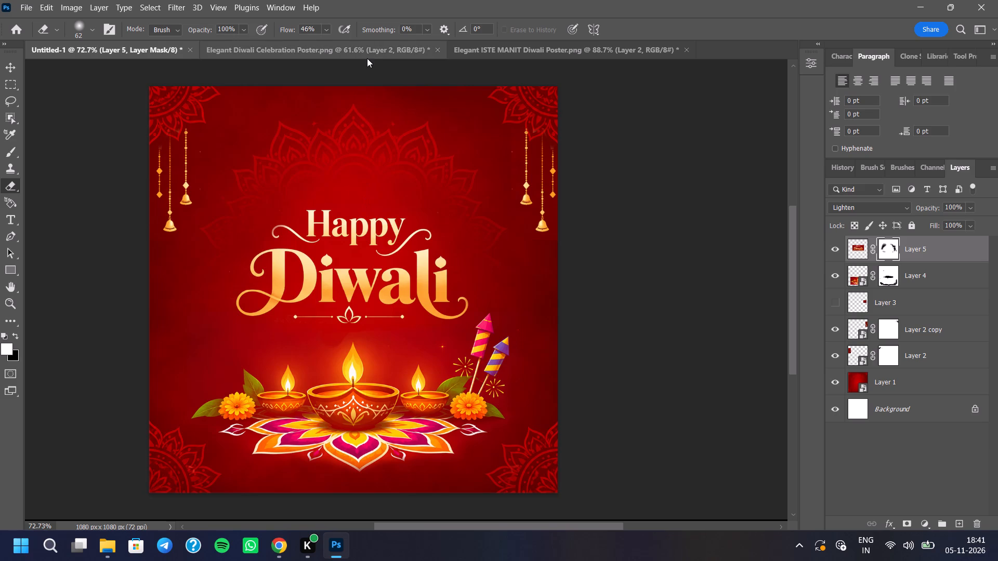
pyautogui.click(367, 58)
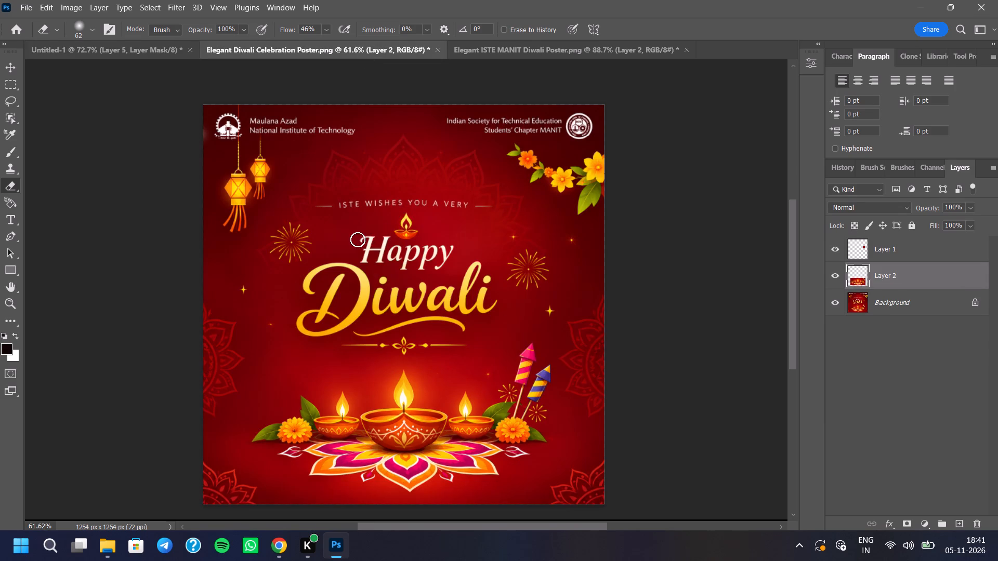
pyautogui.click(149, 46)
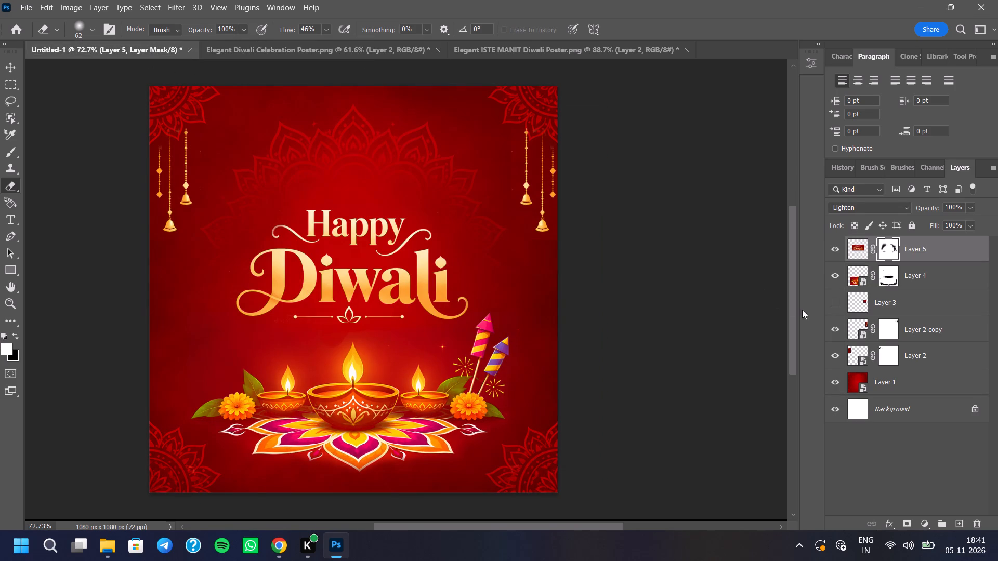
# Make the hidden firework burst on Layer 3 visible again.
pyautogui.click(836, 302)
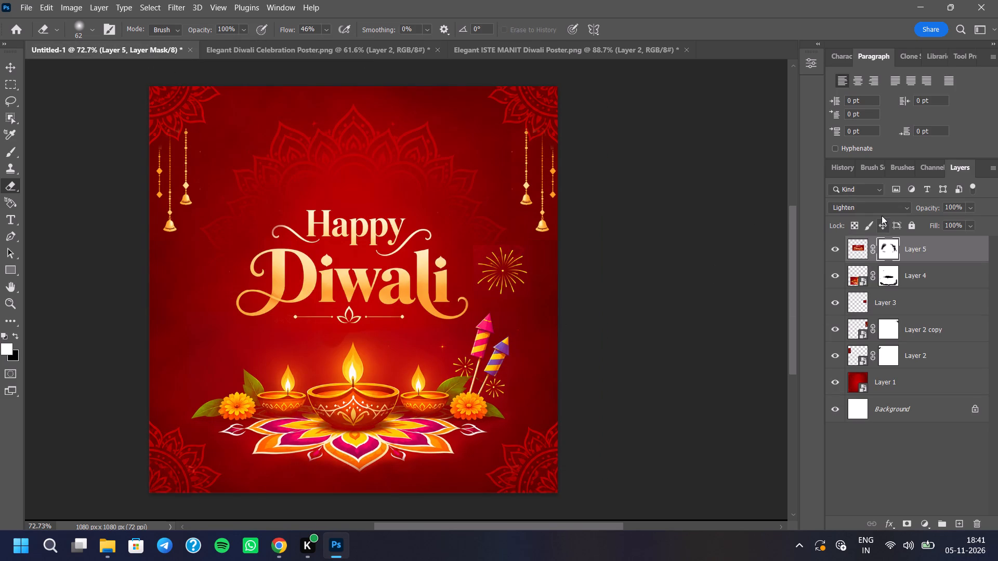
pyautogui.scroll(3, 490, 293)
pyautogui.scroll(-4, 490, 292)
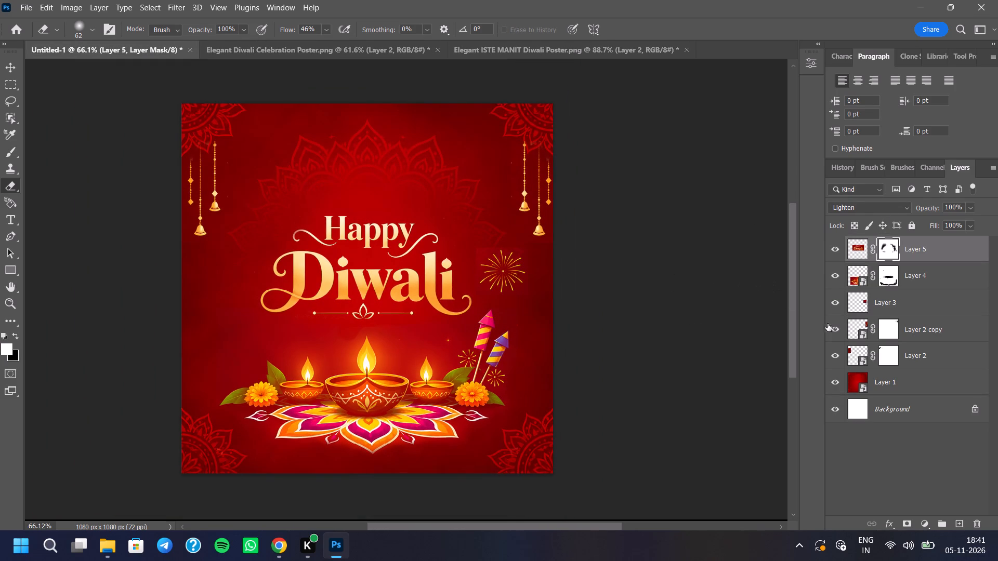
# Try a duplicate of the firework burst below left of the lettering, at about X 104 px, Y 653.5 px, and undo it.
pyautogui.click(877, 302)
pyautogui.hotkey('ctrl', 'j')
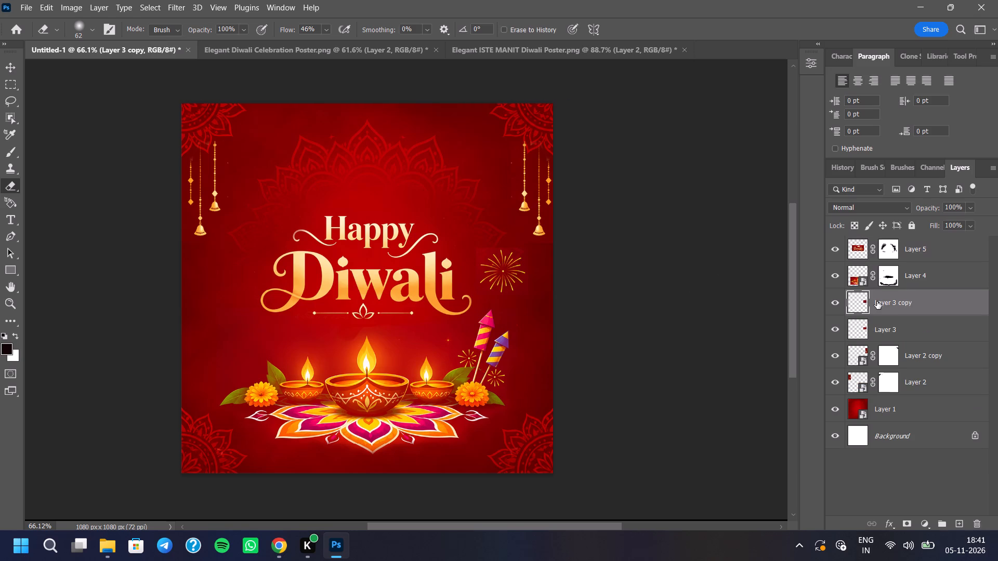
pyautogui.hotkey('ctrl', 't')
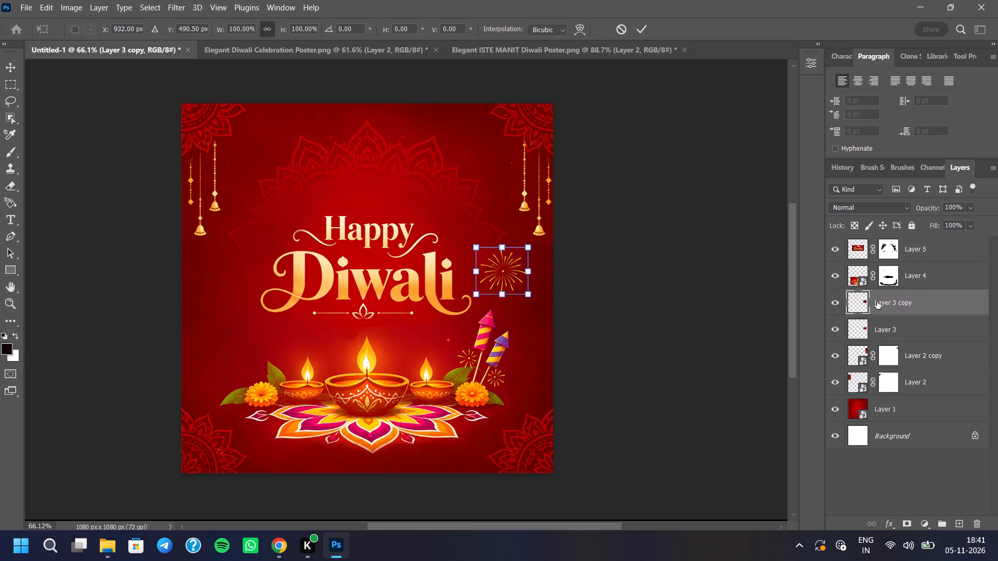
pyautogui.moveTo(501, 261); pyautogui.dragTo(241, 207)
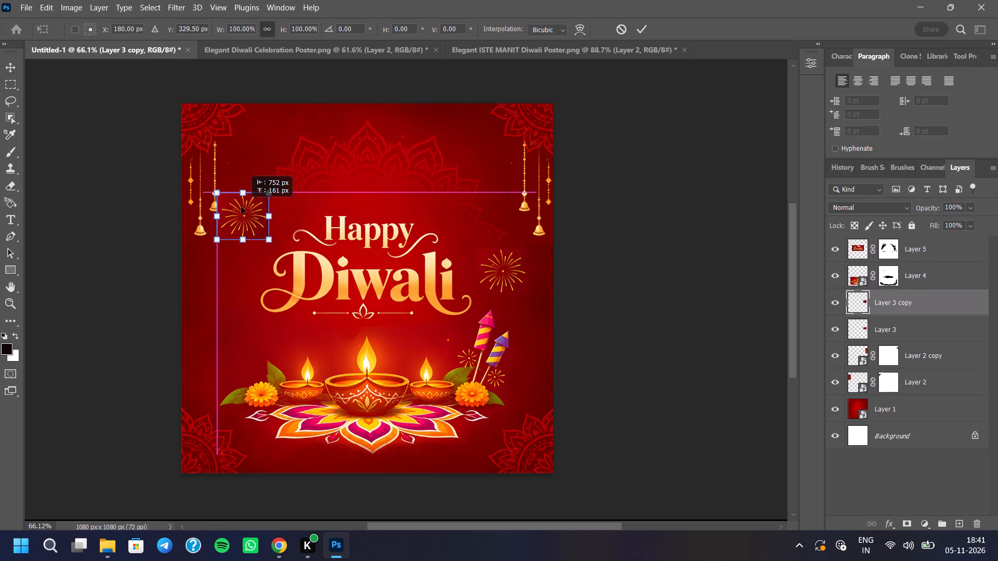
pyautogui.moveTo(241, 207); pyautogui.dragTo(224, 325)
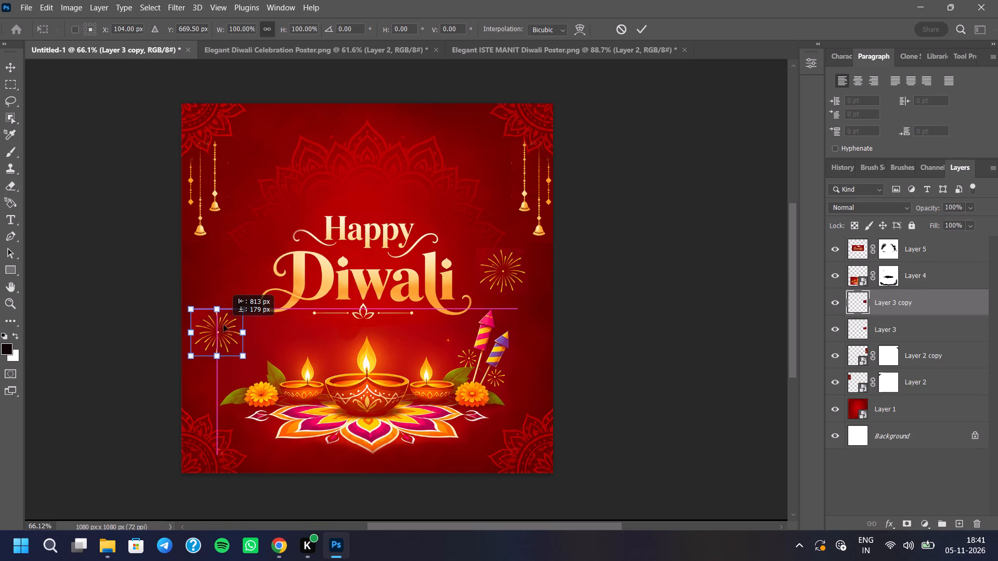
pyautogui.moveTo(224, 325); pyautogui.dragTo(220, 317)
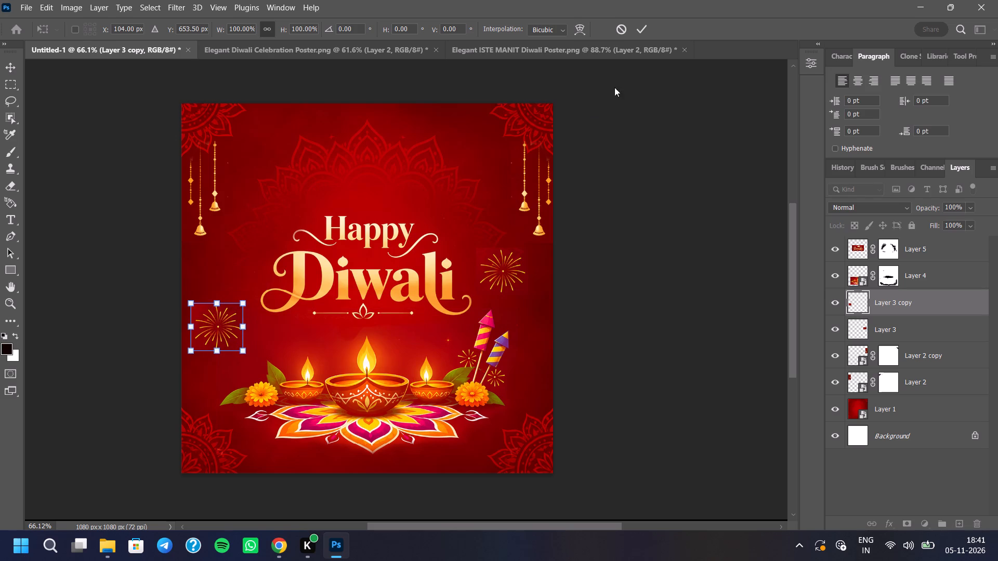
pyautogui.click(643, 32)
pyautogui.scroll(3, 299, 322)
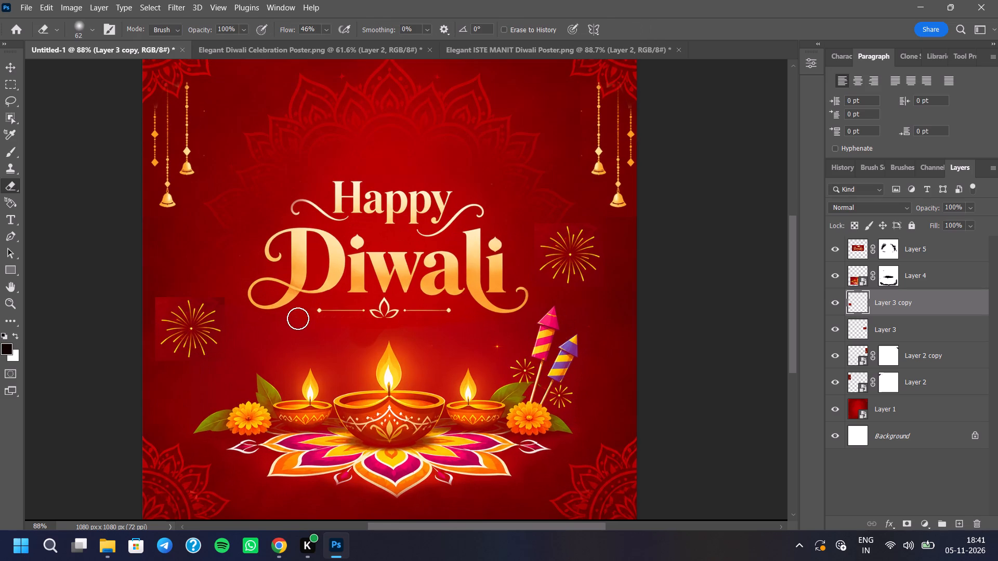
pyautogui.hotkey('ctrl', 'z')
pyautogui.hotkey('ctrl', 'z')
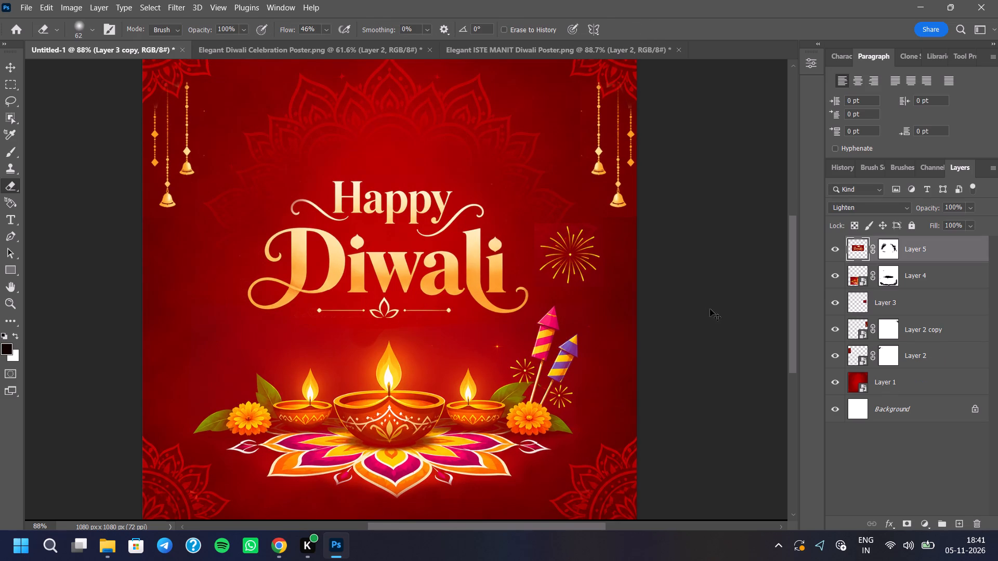
# Add a layer mask to the firework burst on Layer 3.
pyautogui.click(887, 298)
pyautogui.scroll(12, 603, 239)
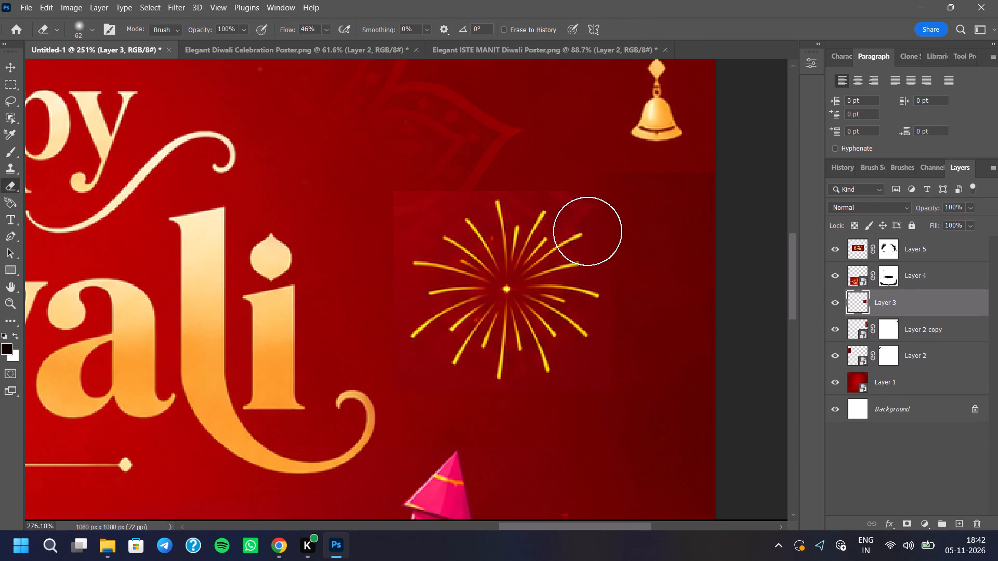
pyautogui.click(913, 521)
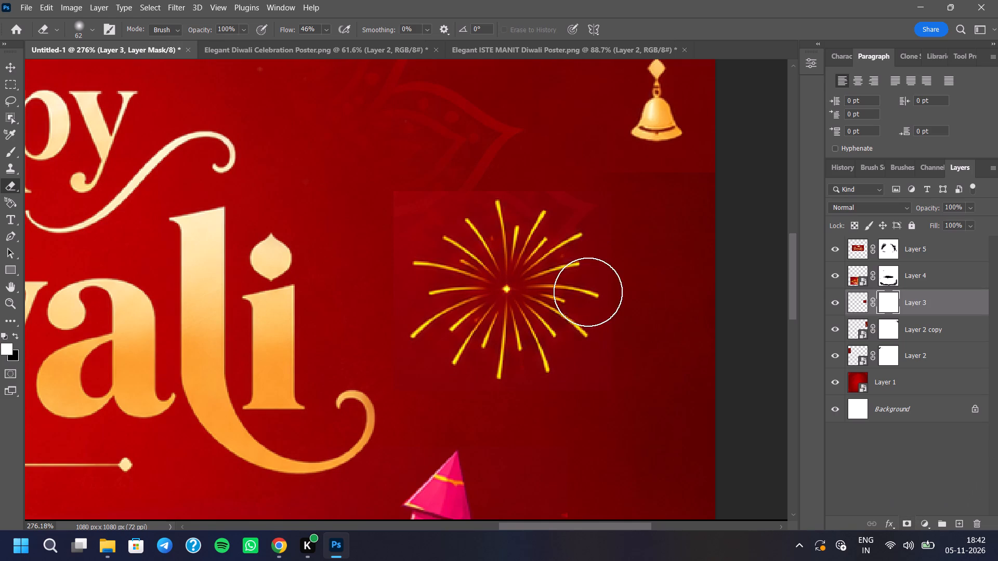
# Erase the visible background edges above, beside and below the firework burst on its layer mask.
pyautogui.moveTo(413, 182); pyautogui.dragTo(495, 156)
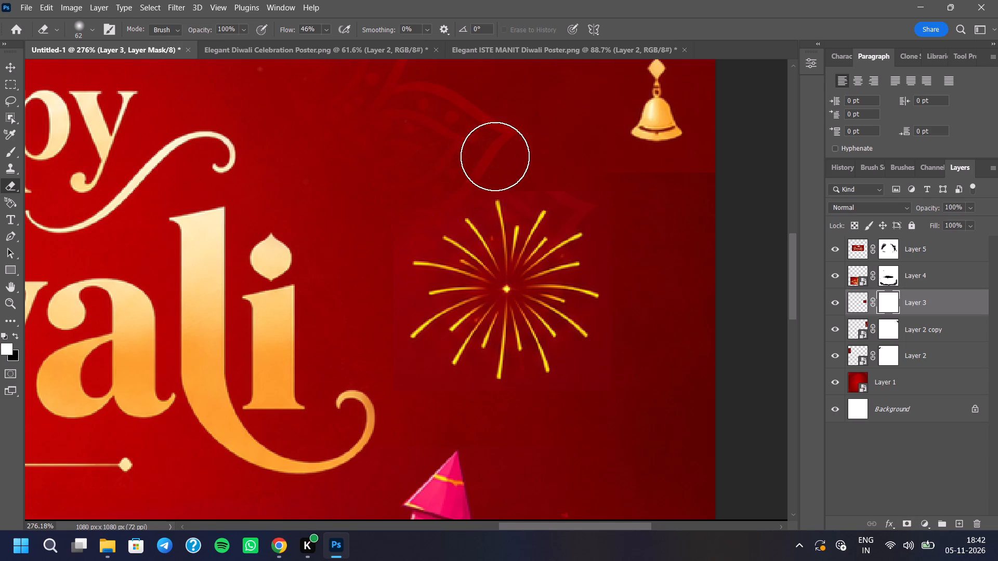
pyautogui.moveTo(495, 156); pyautogui.dragTo(510, 149)
pyautogui.moveTo(555, 159); pyautogui.dragTo(584, 391)
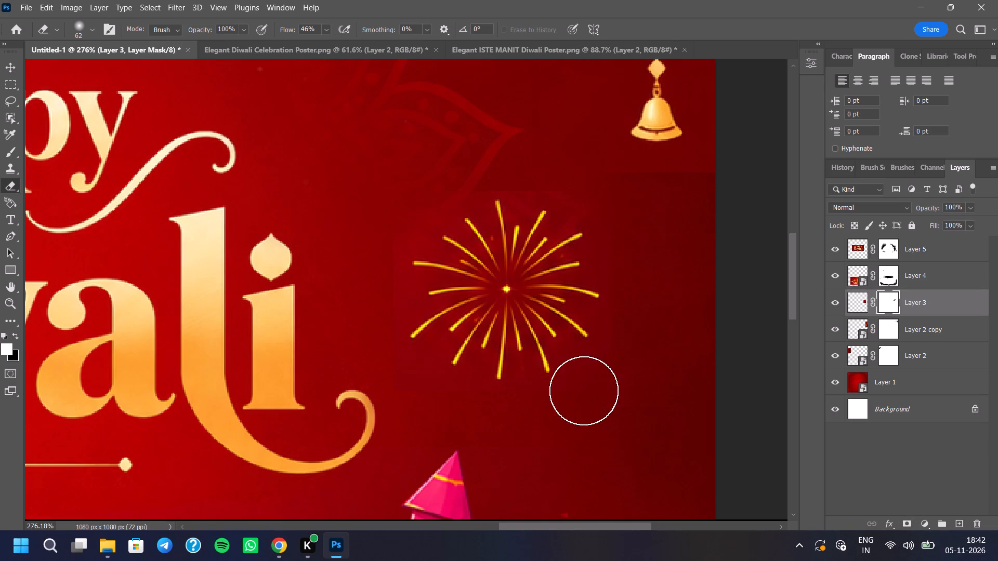
pyautogui.moveTo(584, 391); pyautogui.dragTo(473, 425)
pyautogui.click(398, 408)
pyautogui.click(393, 398)
pyautogui.click(387, 390)
pyautogui.doubleClick(385, 386)
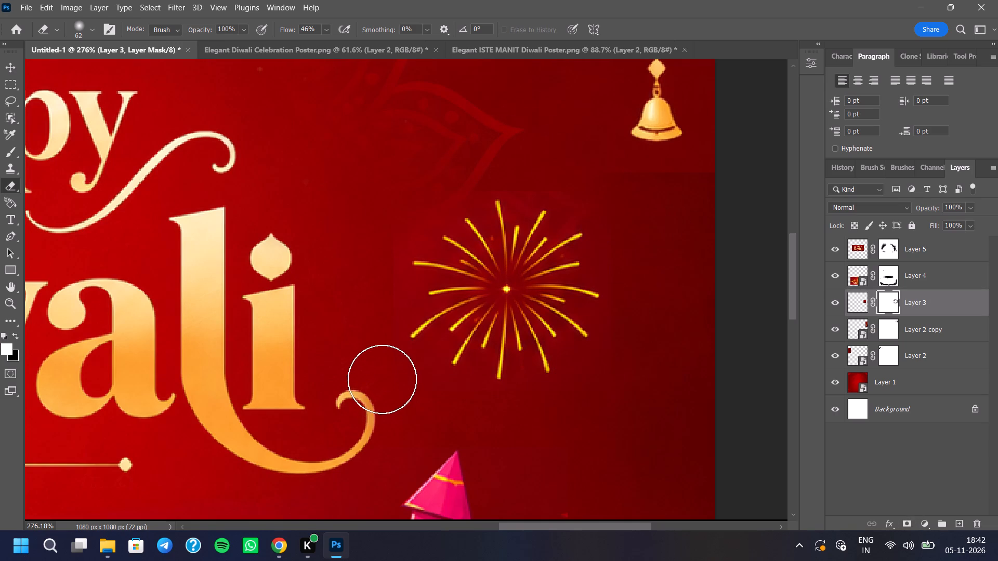
# Mask out the hard left edge of the firework burst's background patch.
pyautogui.click(377, 359)
pyautogui.moveTo(374, 352); pyautogui.dragTo(372, 346)
pyautogui.moveTo(366, 309); pyautogui.dragTo(367, 298)
pyautogui.moveTo(370, 282); pyautogui.dragTo(371, 276)
pyautogui.moveTo(373, 271); pyautogui.dragTo(373, 266)
pyautogui.click(373, 257)
pyautogui.click(376, 248)
pyautogui.moveTo(376, 245); pyautogui.dragTo(376, 251)
pyautogui.moveTo(375, 267); pyautogui.dragTo(376, 276)
pyautogui.click(376, 279)
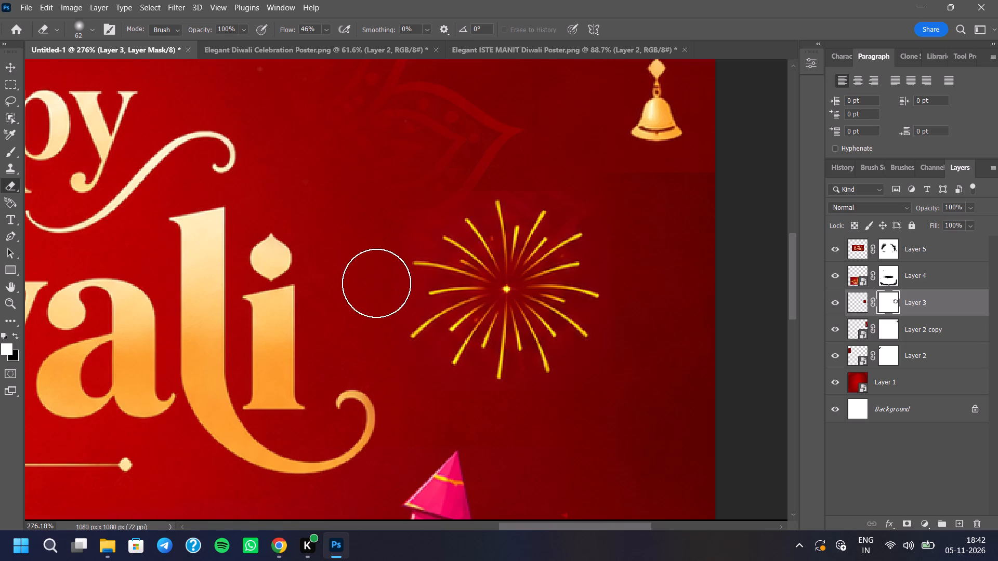
pyautogui.moveTo(376, 283); pyautogui.dragTo(376, 244)
# Mask out the firework patch's top edge and continue down its right edge to the lower corner.
pyautogui.click(387, 192)
pyautogui.moveTo(401, 190); pyautogui.dragTo(418, 181)
pyautogui.click(436, 177)
pyautogui.moveTo(437, 177); pyautogui.dragTo(444, 176)
pyautogui.moveTo(454, 176); pyautogui.dragTo(459, 173)
pyautogui.click(464, 169)
pyautogui.click(484, 169)
pyautogui.moveTo(488, 166); pyautogui.dragTo(511, 165)
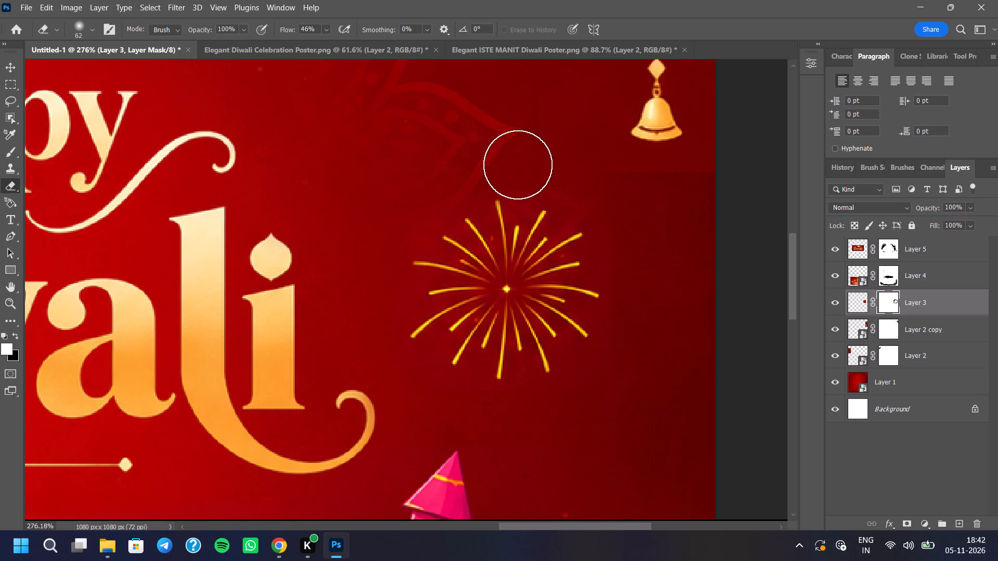
pyautogui.moveTo(519, 165); pyautogui.dragTo(536, 168)
pyautogui.click(549, 168)
pyautogui.moveTo(555, 169); pyautogui.dragTo(561, 171)
pyautogui.moveTo(575, 178); pyautogui.dragTo(583, 182)
pyautogui.moveTo(587, 183); pyautogui.dragTo(637, 271)
pyautogui.click(637, 271)
pyautogui.moveTo(639, 288); pyautogui.dragTo(642, 312)
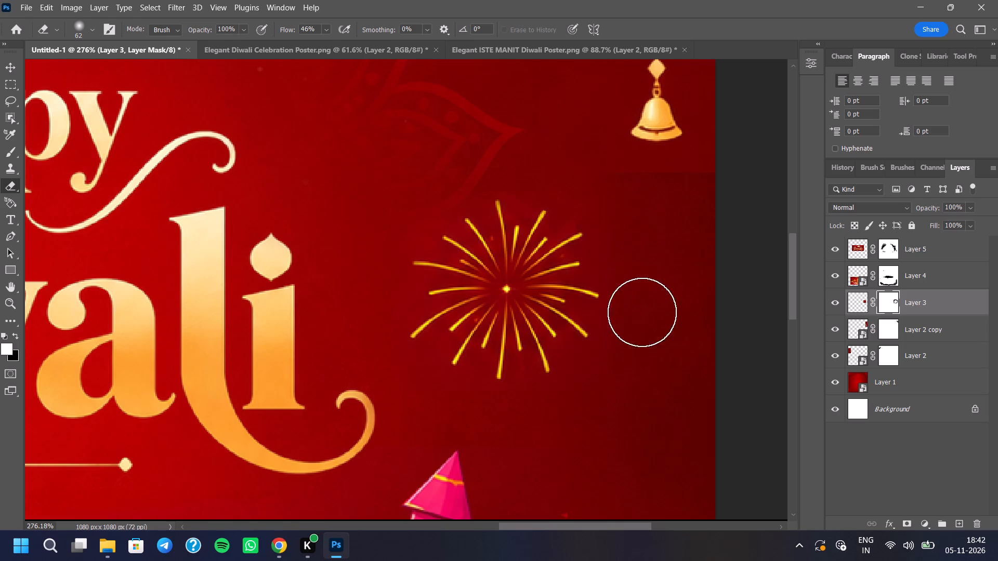
pyautogui.moveTo(642, 312); pyautogui.dragTo(617, 382)
# Touch up the firework's mask at the upper corners, along the top and at the lower right corner to blend the patch.
pyautogui.click(426, 190)
pyautogui.click(427, 198)
pyautogui.moveTo(427, 199); pyautogui.dragTo(431, 193)
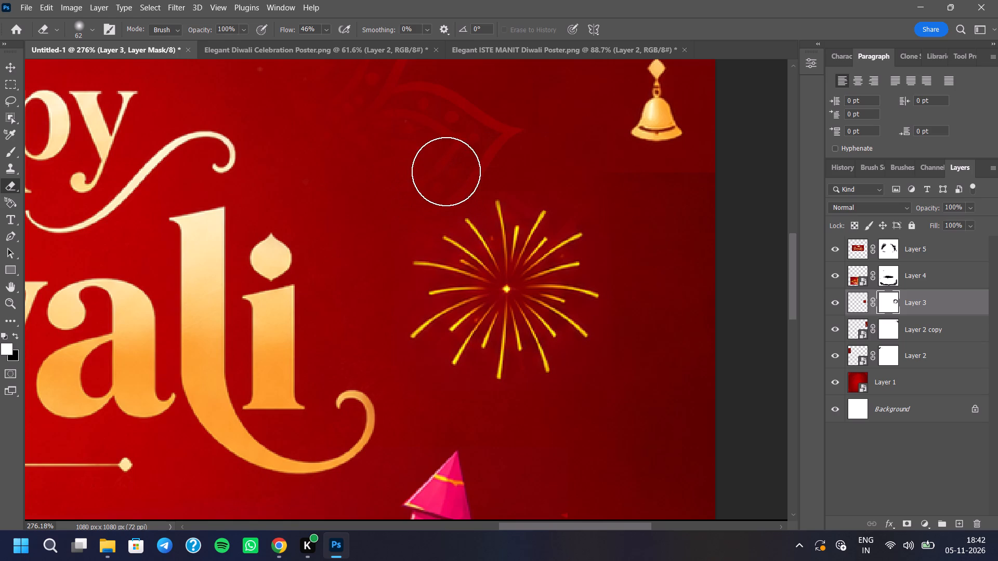
pyautogui.doubleClick(457, 176)
pyautogui.moveTo(541, 172); pyautogui.dragTo(541, 177)
pyautogui.click(541, 181)
pyautogui.moveTo(579, 173); pyautogui.dragTo(587, 184)
pyautogui.click(595, 193)
pyautogui.doubleClick(599, 198)
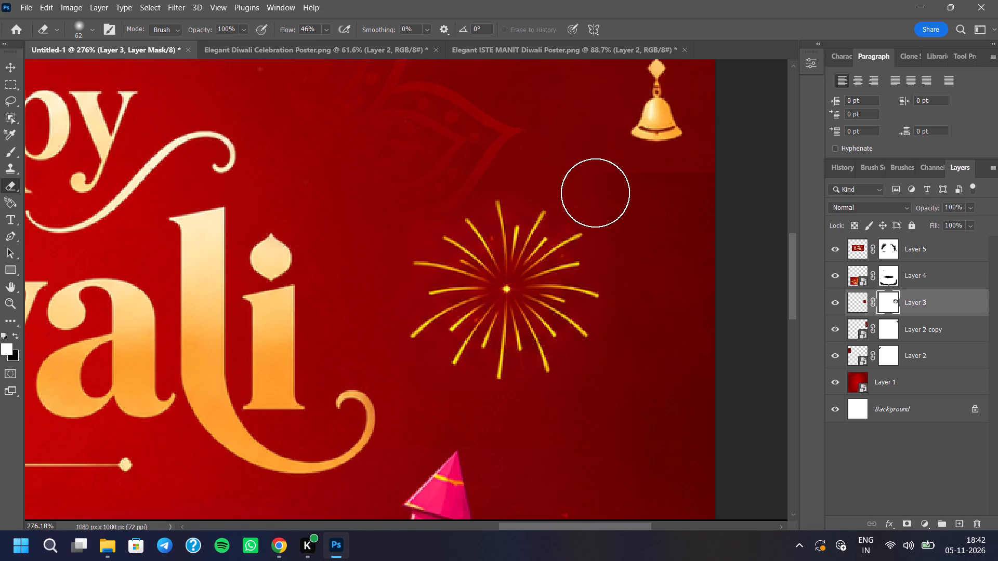
pyautogui.moveTo(440, 185); pyautogui.dragTo(436, 192)
pyautogui.click(409, 205)
pyautogui.click(403, 213)
pyautogui.click(462, 170)
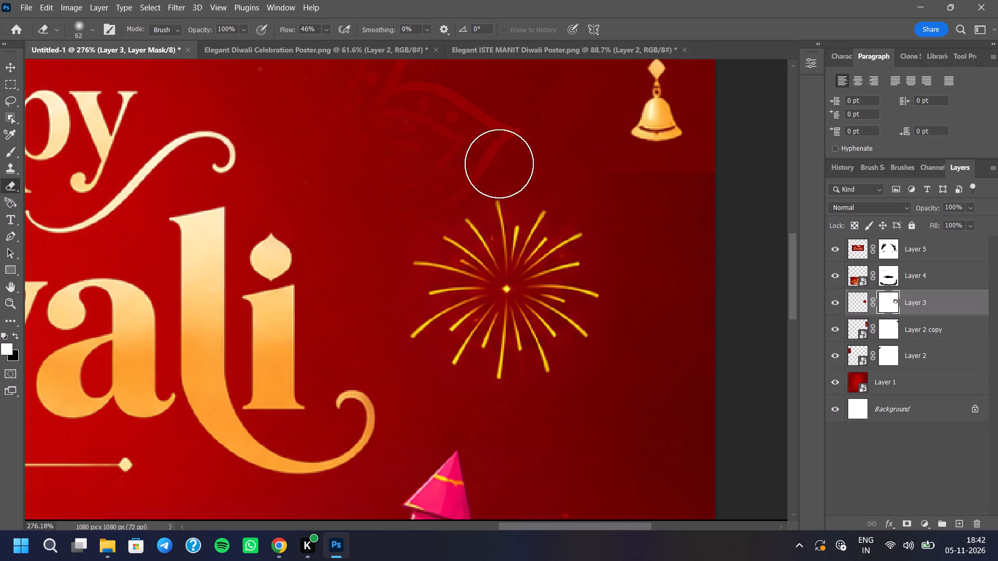
pyautogui.click(529, 168)
pyautogui.click(529, 177)
pyautogui.click(622, 371)
pyautogui.click(624, 382)
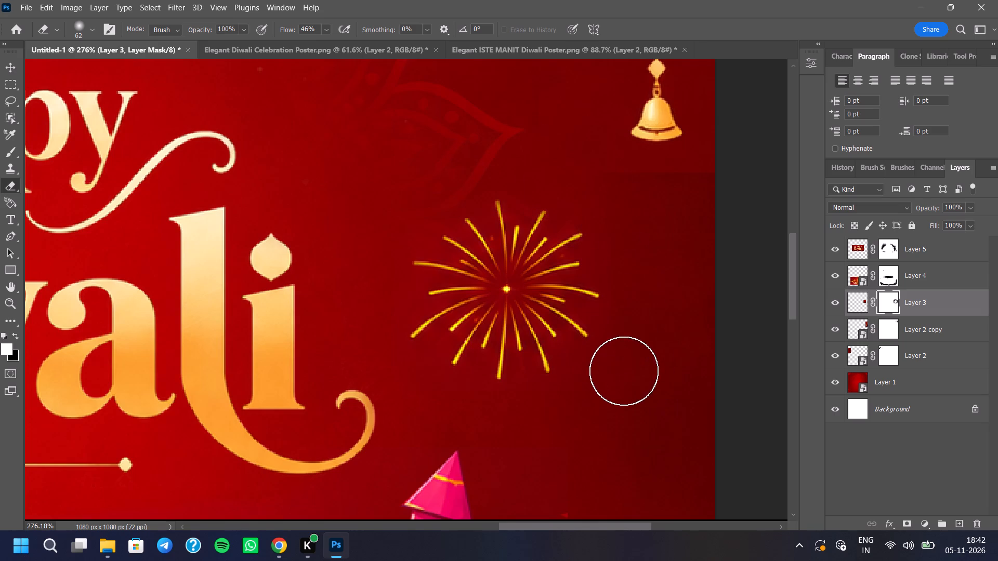
# Convert the masked firework layer, Layer 3, to a Smart Object.
pyautogui.rightClick(934, 312)
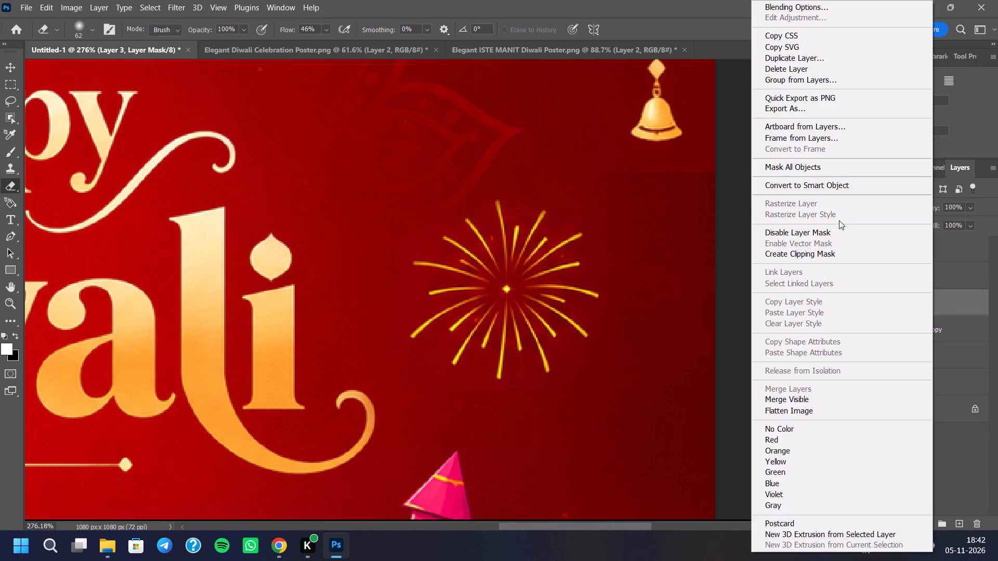
pyautogui.click(839, 183)
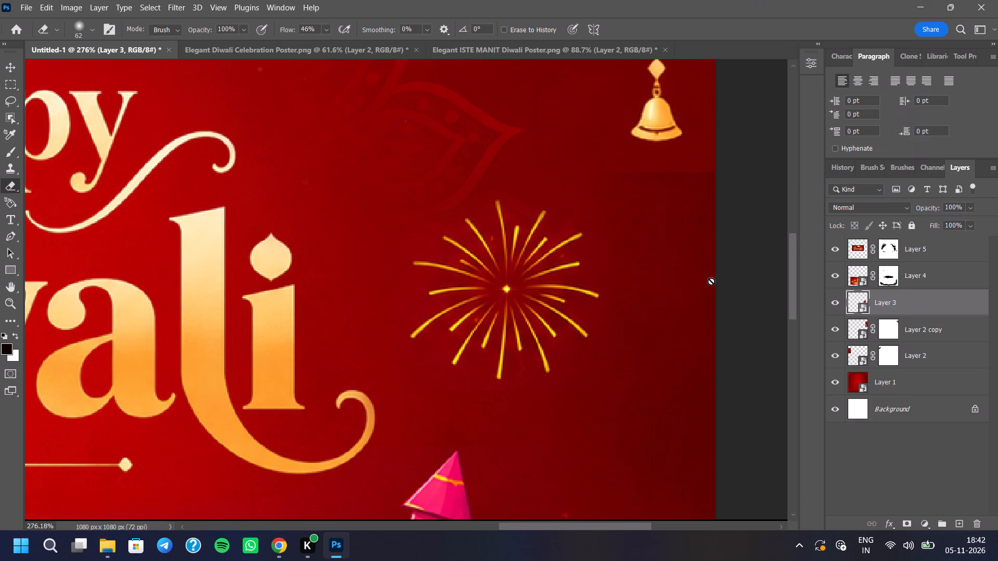
# Duplicate the firework layer, Layer 3, and place the copy at the design's left side, about X 104 px, Y 654 px.
pyautogui.hotkey('ctrl', 'j')
pyautogui.hotkey('ctrl', 't')
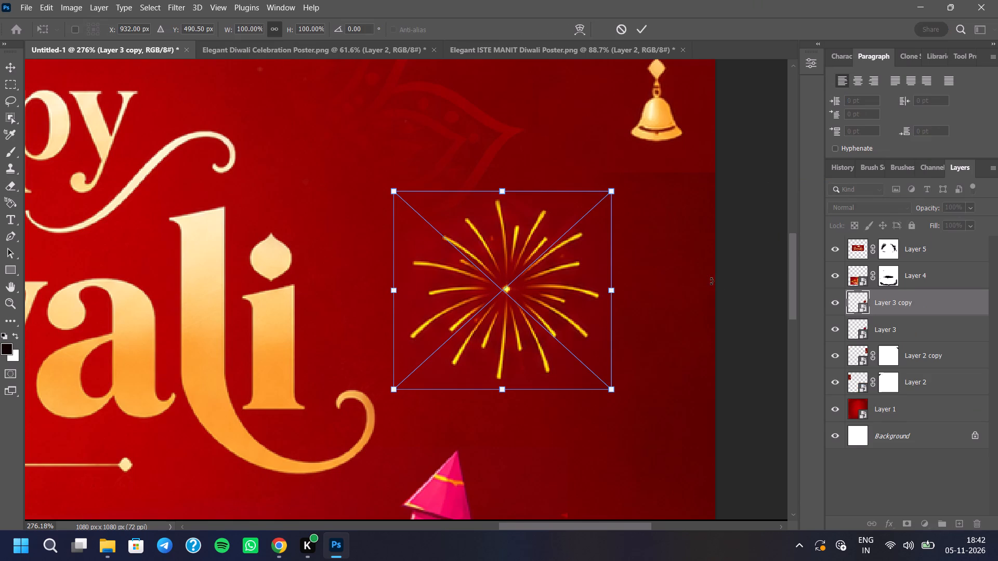
pyautogui.scroll(-7, 608, 296)
pyautogui.scroll(1, 604, 301)
pyautogui.scroll(-6, 602, 301)
pyautogui.moveTo(576, 290); pyautogui.dragTo(457, 318)
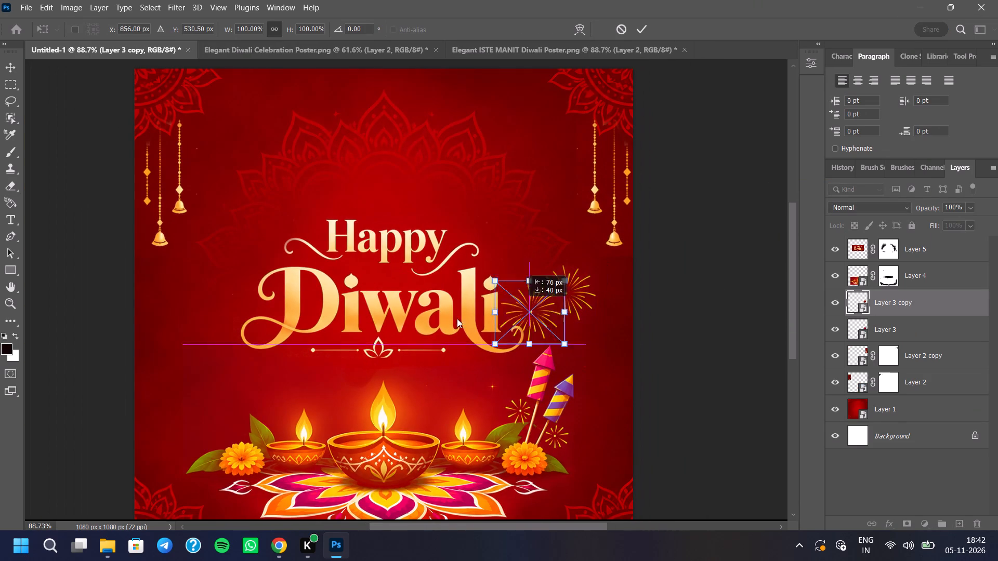
pyautogui.moveTo(457, 318); pyautogui.dragTo(198, 365)
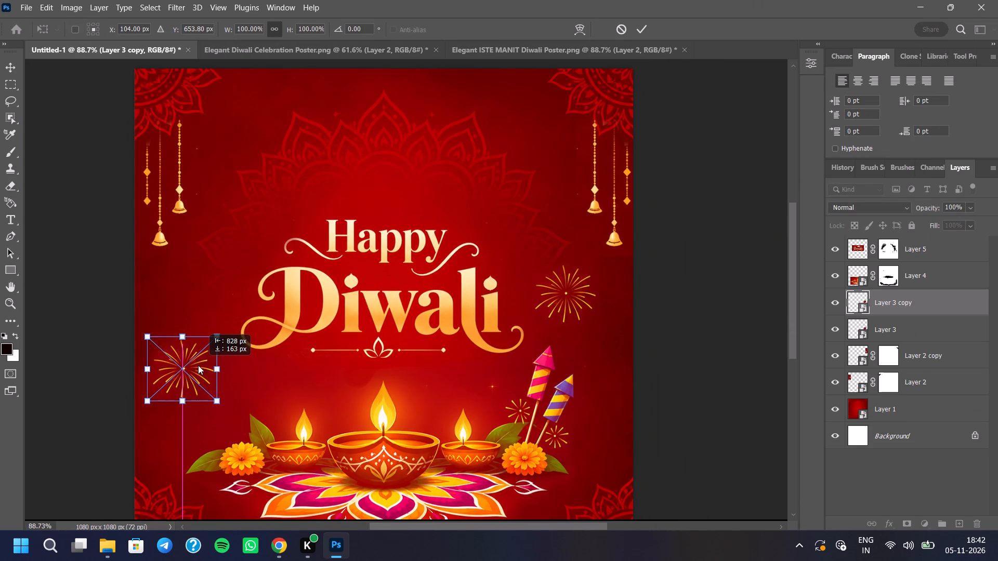
pyautogui.moveTo(198, 365); pyautogui.dragTo(198, 367)
pyautogui.click(641, 33)
# Move the original firework on Layer 3 slightly up and outward to about X 945 px, Y 453 px.
pyautogui.scroll(-2, 410, 289)
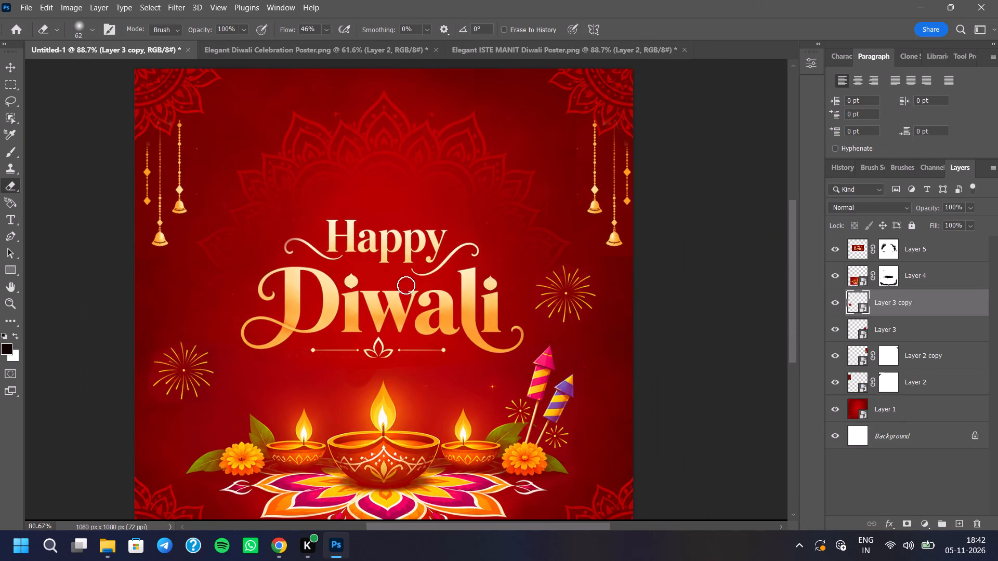
pyautogui.scroll(-2, 406, 285)
pyautogui.scroll(-2, 403, 242)
pyautogui.scroll(3, 402, 261)
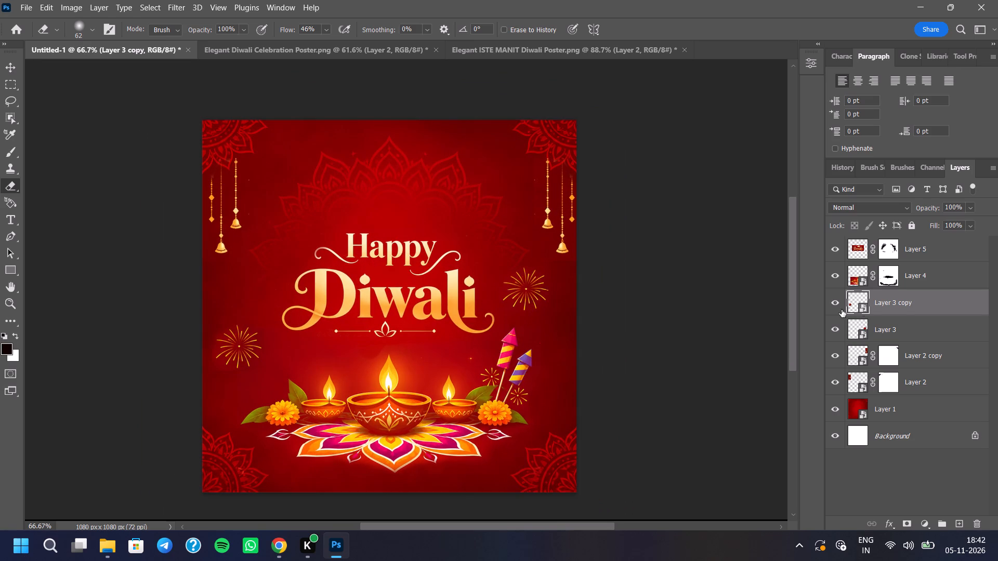
pyautogui.click(910, 324)
pyautogui.hotkey('ctrl', 't')
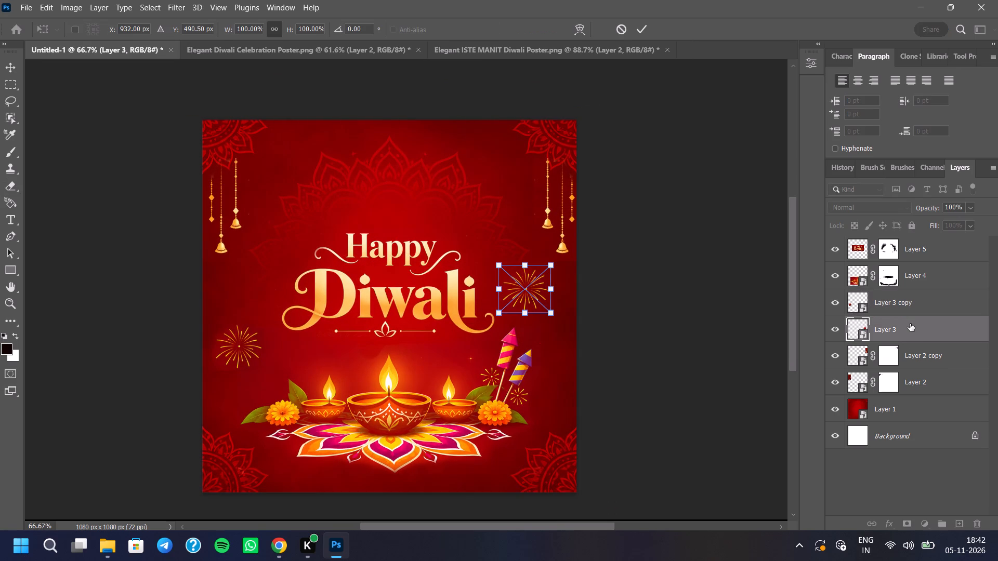
pyautogui.moveTo(535, 287); pyautogui.dragTo(537, 281)
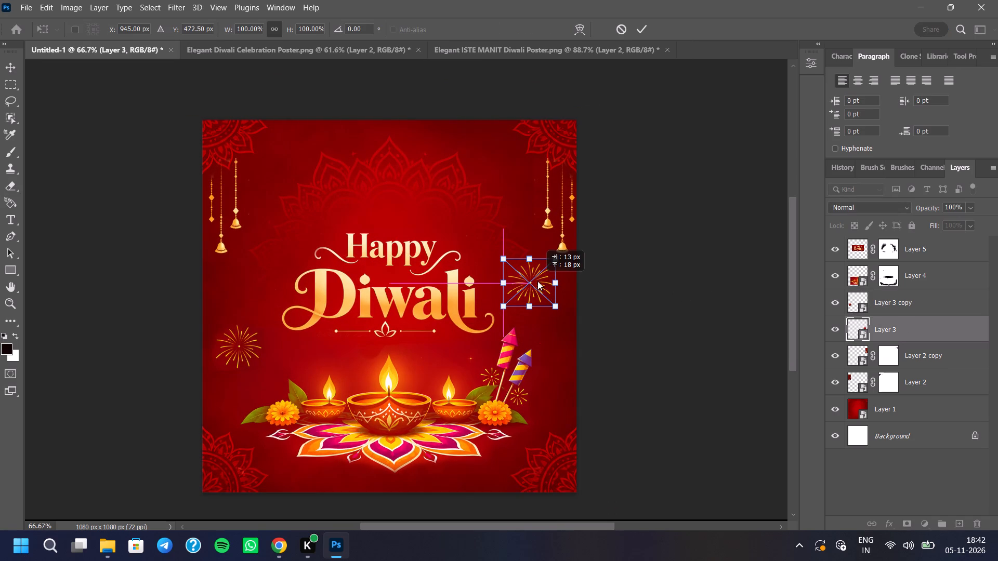
pyautogui.moveTo(537, 281); pyautogui.dragTo(540, 273)
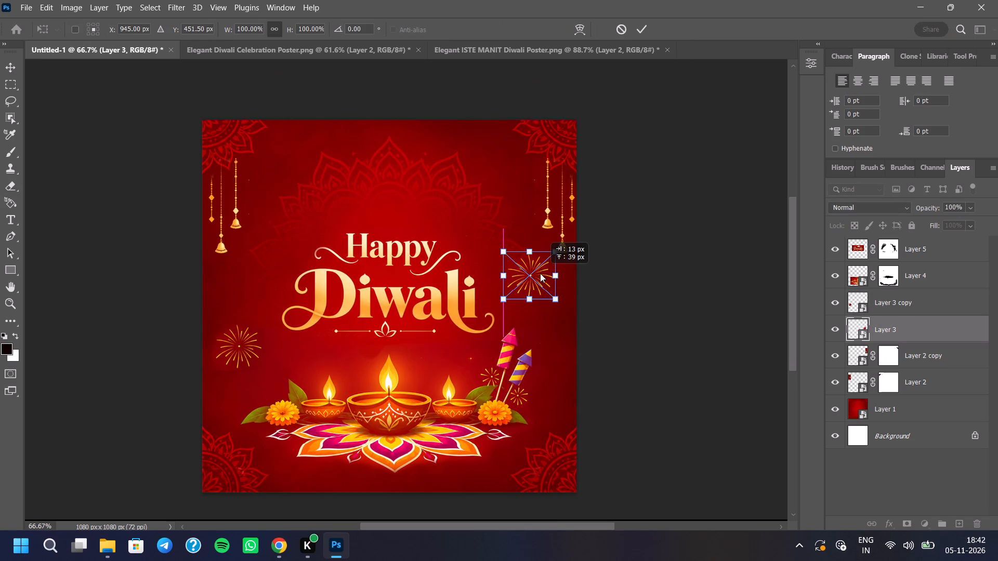
pyautogui.moveTo(540, 273); pyautogui.dragTo(540, 274)
pyautogui.click(647, 30)
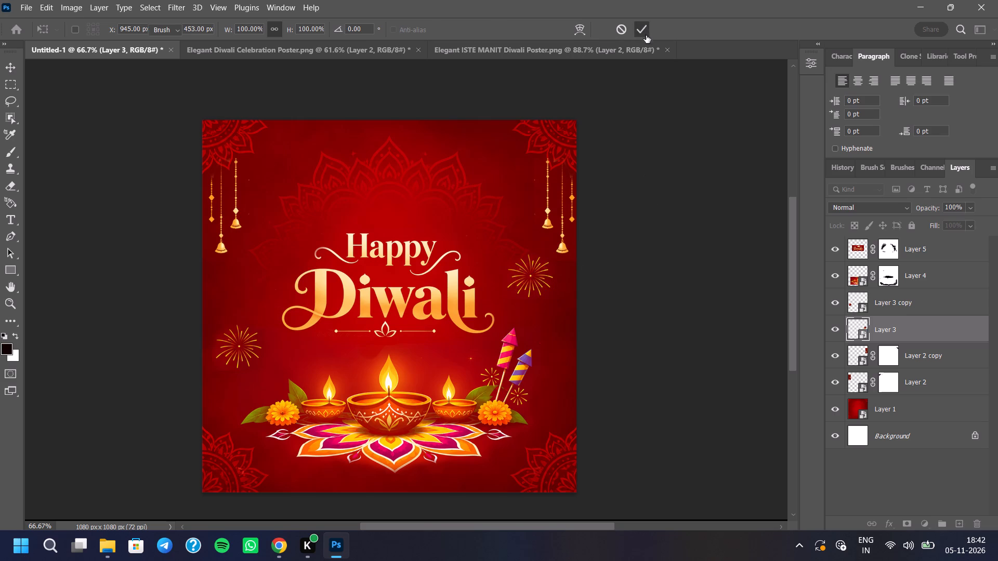
# Shift the duplicated firework on Layer 3 copy slightly straight down, keeping its horizontal position.
pyautogui.click(879, 299)
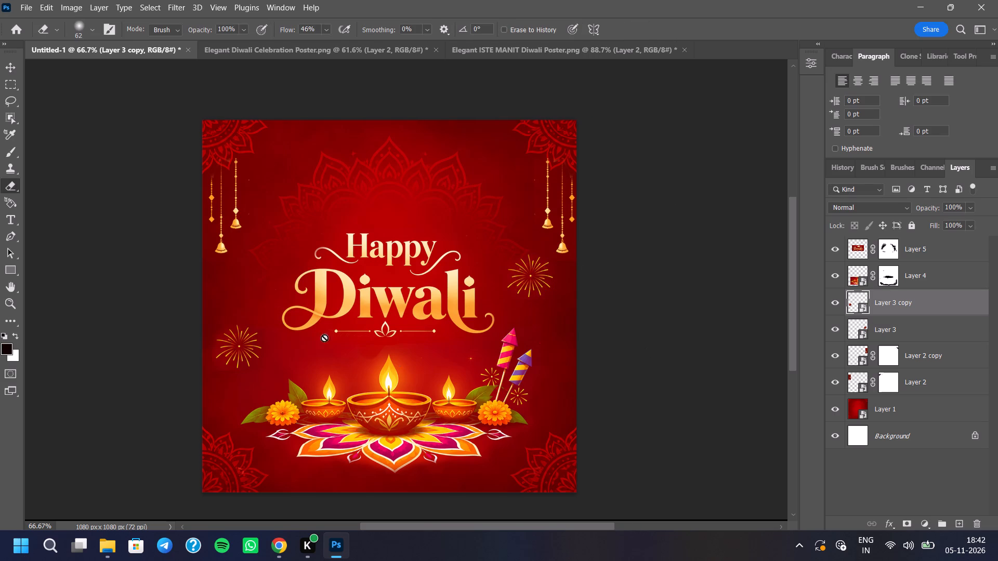
pyautogui.click(5, 60)
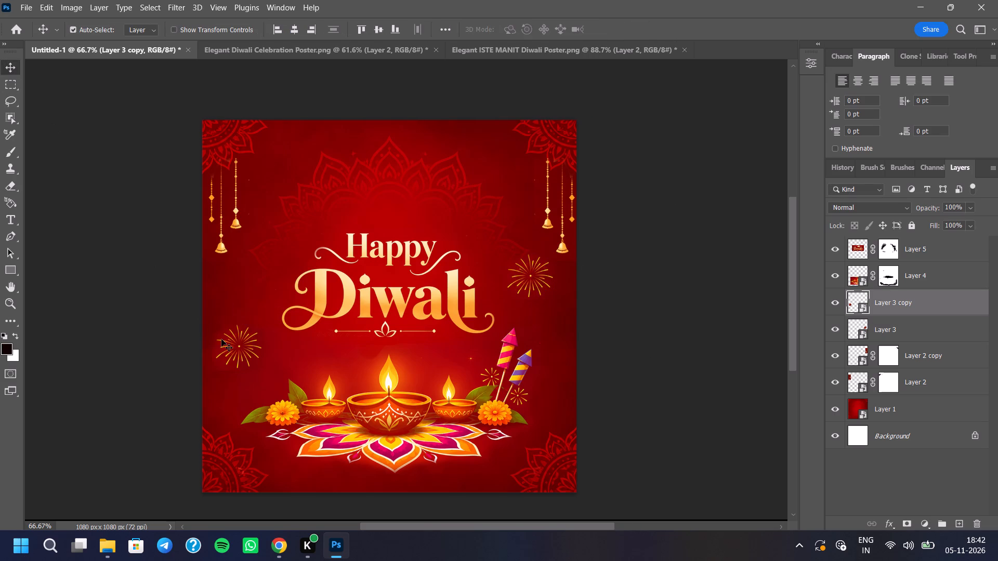
pyautogui.moveTo(229, 344); pyautogui.dragTo(232, 350)
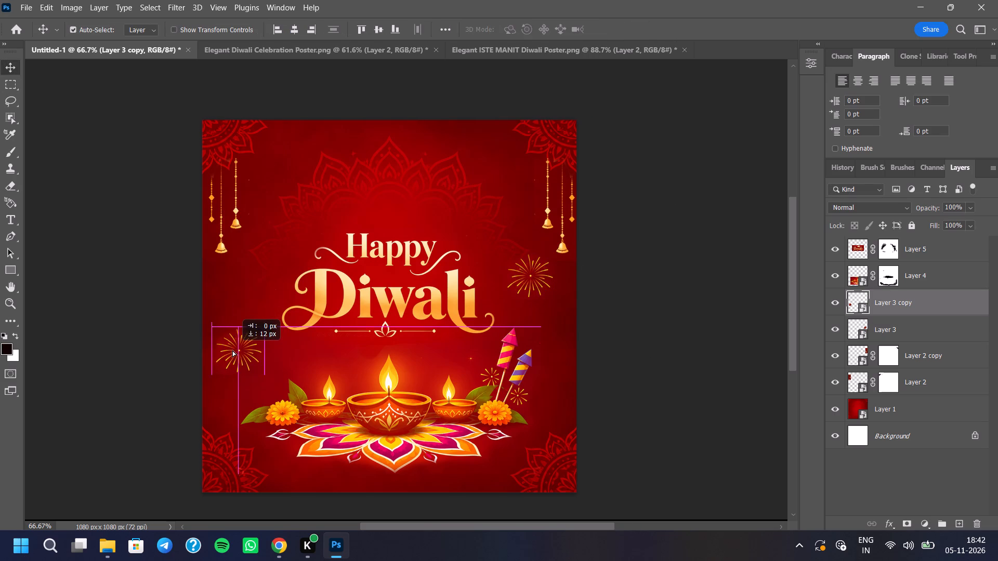
pyautogui.moveTo(232, 350); pyautogui.dragTo(232, 353)
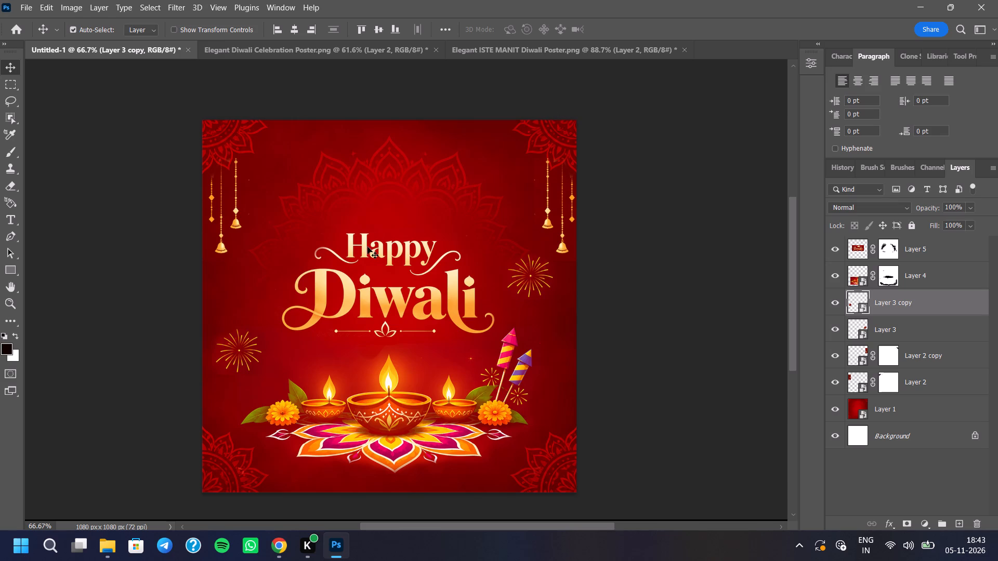
# Compare the design with the Elegant Diwali Celebration Poster reference document and examine its overall layout.
pyautogui.scroll(3, 378, 315)
pyautogui.scroll(-4, 387, 292)
pyautogui.click(374, 49)
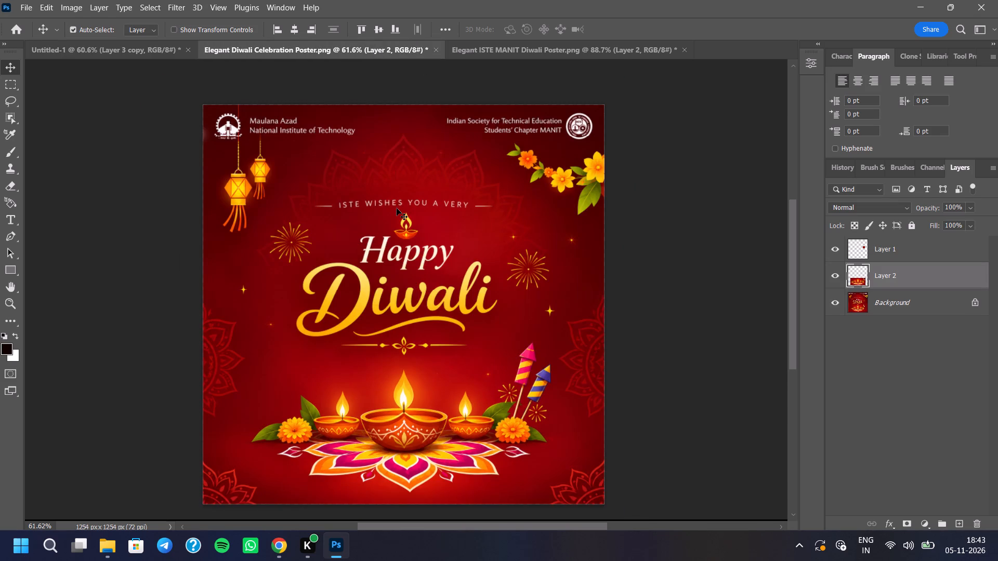
pyautogui.click(130, 42)
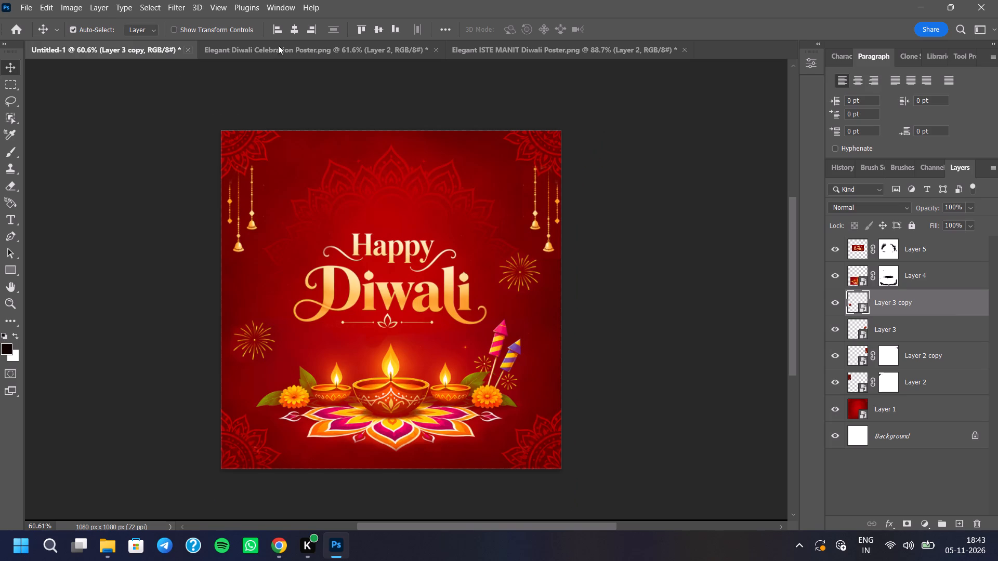
pyautogui.click(319, 45)
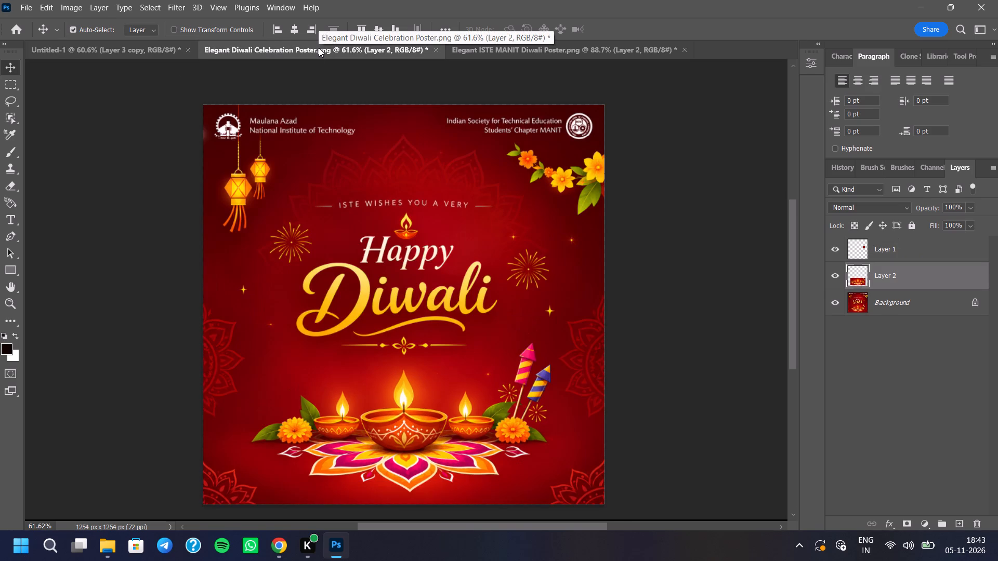
pyautogui.click(109, 49)
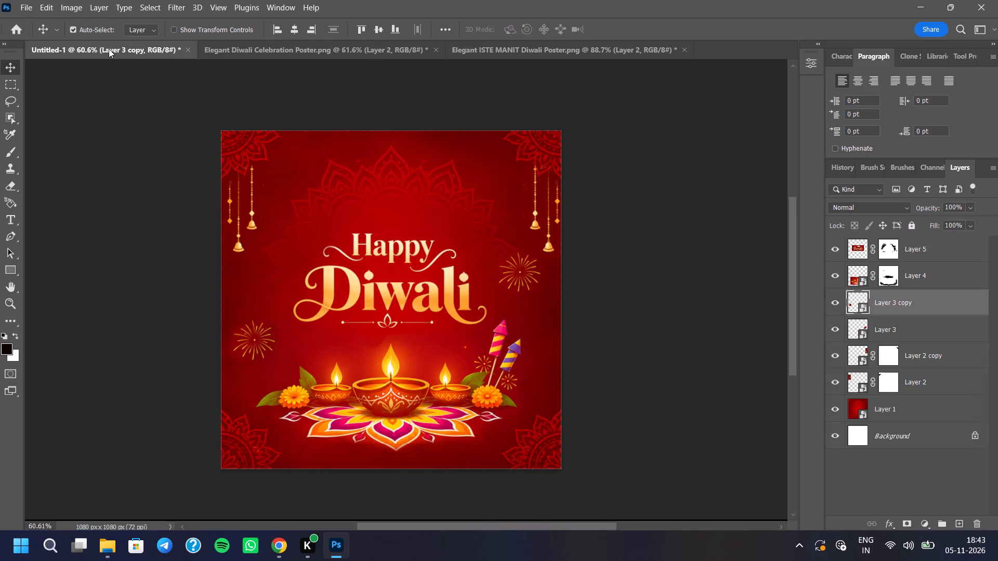
pyautogui.scroll(-2, 359, 157)
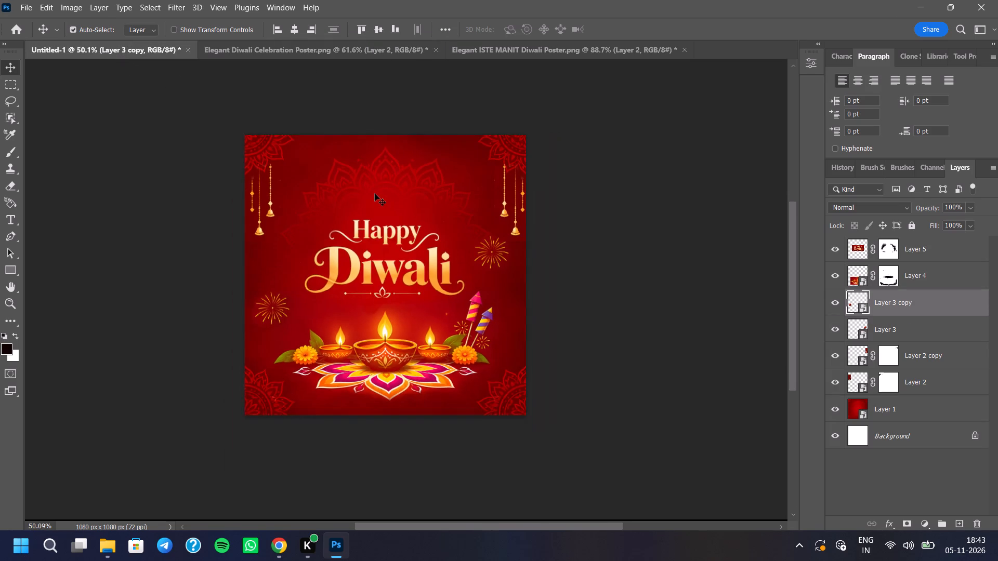
pyautogui.scroll(5, 375, 193)
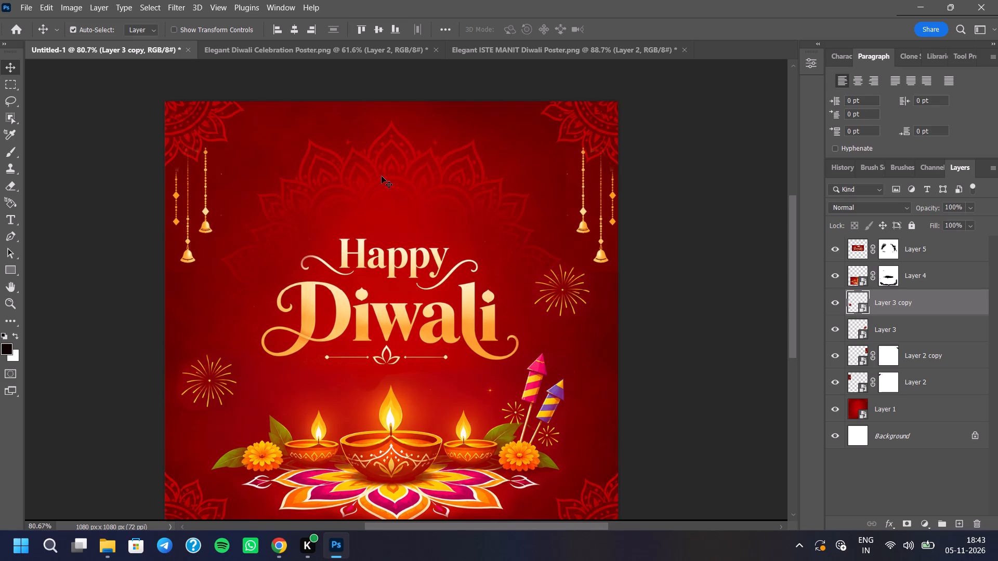
pyautogui.click(963, 248)
pyautogui.click(961, 531)
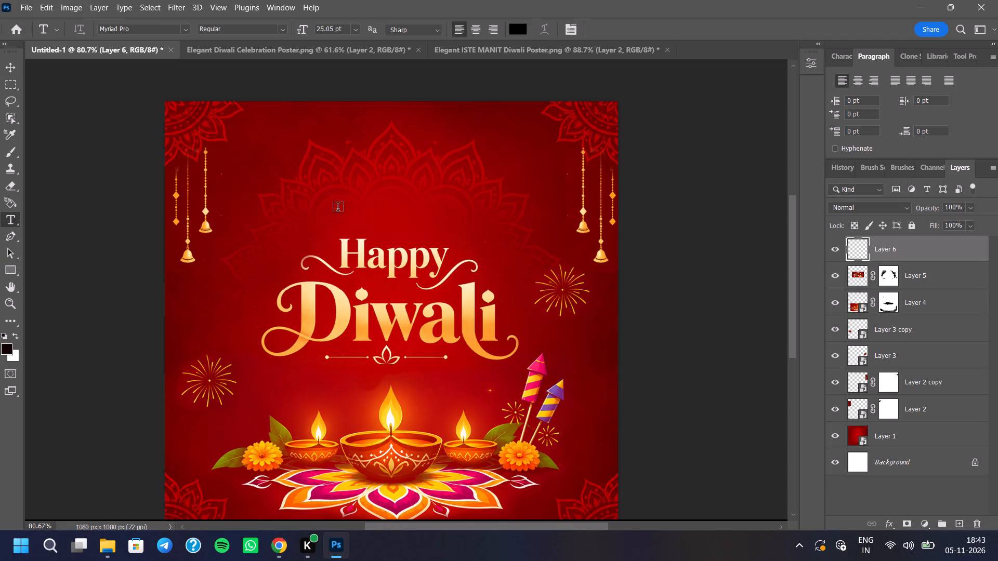
pyautogui.click(328, 204)
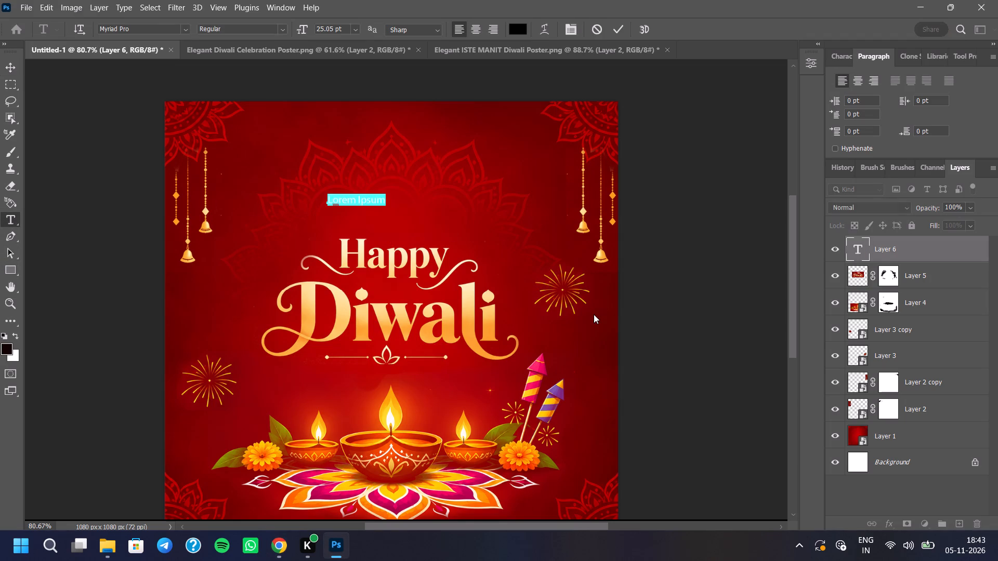
pyautogui.write('ISTE')
pyautogui.press('space')
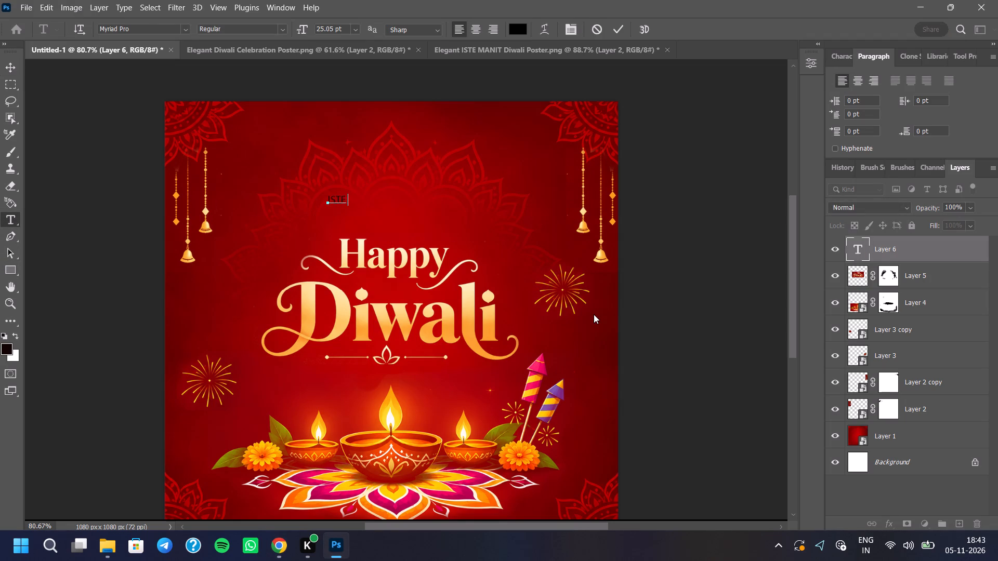
pyautogui.write('WISHES YOU')
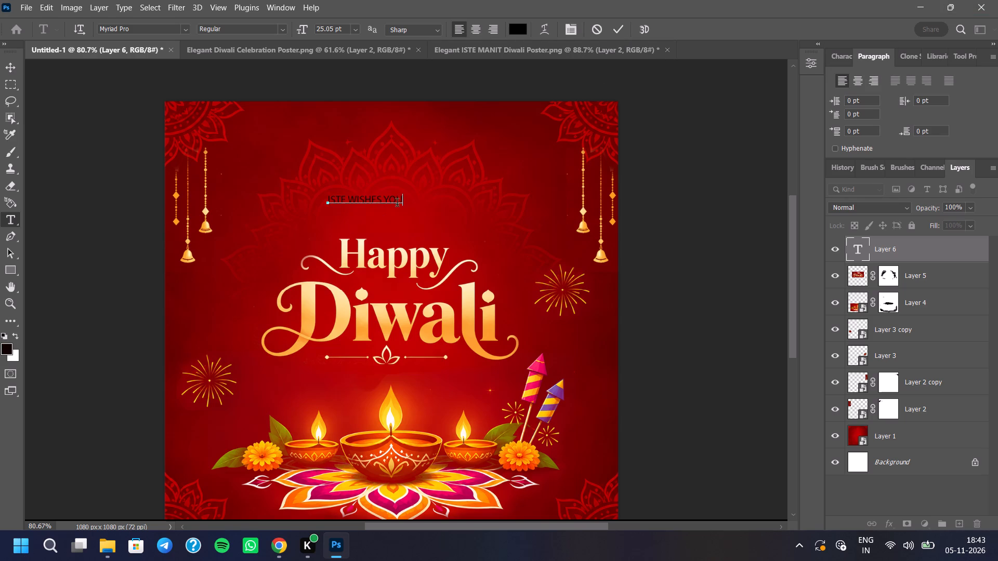
# Recolour the "ISTE WISHES YOU" text gold, #ffd372, based on a colour sampled from the Diwali lettering.
pyautogui.moveTo(402, 202); pyautogui.dragTo(319, 203)
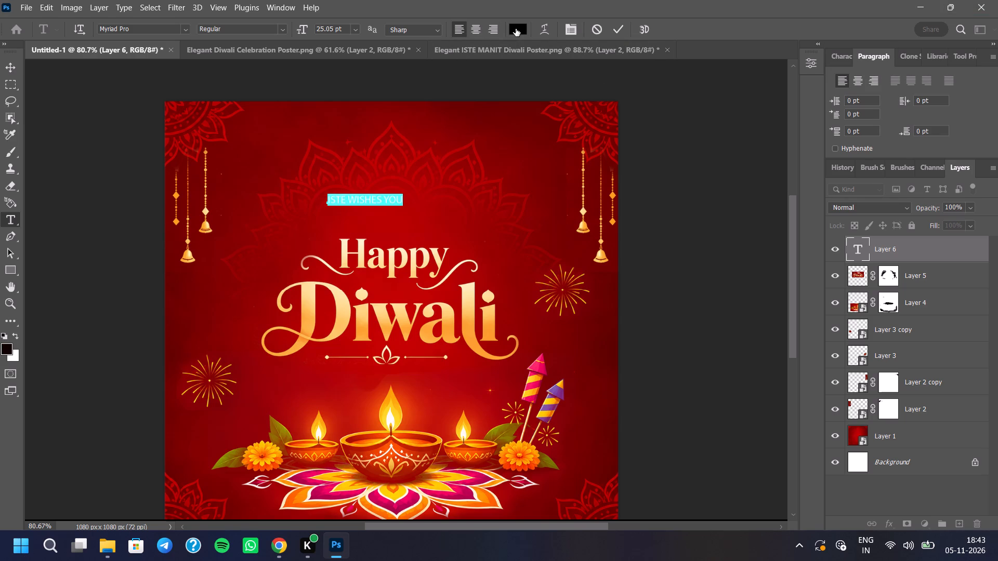
pyautogui.click(516, 26)
pyautogui.click(346, 313)
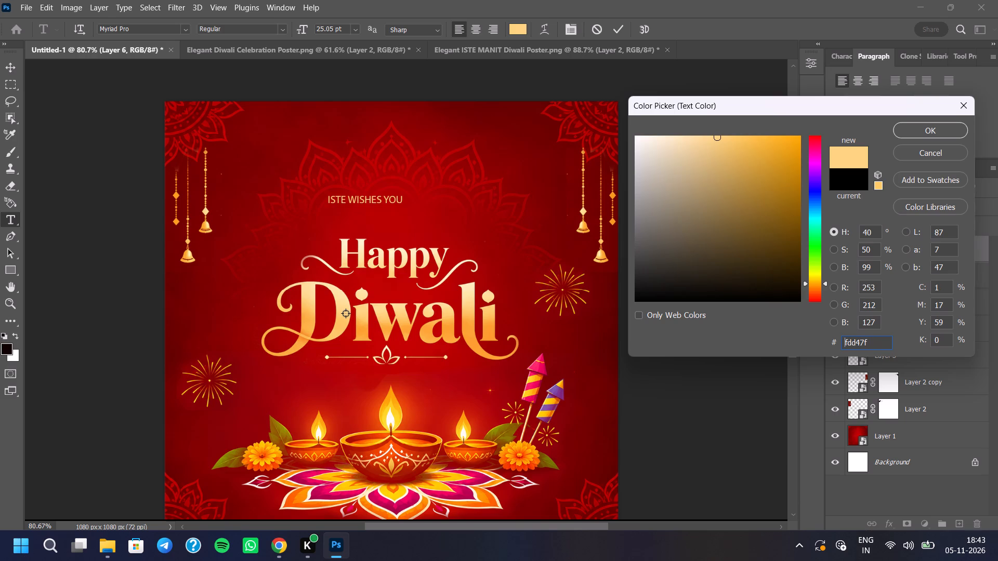
pyautogui.moveTo(346, 313); pyautogui.dragTo(344, 296)
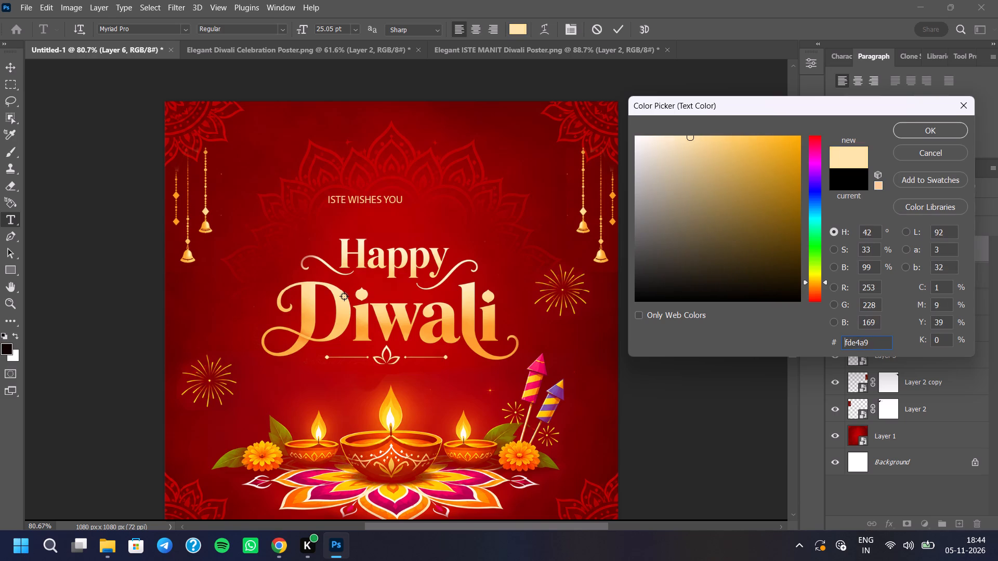
pyautogui.moveTo(344, 296); pyautogui.dragTo(347, 303)
pyautogui.moveTo(688, 143); pyautogui.dragTo(694, 141)
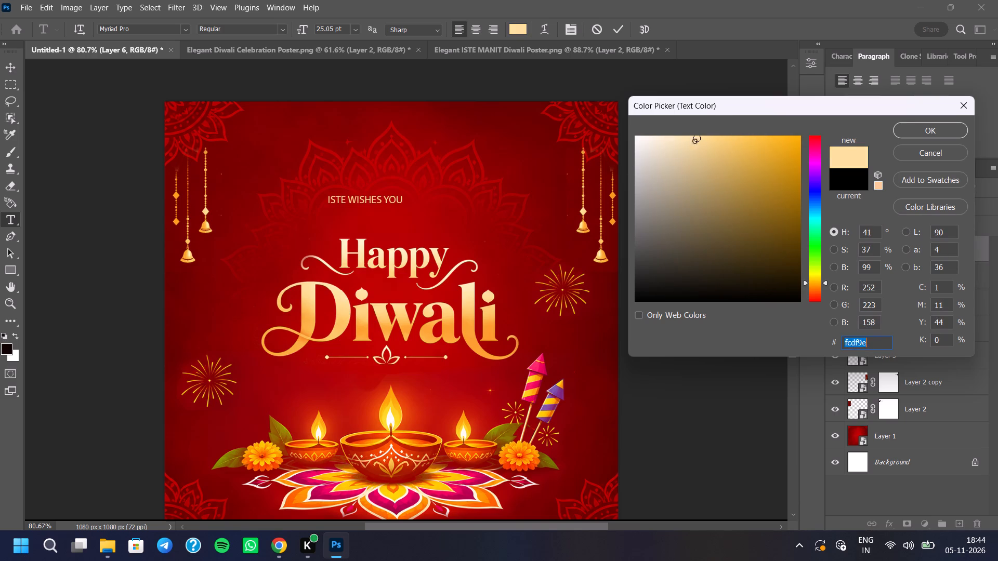
pyautogui.moveTo(694, 141); pyautogui.dragTo(727, 117)
pyautogui.click(931, 128)
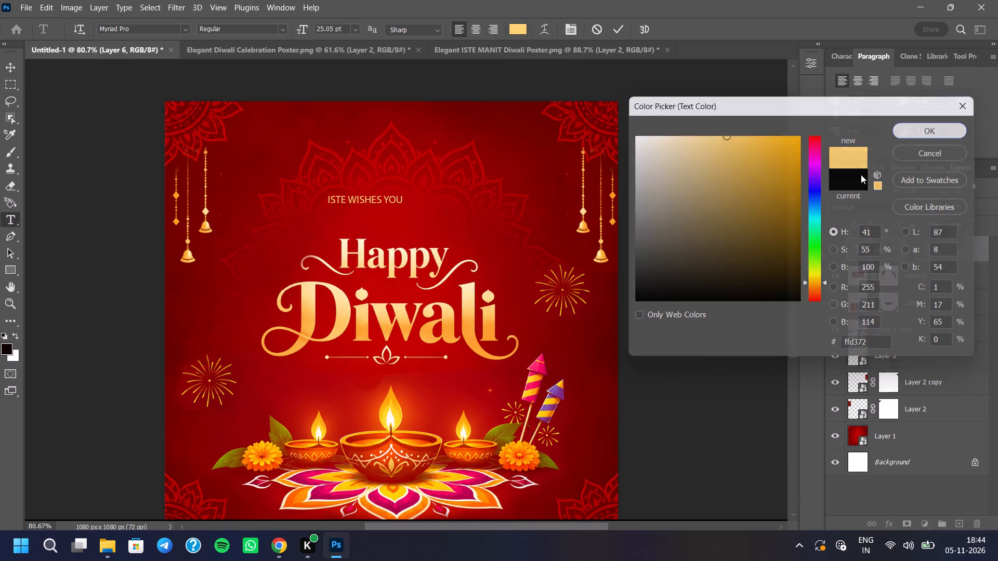
pyautogui.click(625, 31)
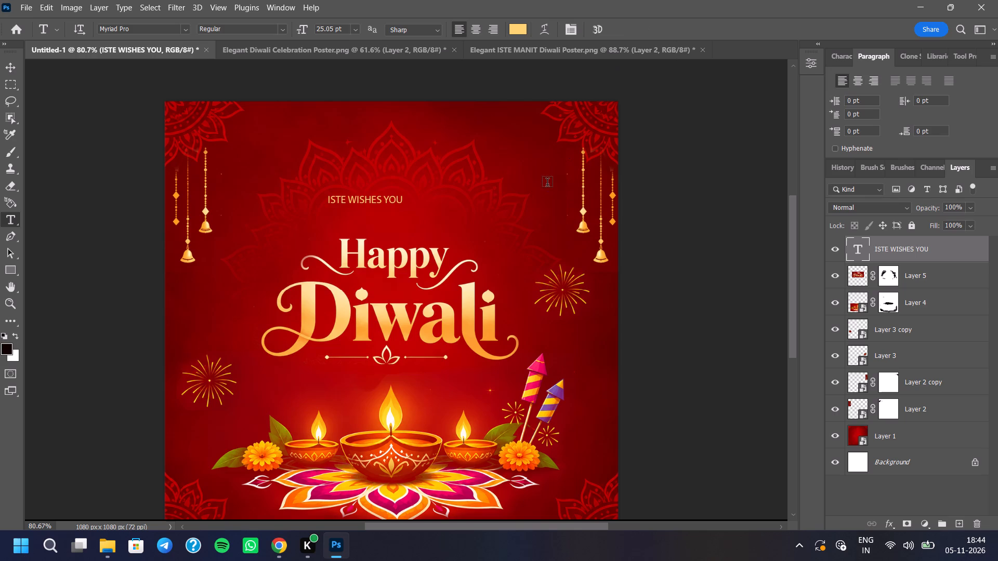
# Enlarge the "ISTE WISHES YOU" text to about 136% width and centre it horizontally above "Happy".
pyautogui.hotkey('ctrl', 't')
pyautogui.scroll(3, 384, 138)
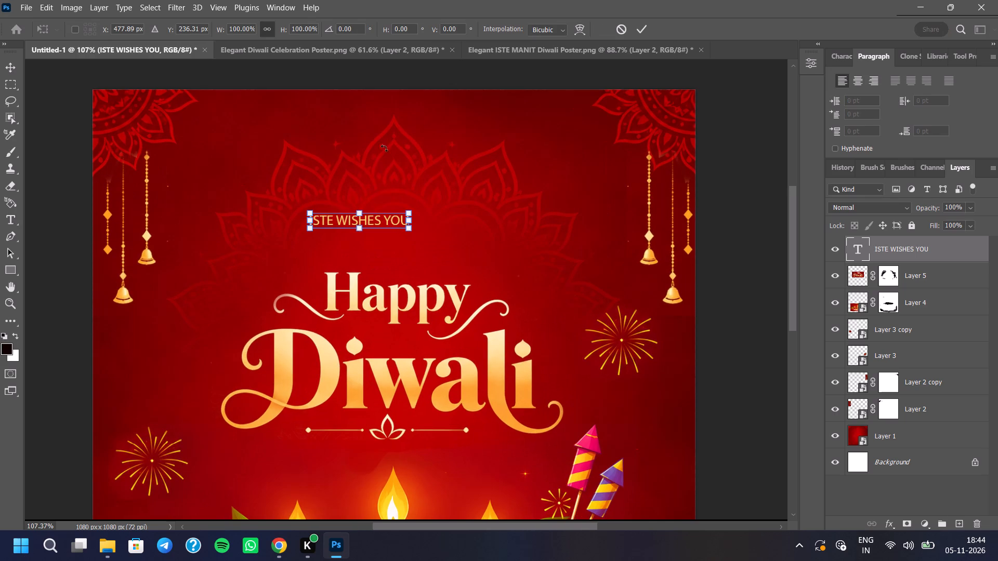
pyautogui.moveTo(371, 223); pyautogui.dragTo(408, 231)
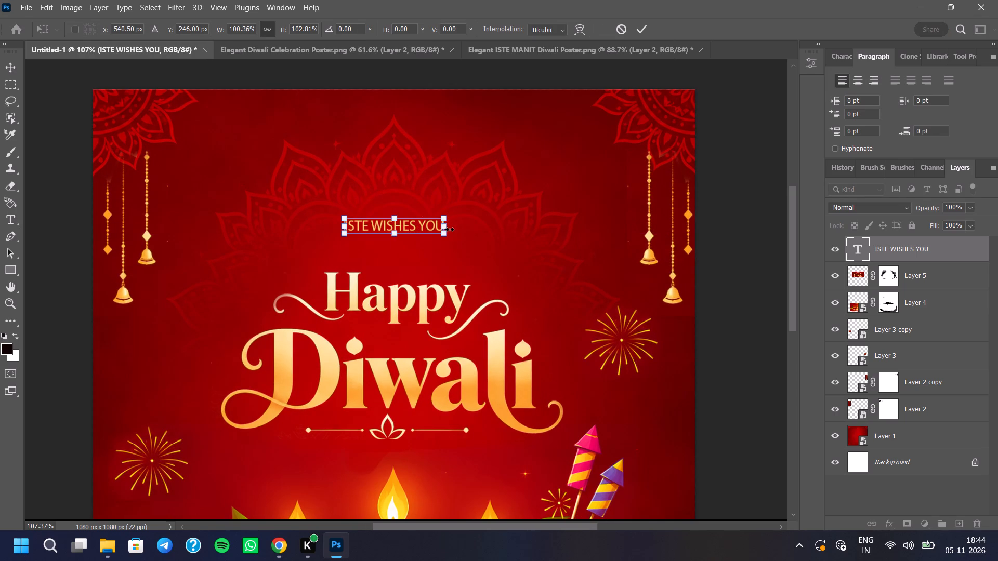
pyautogui.moveTo(449, 227); pyautogui.dragTo(475, 227)
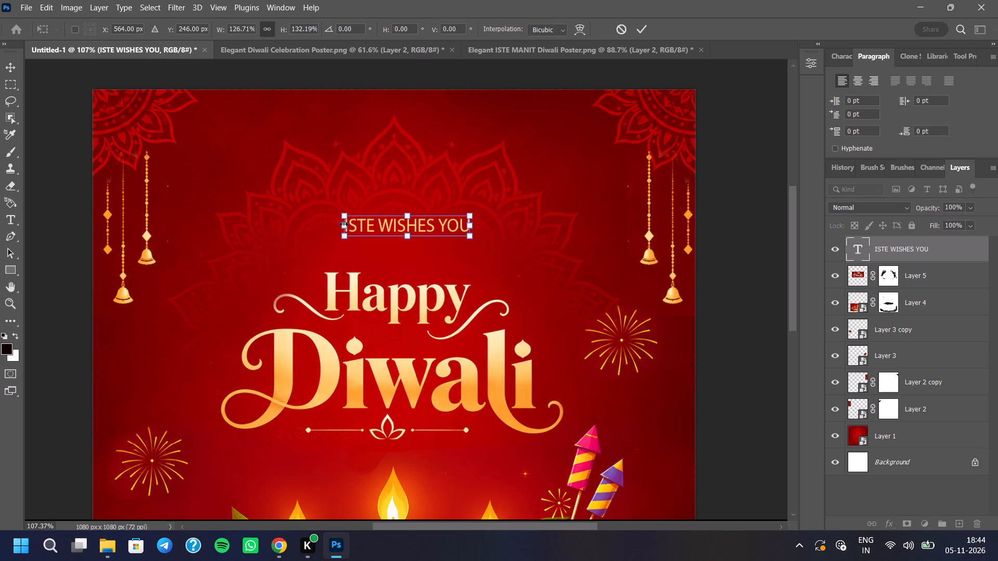
pyautogui.moveTo(344, 224); pyautogui.dragTo(335, 224)
pyautogui.click(642, 28)
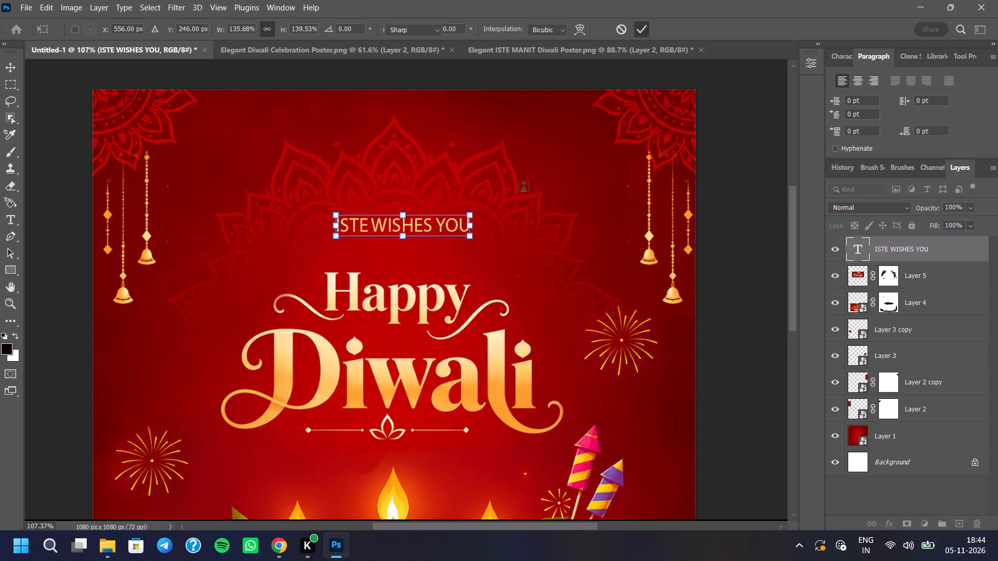
pyautogui.scroll(-3, 429, 236)
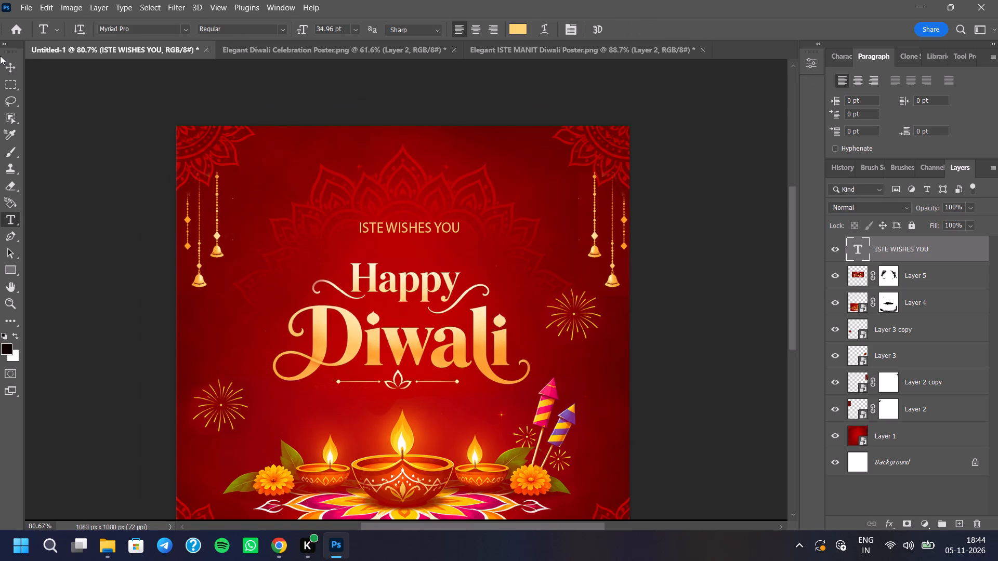
pyautogui.click(5, 67)
pyautogui.click(293, 29)
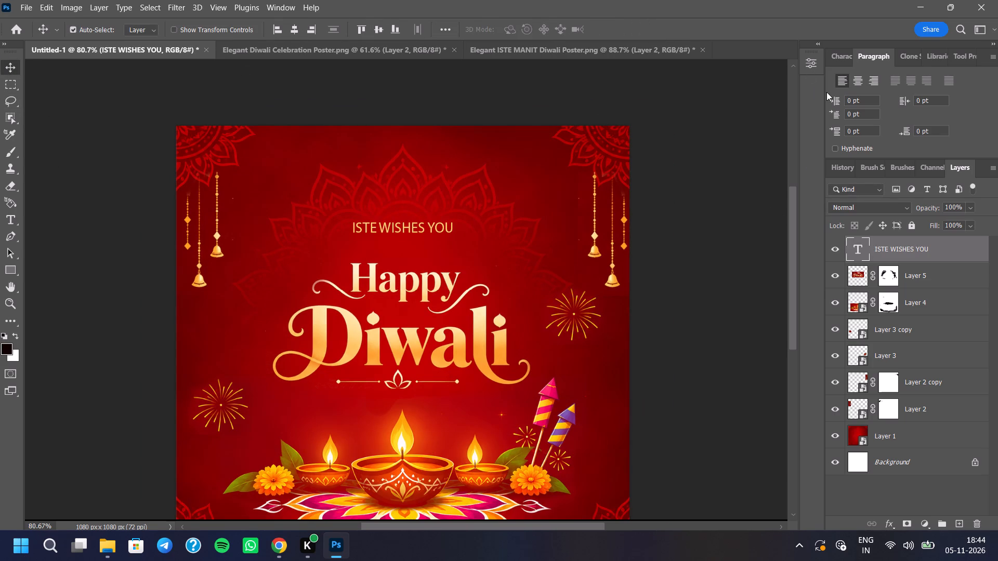
# Set the "ISTE WISHES YOU" text in Bebas Neue with tracking of 50.
pyautogui.click(816, 58)
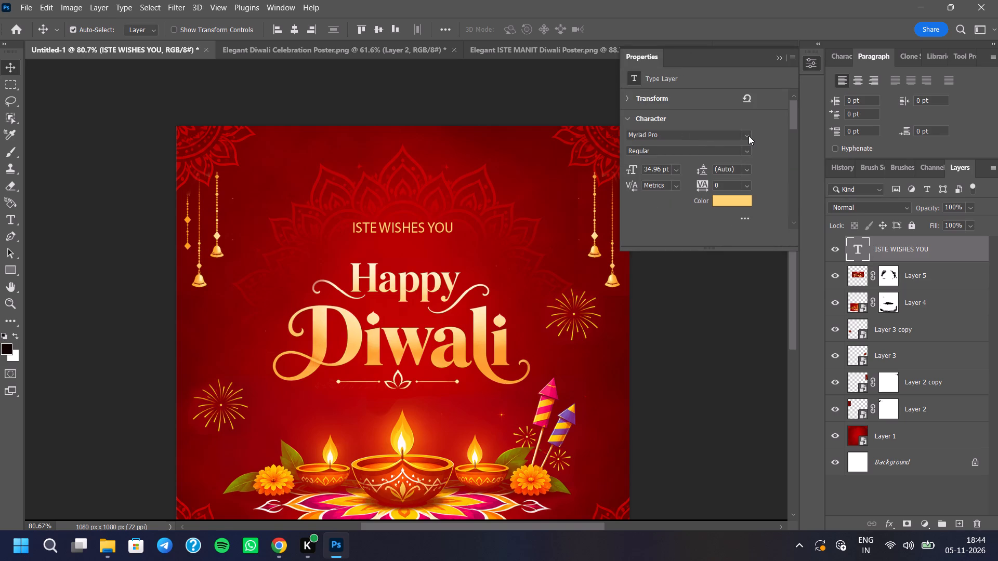
pyautogui.click(747, 150)
pyautogui.click(708, 184)
pyautogui.click(747, 137)
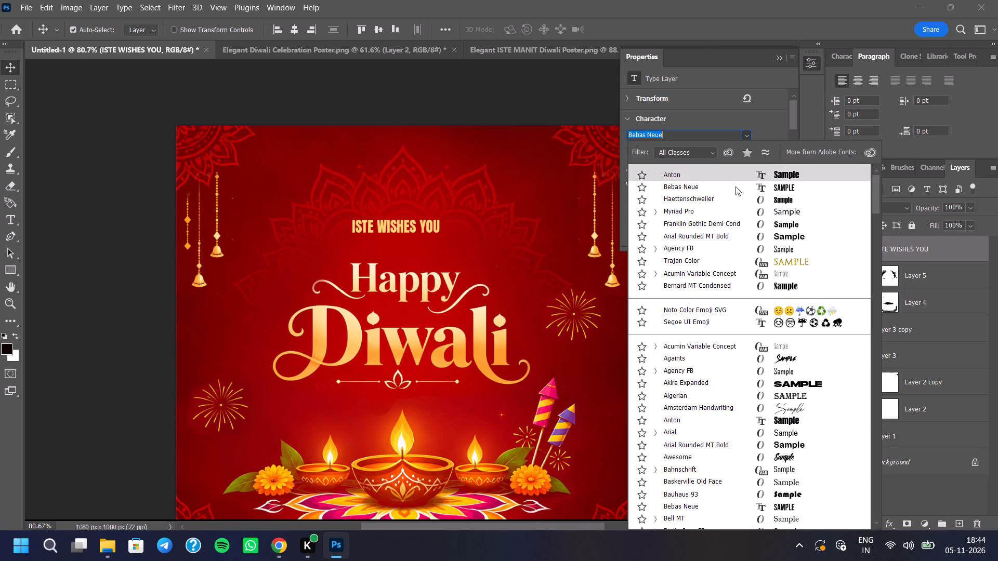
pyautogui.click(736, 191)
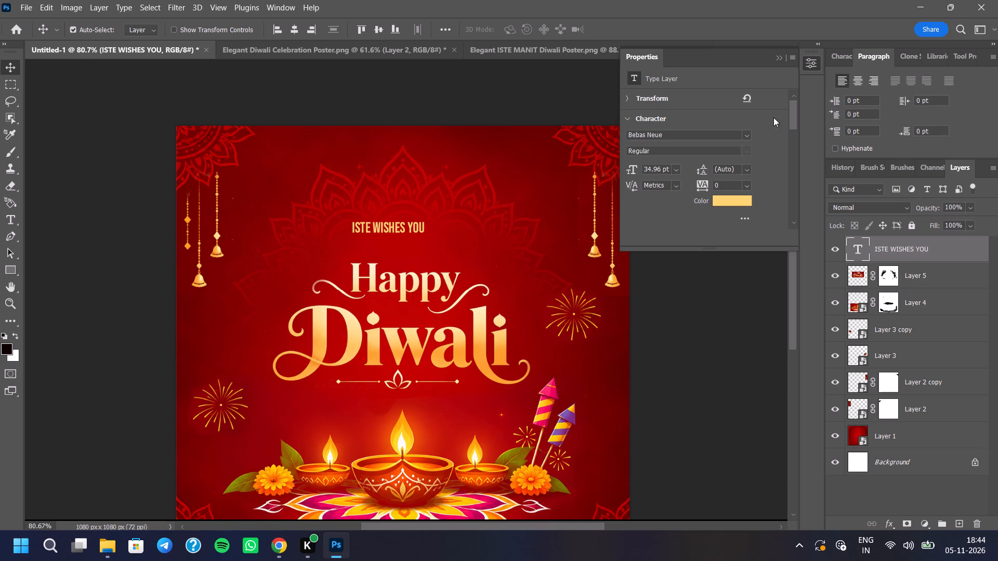
pyautogui.click(750, 185)
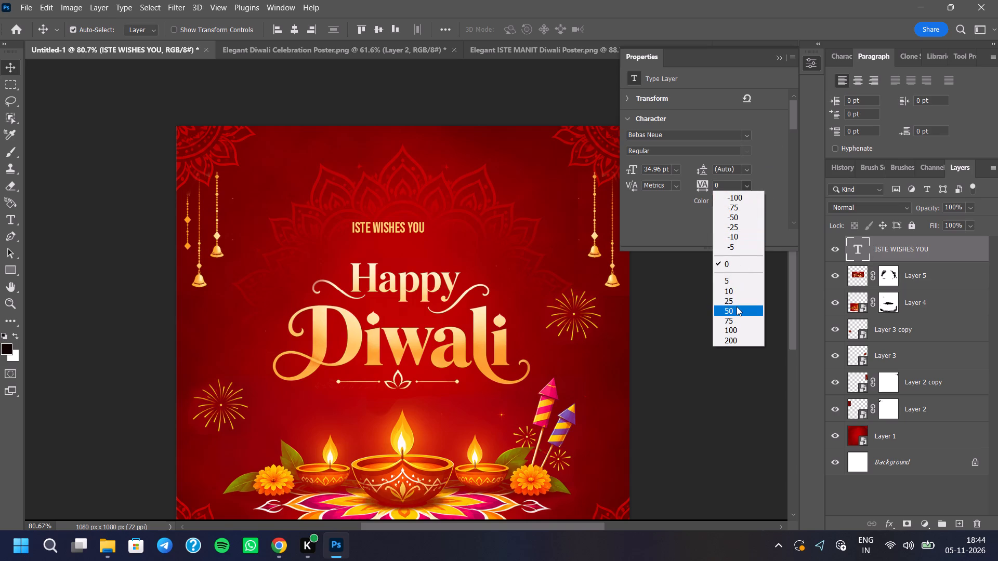
pyautogui.click(737, 306)
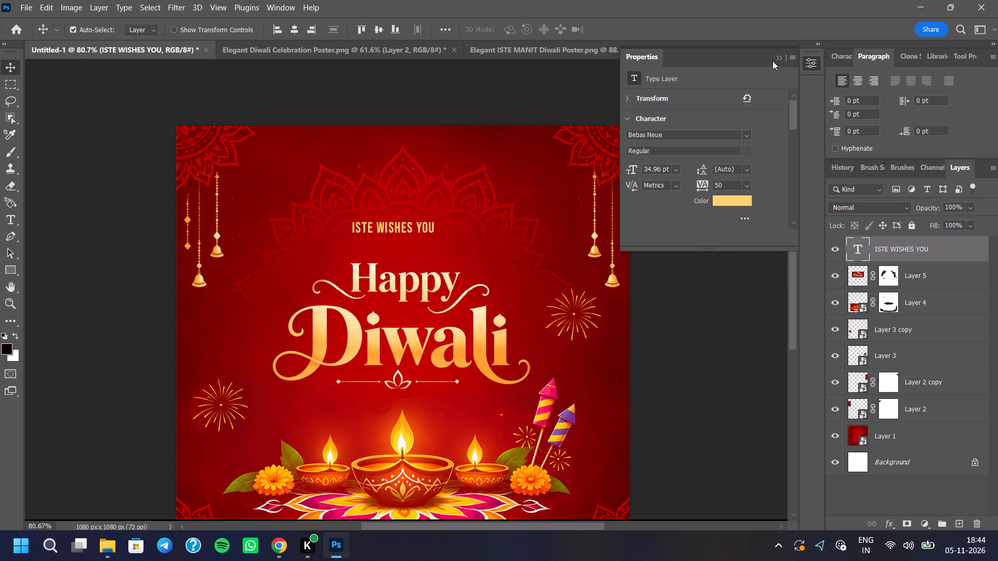
pyautogui.click(777, 57)
# Scale the "ISTE WISHES YOU" text to about 129% width, move it closer to "Happy" and centre it horizontally.
pyautogui.scroll(8, 422, 232)
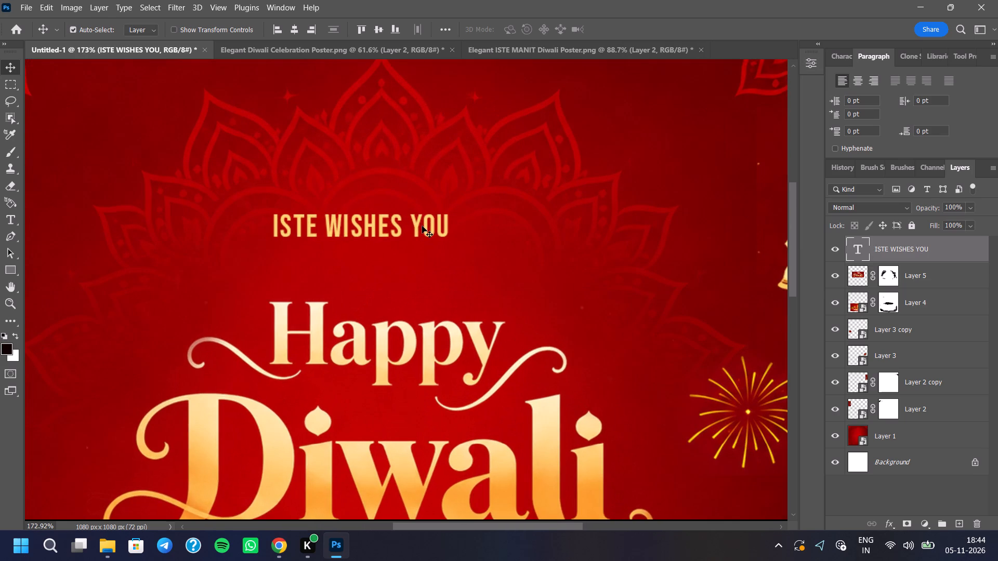
pyautogui.hotkey('ctrl', 't')
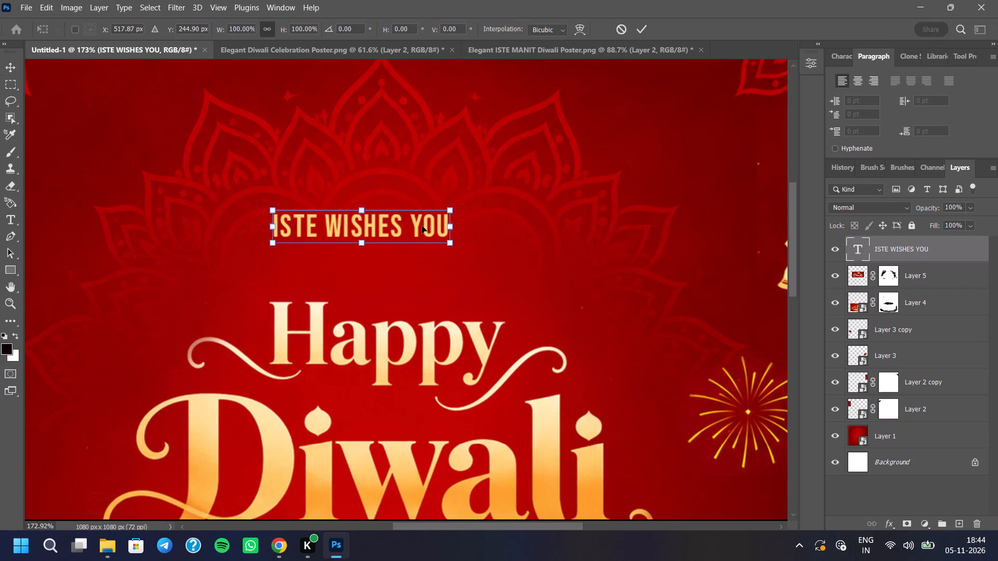
pyautogui.moveTo(378, 223); pyautogui.dragTo(403, 234)
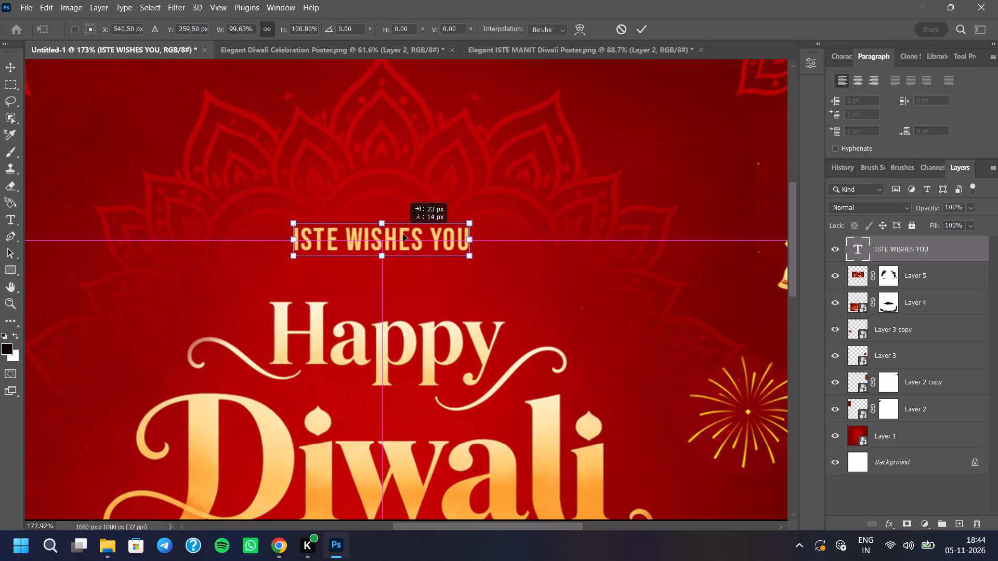
pyautogui.moveTo(403, 234); pyautogui.dragTo(403, 230)
pyautogui.moveTo(470, 229); pyautogui.dragTo(506, 231)
pyautogui.moveTo(290, 233); pyautogui.dragTo(274, 237)
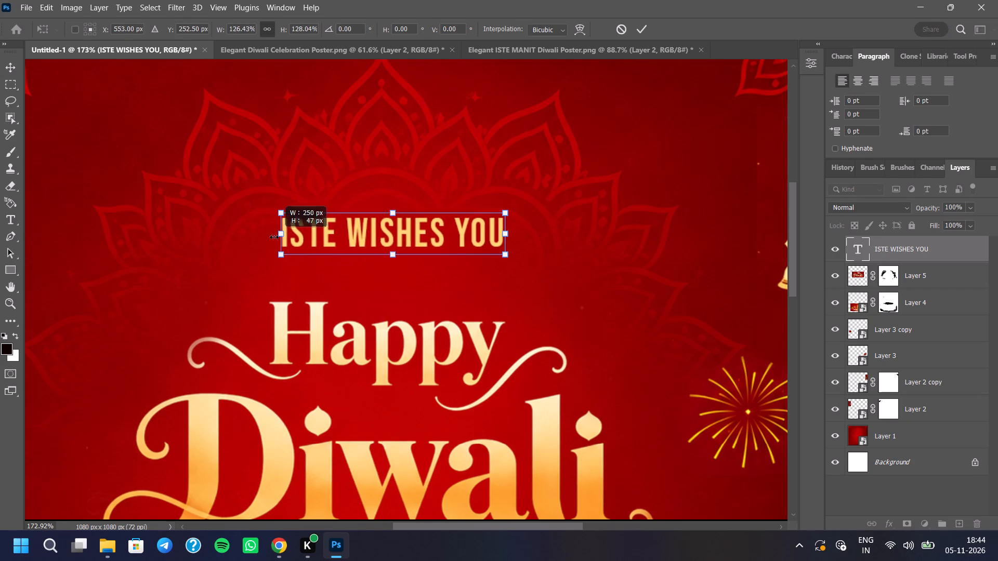
pyautogui.moveTo(274, 237); pyautogui.dragTo(272, 237)
pyautogui.moveTo(386, 235); pyautogui.dragTo(387, 251)
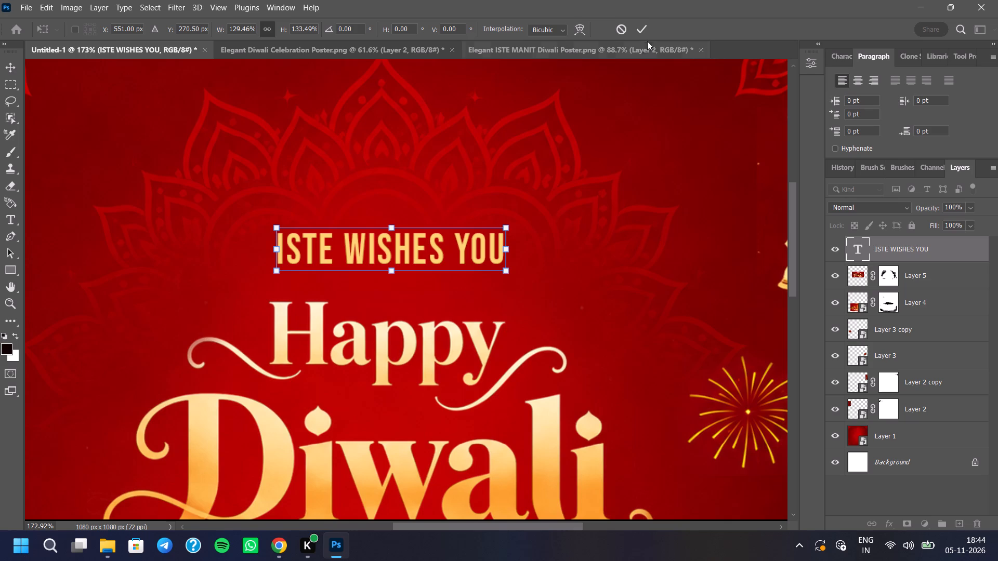
pyautogui.click(646, 29)
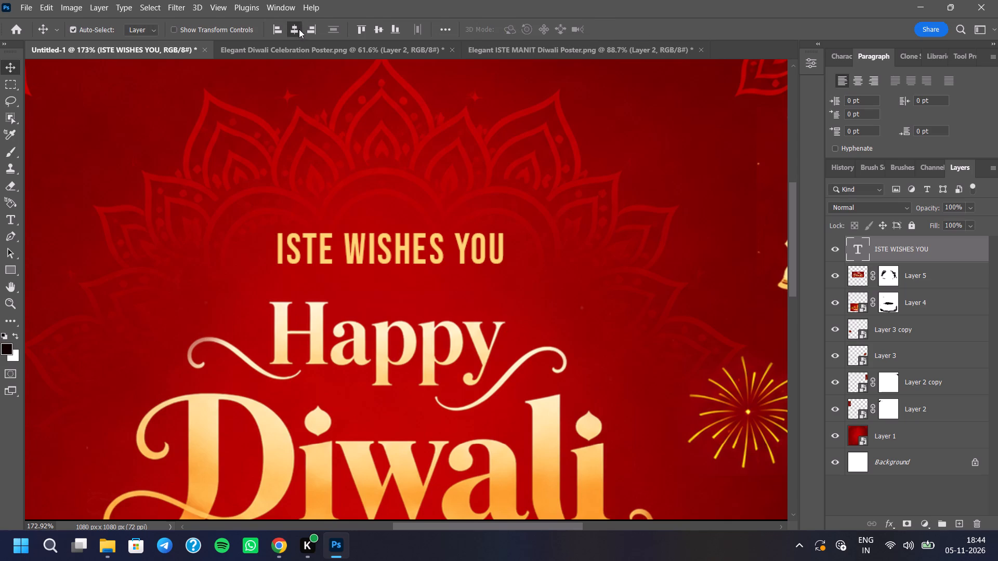
pyautogui.click(299, 29)
# Compare the design's greeting line with the "ISTE WISHES YOU A VERY" line in the Elegant Diwali Celebration Poster document.
pyautogui.scroll(-10, 346, 175)
pyautogui.scroll(2, 367, 180)
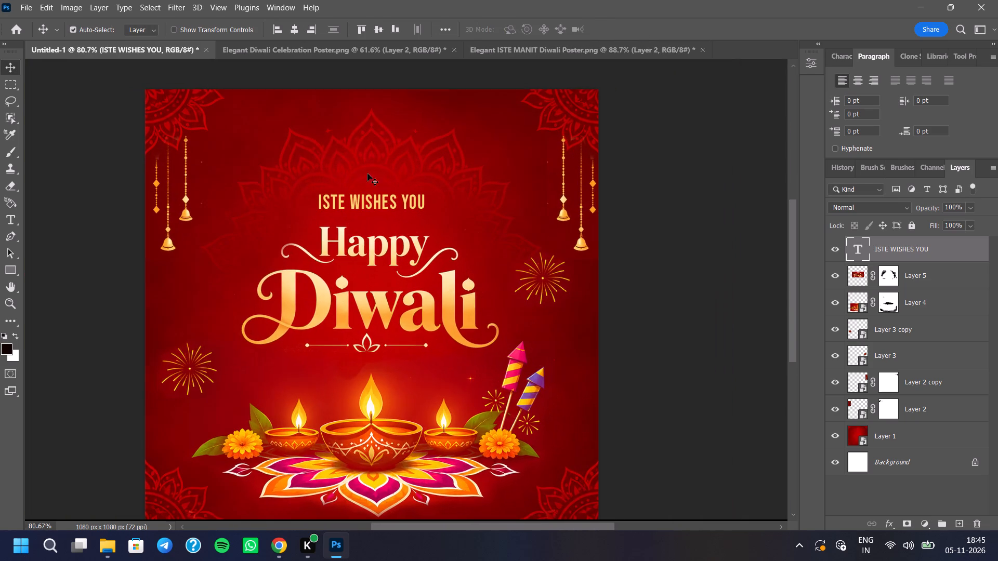
pyautogui.click(419, 50)
pyautogui.scroll(9, 405, 189)
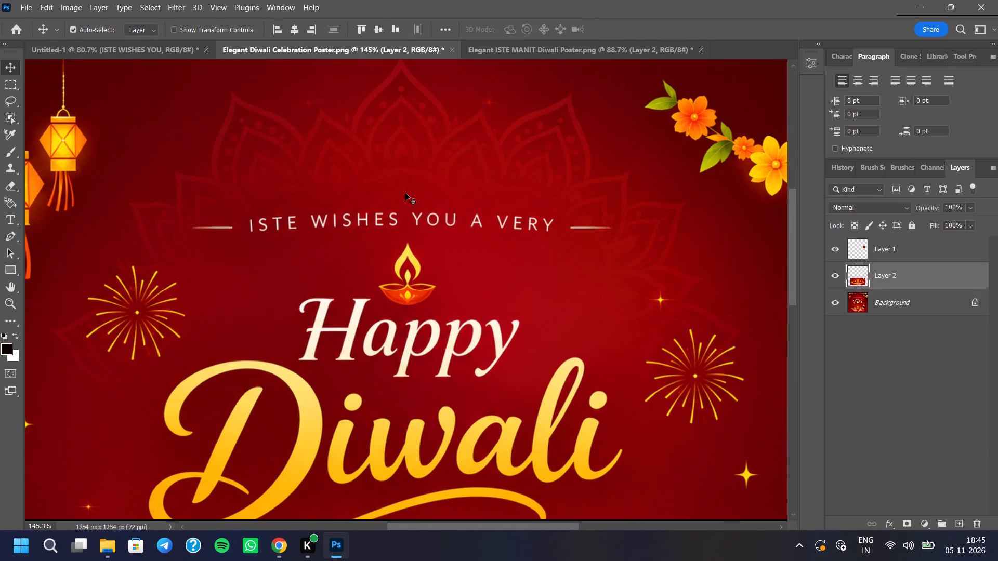
pyautogui.scroll(-4, 398, 185)
pyautogui.scroll(-1, 382, 228)
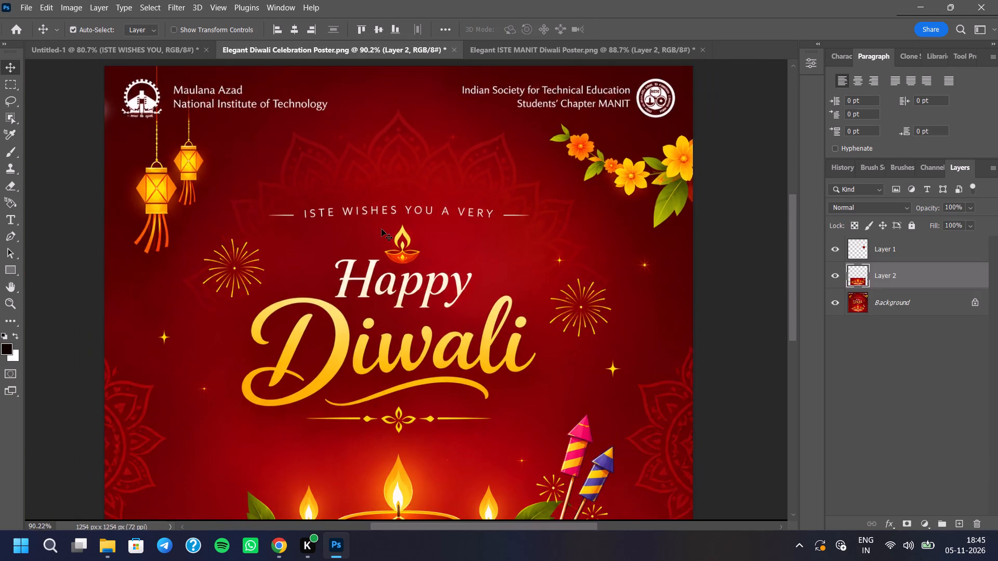
pyautogui.scroll(-4, 382, 229)
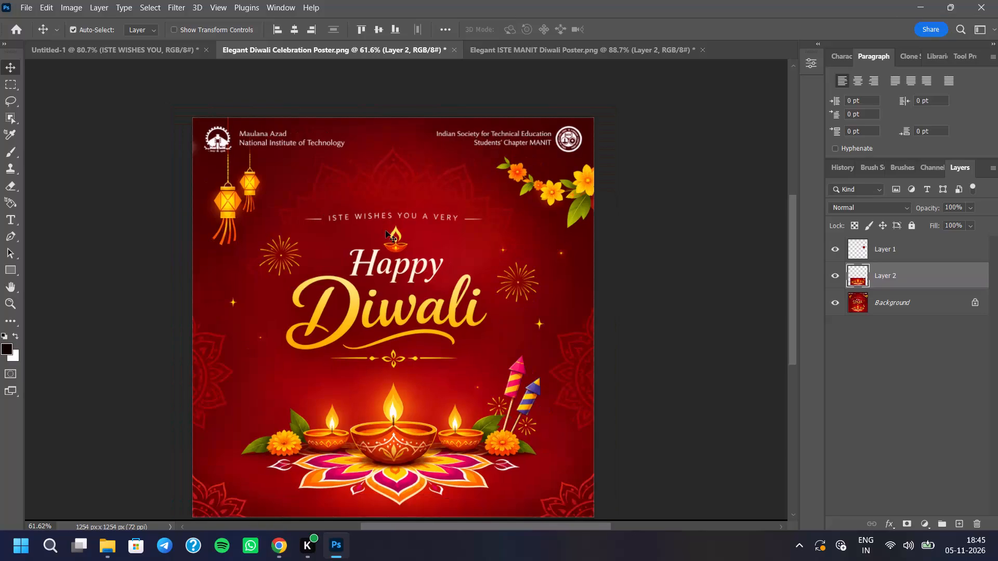
pyautogui.scroll(3, 394, 220)
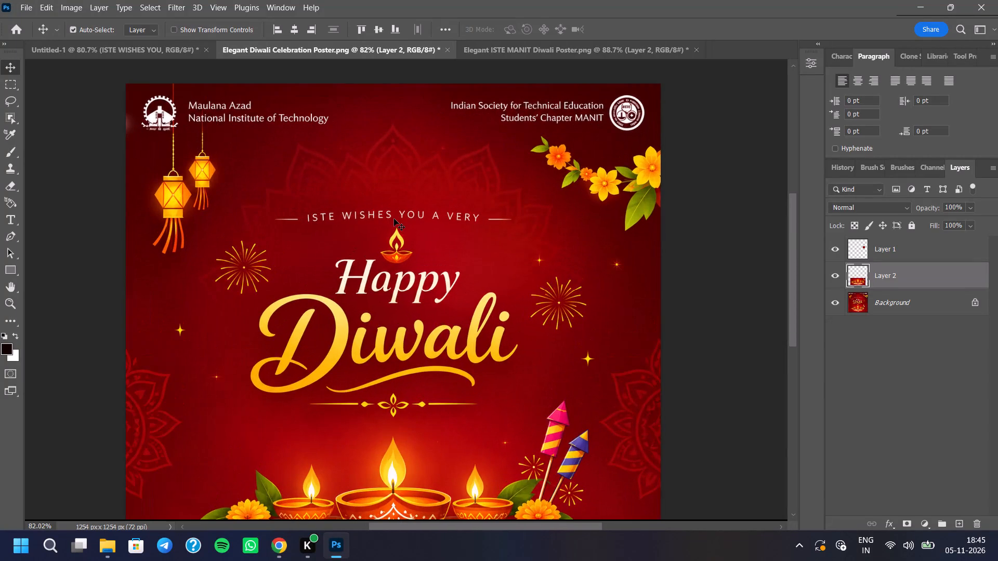
pyautogui.scroll(10, 394, 211)
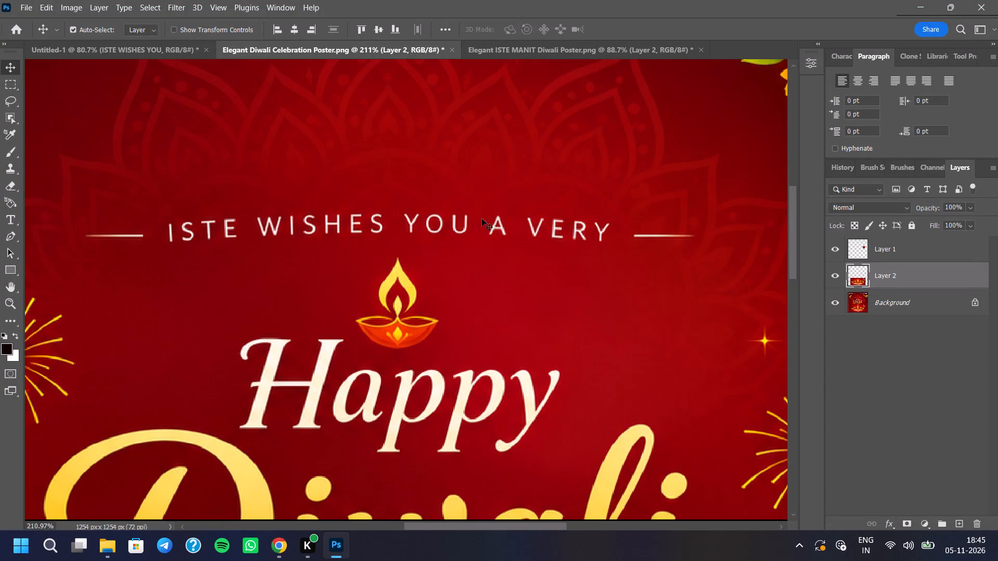
pyautogui.scroll(-7, 412, 254)
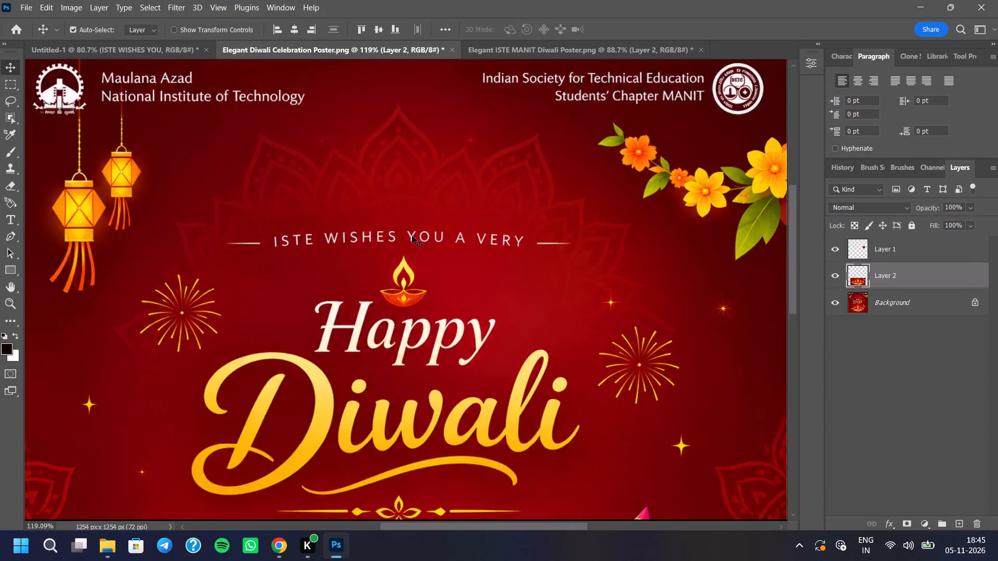
pyautogui.scroll(-11, 412, 236)
pyautogui.scroll(4, 415, 242)
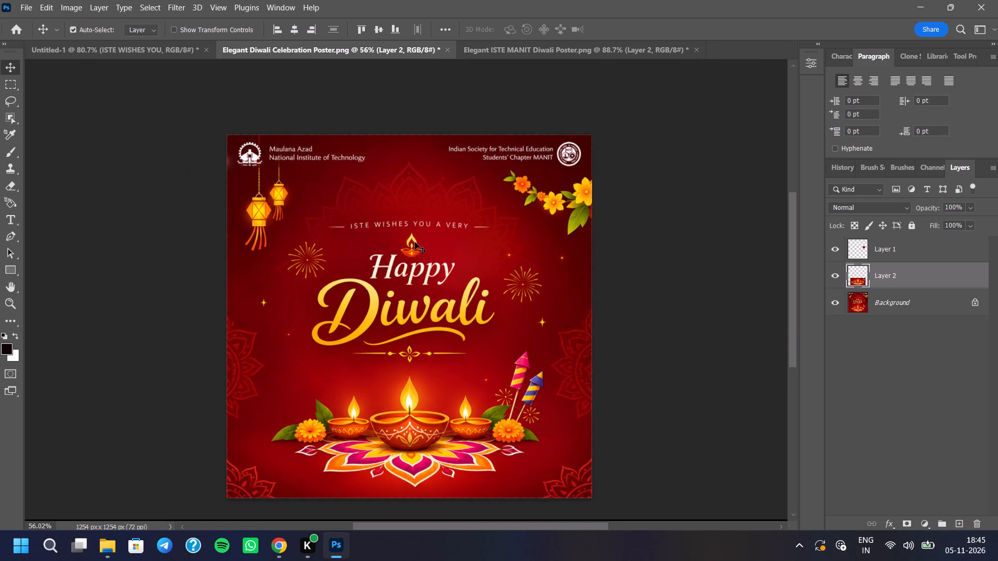
pyautogui.click(168, 59)
pyautogui.scroll(-2, 390, 167)
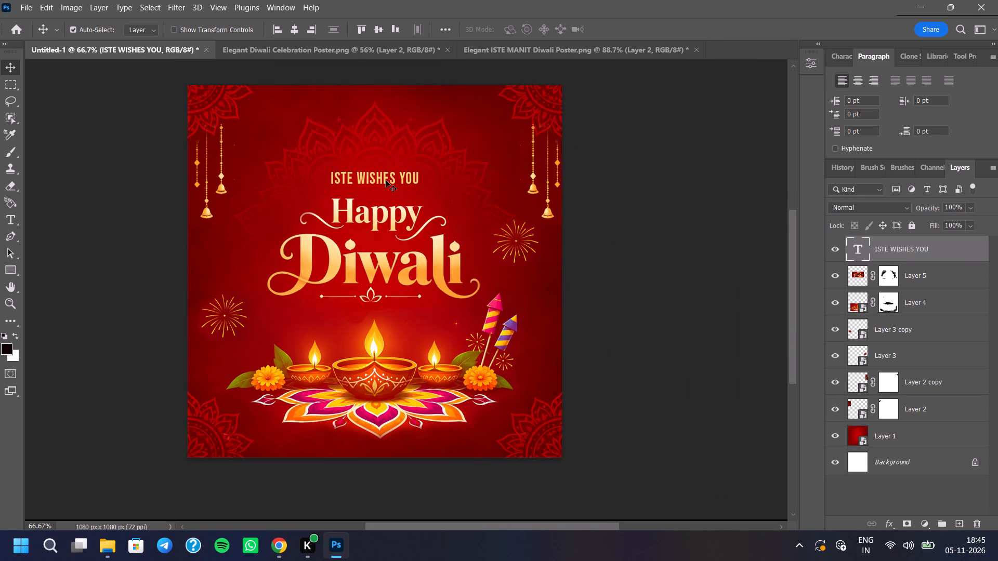
# Copy the "ISTE WISHES YOU A VERY" strip, about 623 px wide, from the Elegant Diwali Celebration Poster's Background to its own layer.
pyautogui.click(358, 51)
pyautogui.scroll(4, 445, 222)
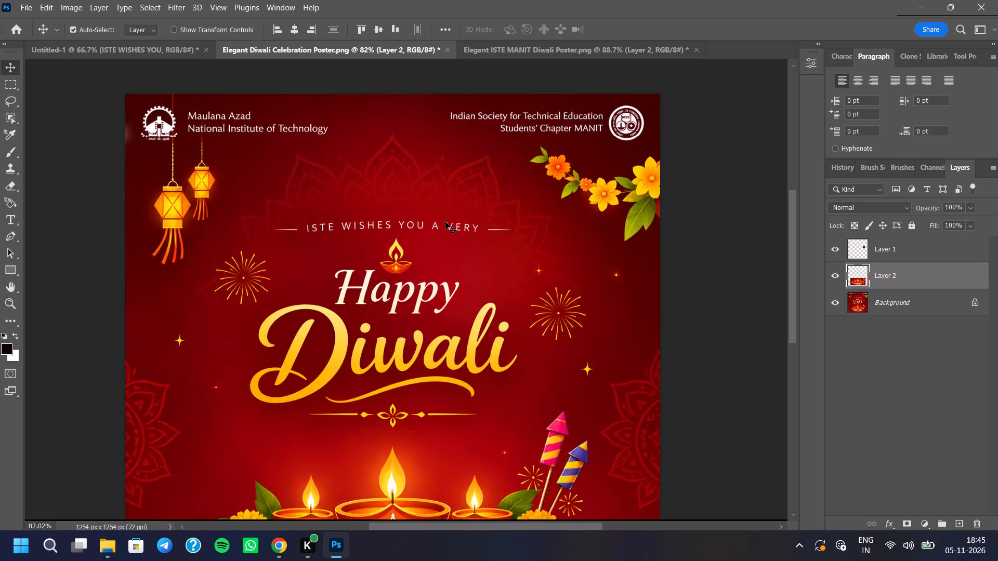
pyautogui.scroll(3, 445, 222)
pyautogui.click(910, 299)
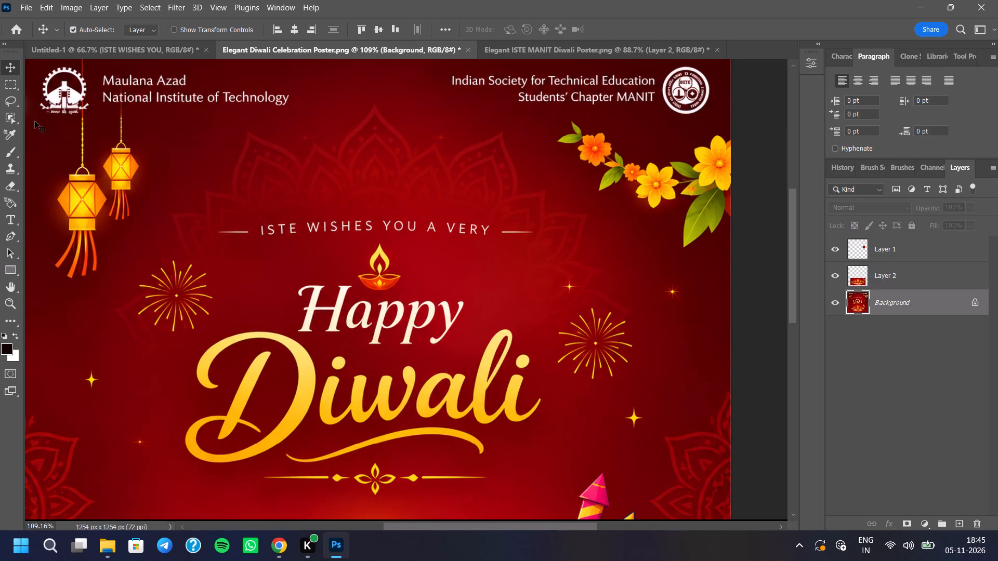
pyautogui.click(7, 89)
pyautogui.moveTo(201, 213); pyautogui.dragTo(280, 255)
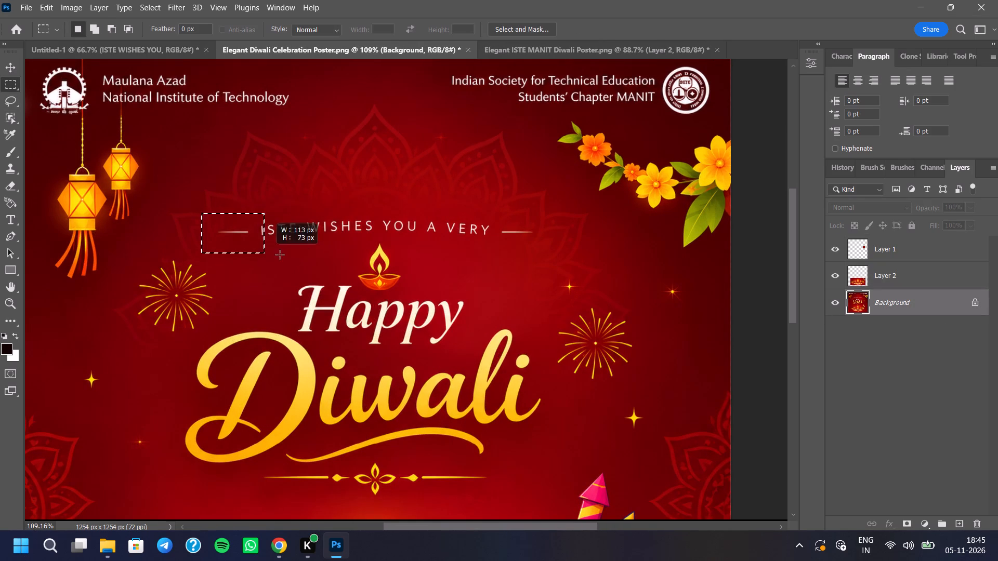
pyautogui.moveTo(280, 255); pyautogui.dragTo(568, 242)
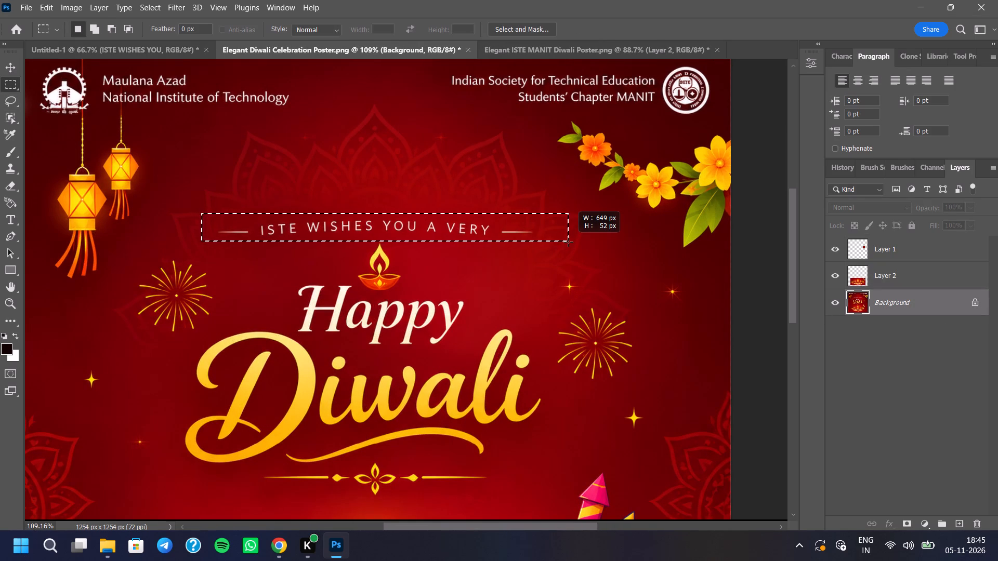
pyautogui.moveTo(568, 242); pyautogui.dragTo(554, 244)
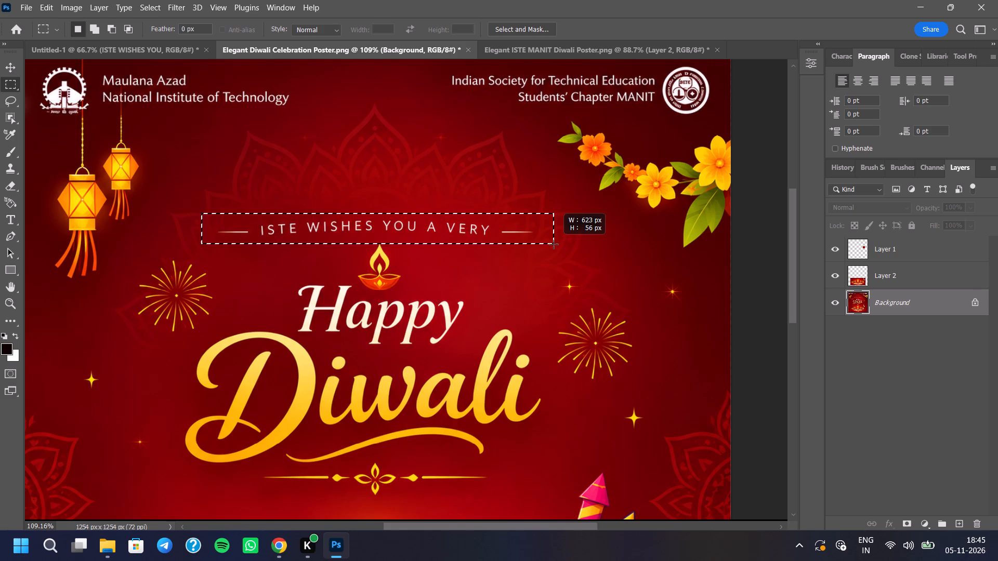
pyautogui.moveTo(554, 244); pyautogui.dragTo(554, 243)
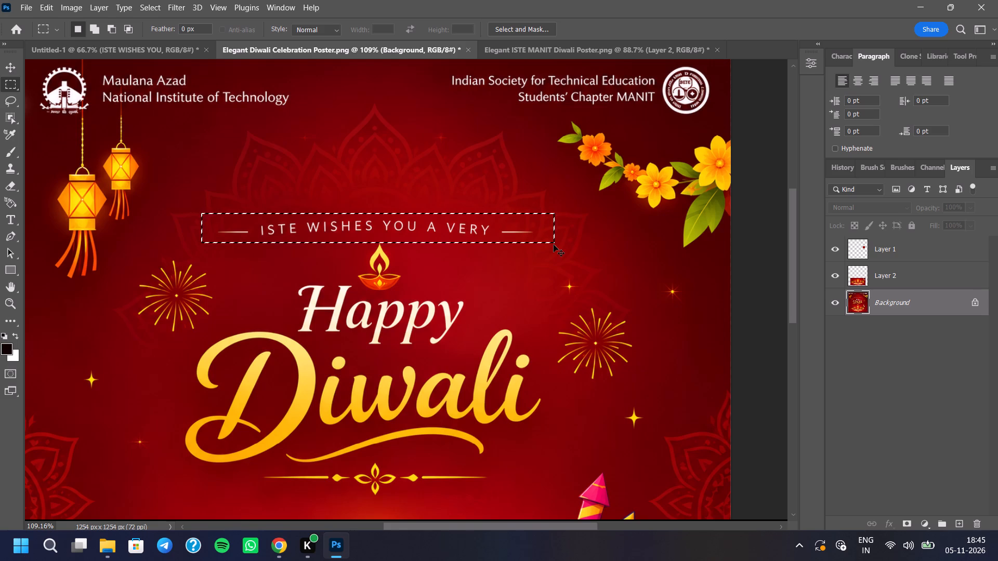
pyautogui.hotkey('ctrl', 'j')
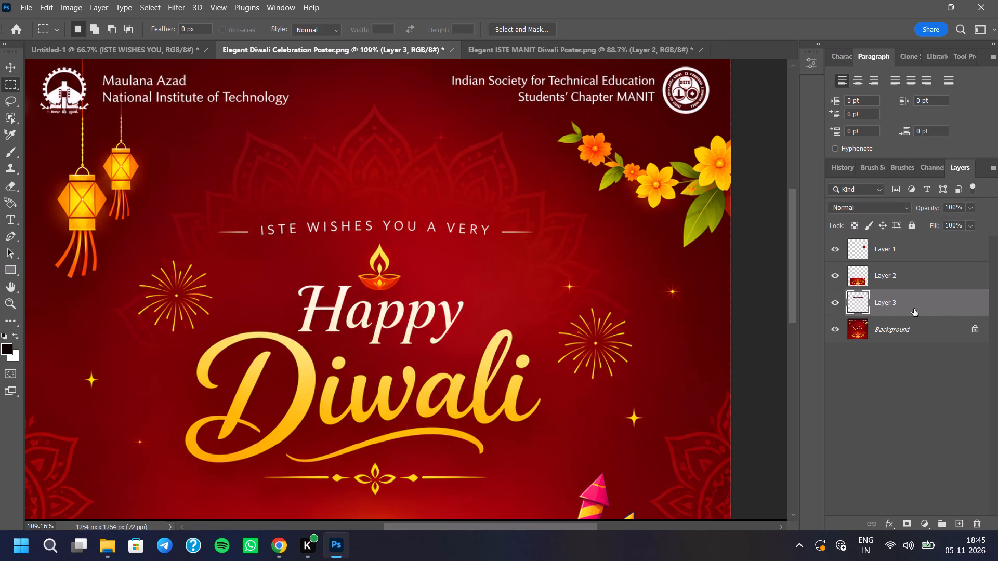
# Bring the copied greeting strip into Untitled-1 above "Happy" and hide the "ISTE WISHES YOU" text layer it replaces.
pyautogui.moveTo(914, 309); pyautogui.dragTo(406, 182)
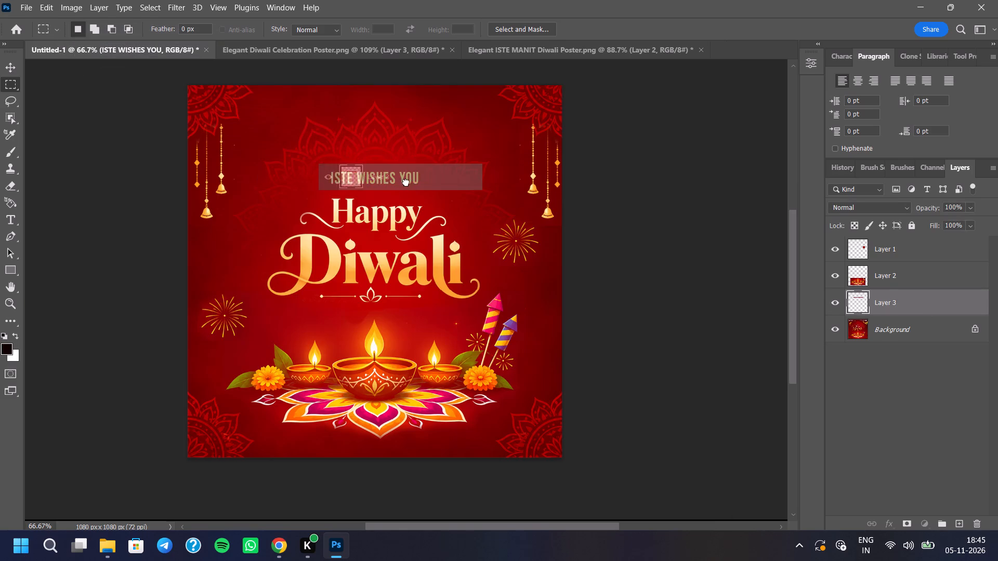
pyautogui.moveTo(406, 182); pyautogui.dragTo(396, 177)
pyautogui.click(835, 277)
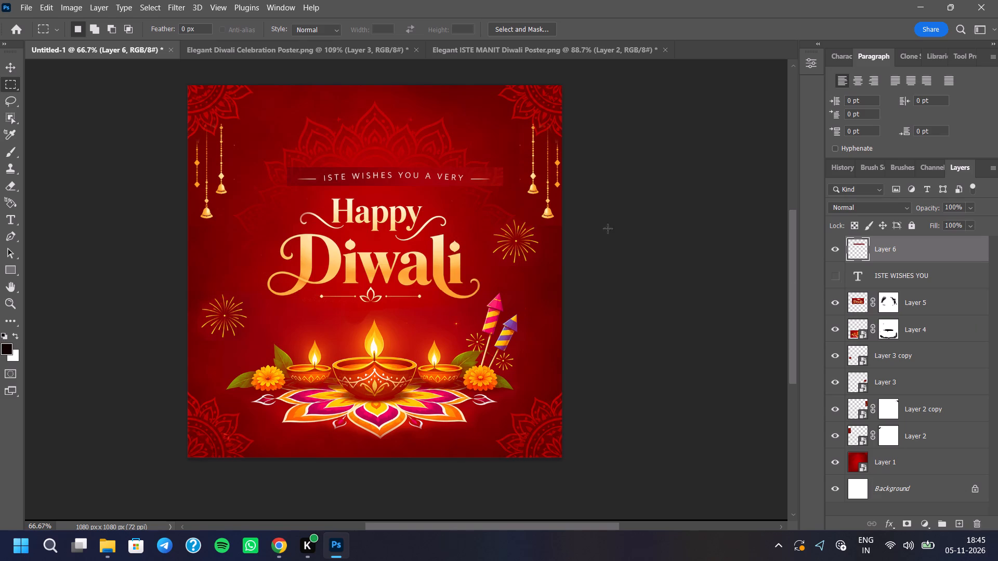
# Set the blend mode of the "ISTE WISHES YOU A VERY" strip to Lighten.
pyautogui.scroll(2, 436, 217)
pyautogui.click(849, 206)
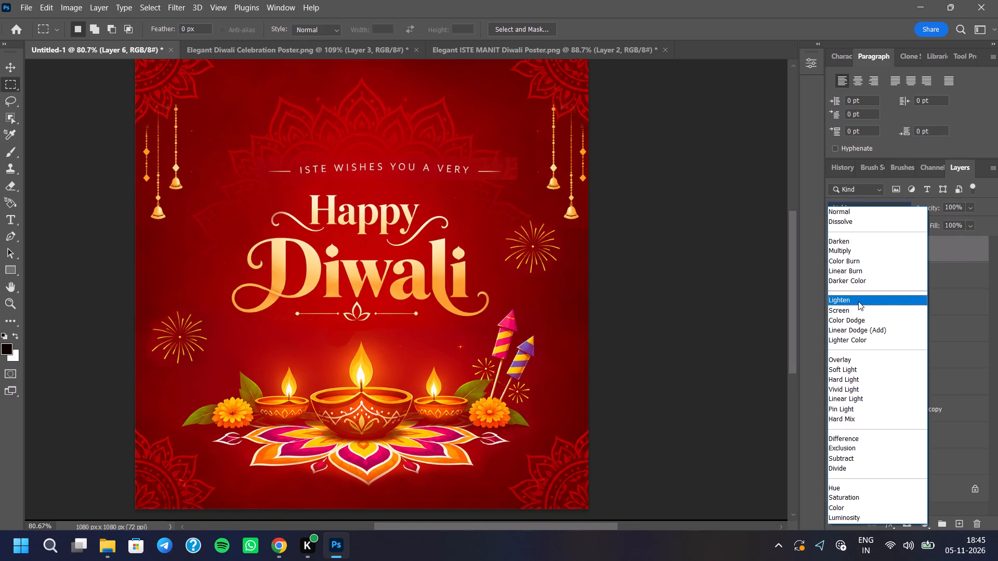
pyautogui.click(858, 301)
# Reposition the "ISTE WISHES YOU A VERY" strip above "Happy" and centre it horizontally on the canvas.
pyautogui.hotkey('ctrl', 't')
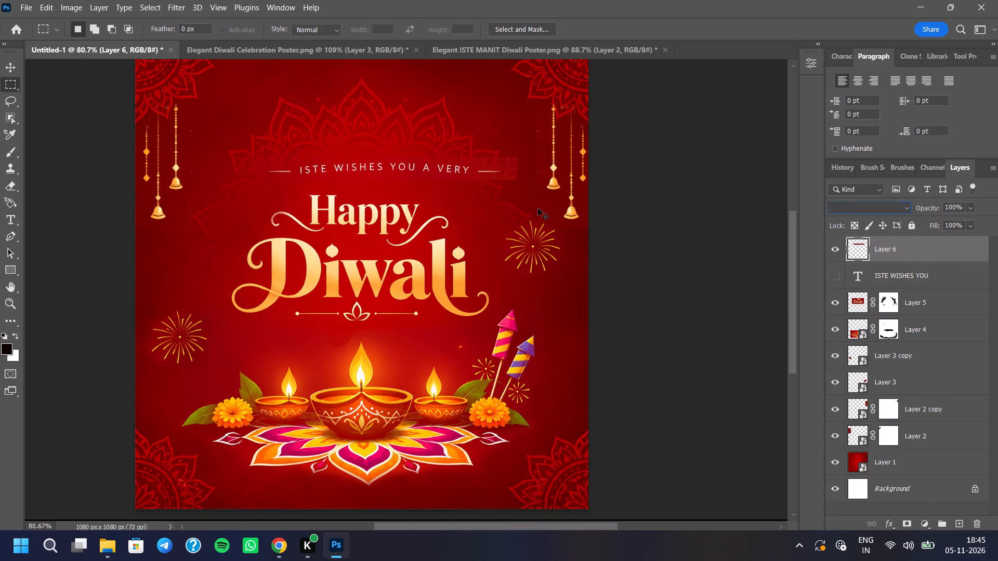
pyautogui.moveTo(419, 171); pyautogui.dragTo(378, 171)
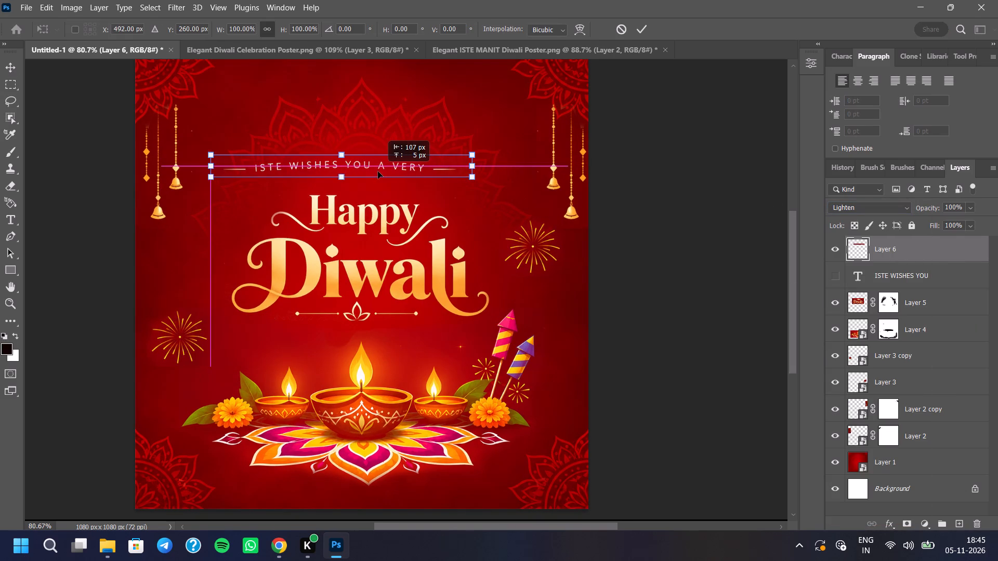
pyautogui.moveTo(378, 171); pyautogui.dragTo(386, 171)
pyautogui.click(646, 35)
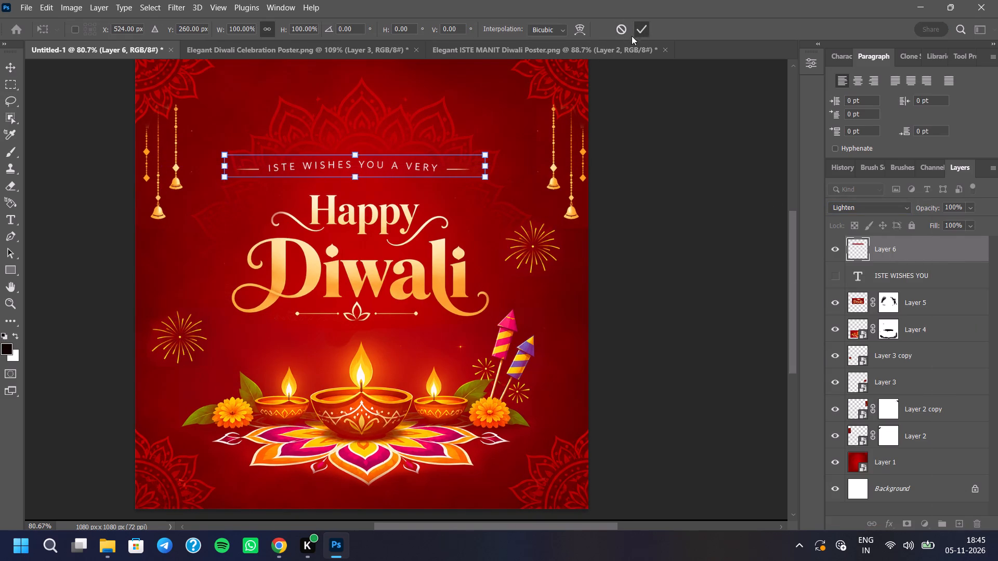
pyautogui.click(13, 70)
pyautogui.click(295, 25)
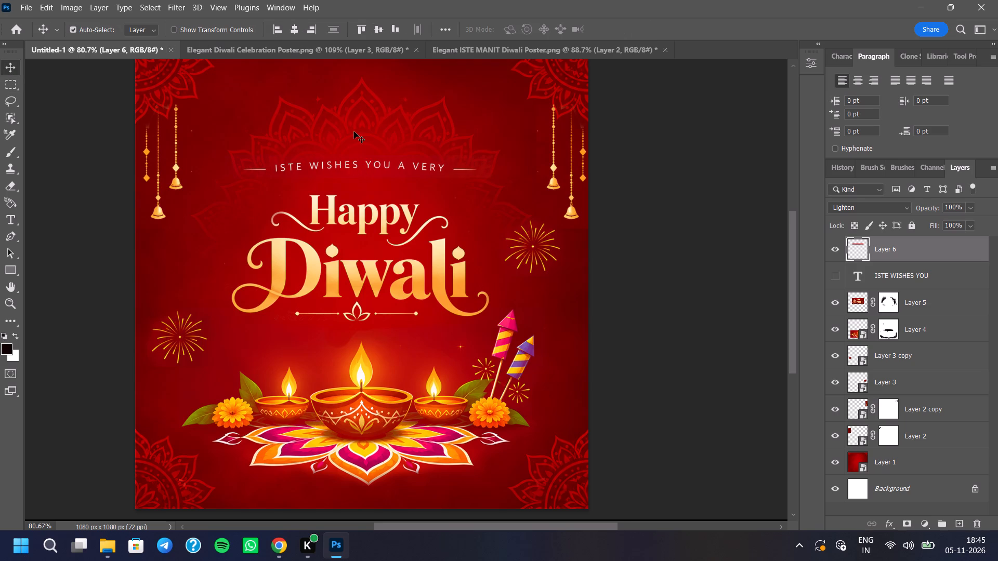
# Add a layer mask to the greeting strip and start erasing its upper edge over the mandala with a soft Eraser, undoing the stray stroke.
pyautogui.scroll(-3, 352, 133)
pyautogui.scroll(7, 335, 149)
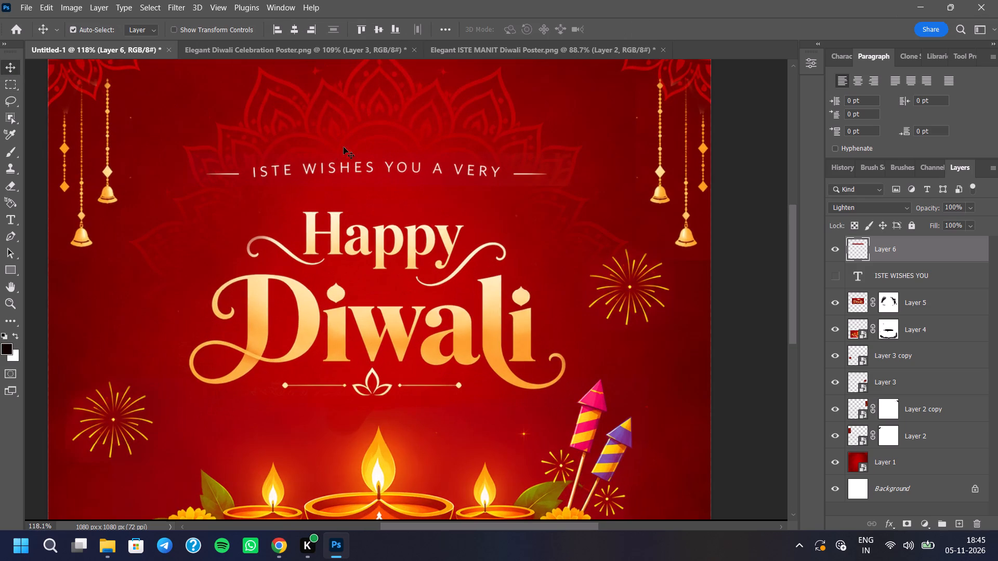
pyautogui.click(905, 527)
pyautogui.scroll(3, 613, 285)
pyautogui.scroll(-1, 613, 284)
pyautogui.scroll(-4, 531, 320)
pyautogui.scroll(7, 345, 110)
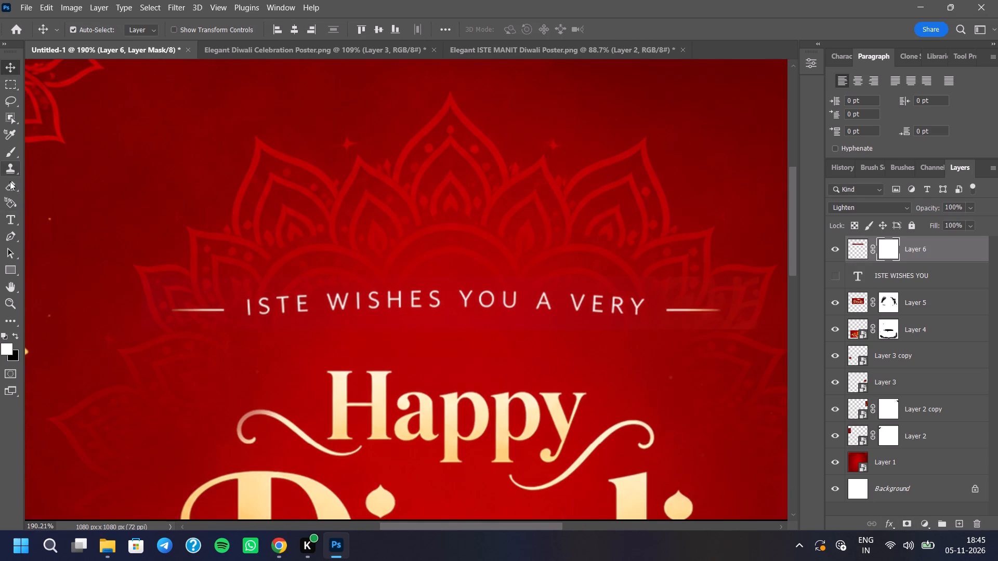
pyautogui.click(10, 181)
pyautogui.scroll(3, 243, 290)
pyautogui.rightClick(129, 232)
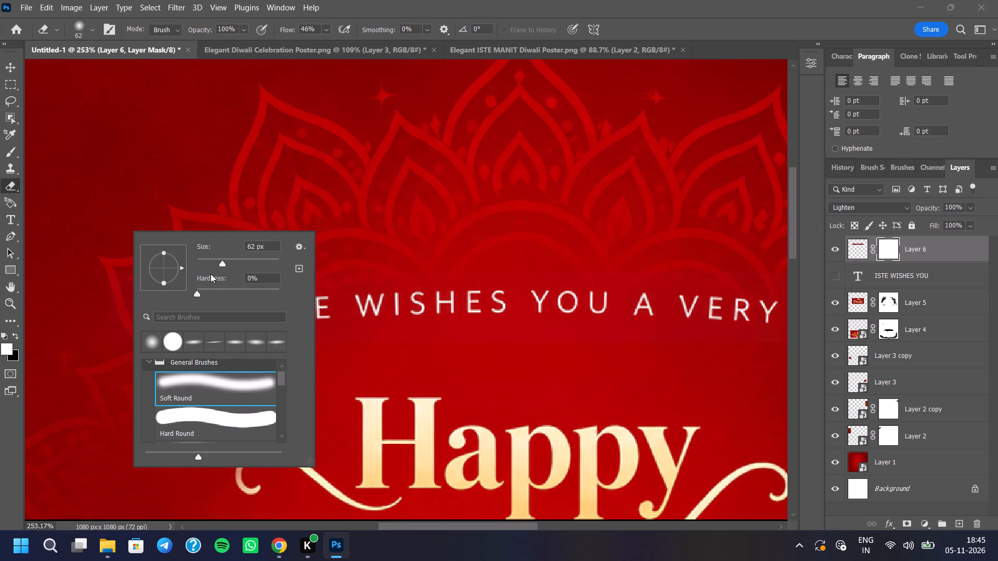
pyautogui.click(235, 176)
pyautogui.moveTo(300, 246); pyautogui.dragTo(403, 249)
pyautogui.scroll(-4, 365, 251)
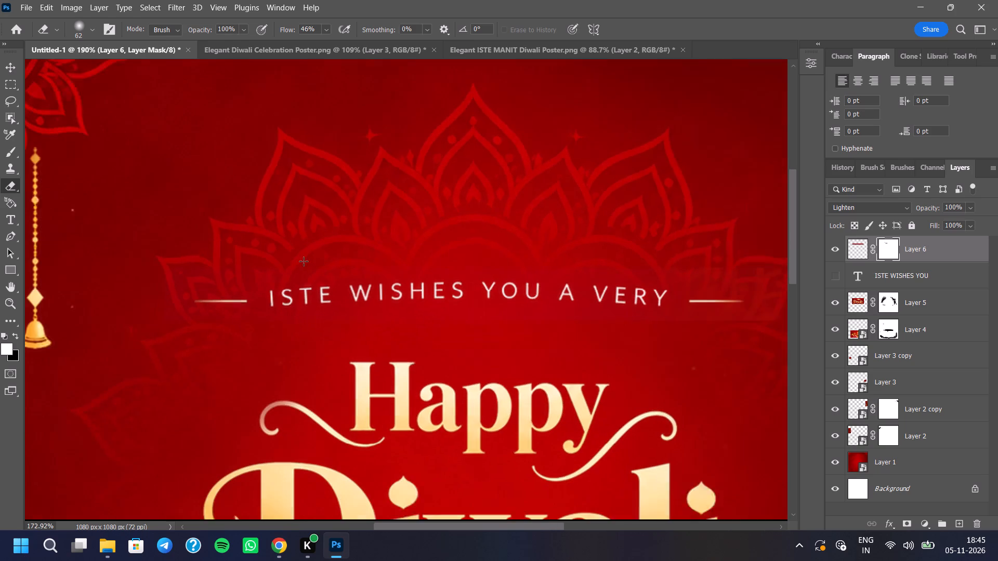
pyautogui.moveTo(550, 257); pyautogui.dragTo(570, 294)
pyautogui.hotkey('ctrl', 'z')
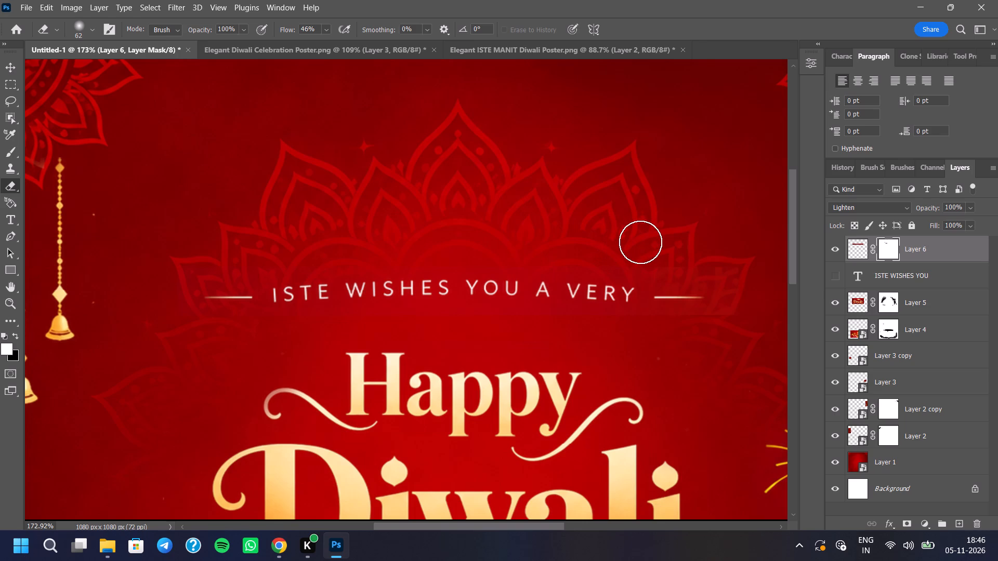
# Erase the rest of the greeting strip's upper edge on the mask so it blends into the mandala.
pyautogui.scroll(-3, 639, 243)
pyautogui.scroll(4, 651, 241)
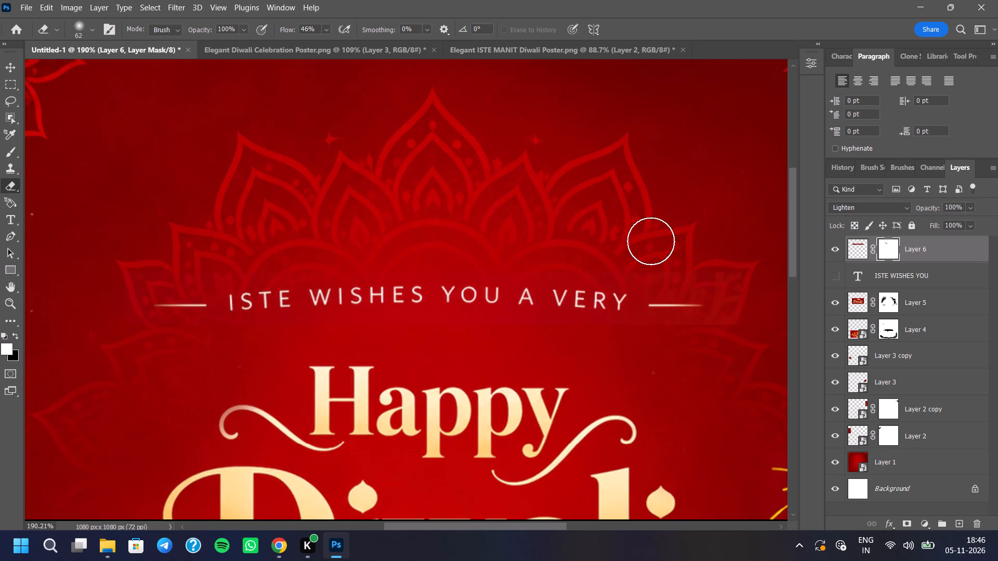
pyautogui.scroll(4, 656, 239)
pyautogui.click(668, 261)
pyautogui.doubleClick(671, 268)
pyautogui.moveTo(655, 268); pyautogui.dragTo(625, 262)
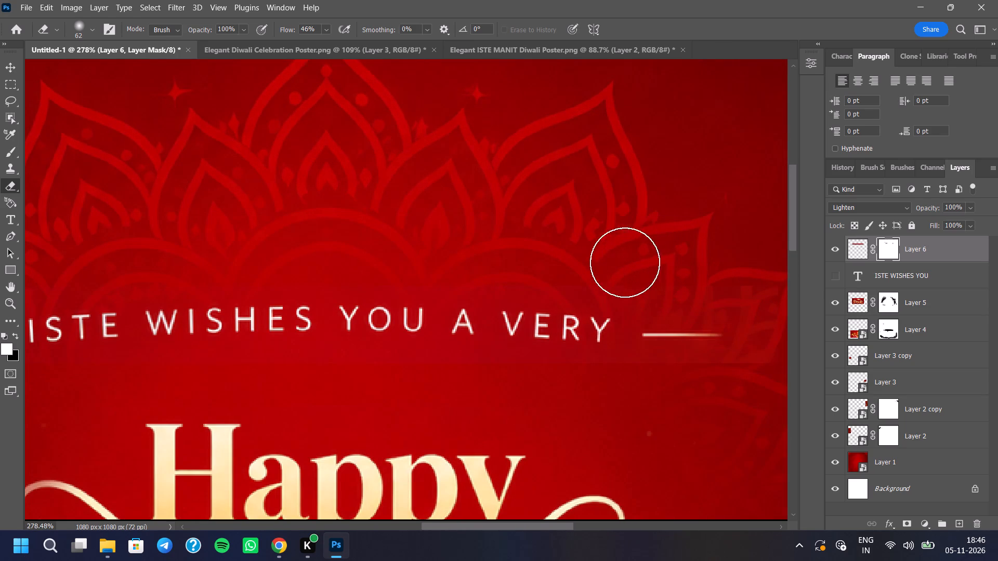
pyautogui.moveTo(625, 262); pyautogui.dragTo(275, 257)
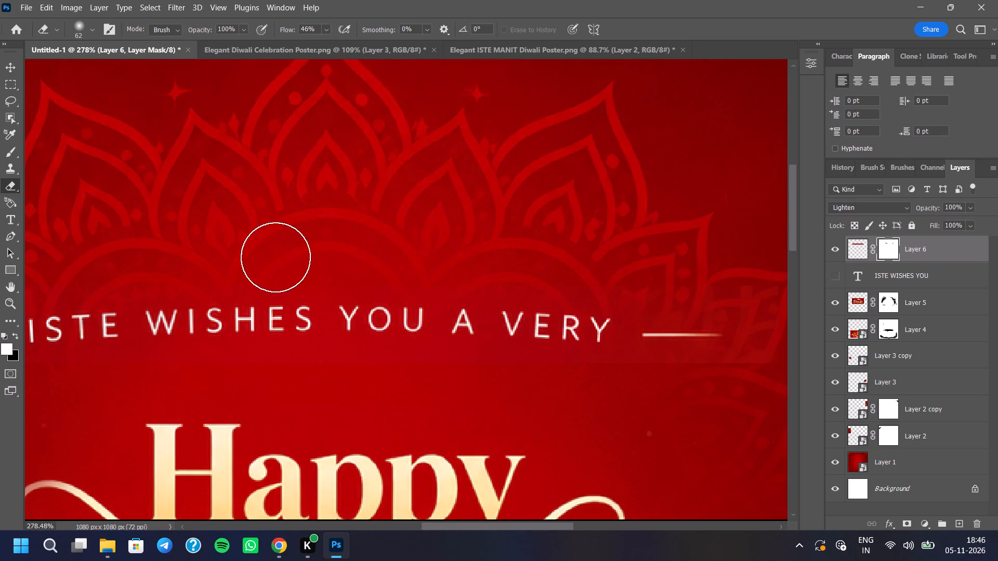
pyautogui.moveTo(275, 257); pyautogui.dragTo(77, 252)
# Erase the greeting strip's lower edge and both outer ends on the mask, keeping the lettering and side lines.
pyautogui.scroll(-6, 566, 221)
pyautogui.doubleClick(251, 314)
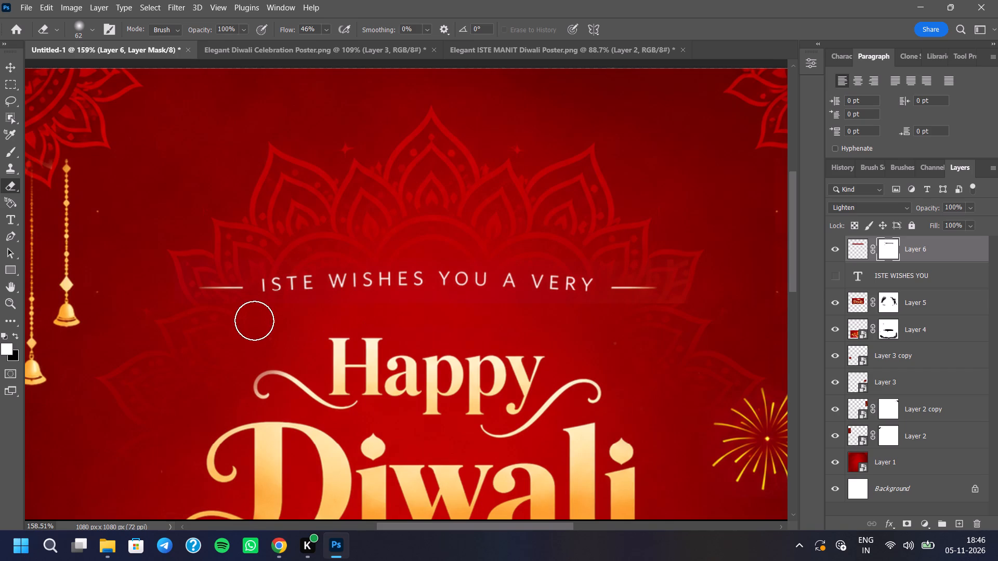
pyautogui.click(255, 322)
pyautogui.moveTo(262, 325); pyautogui.dragTo(451, 314)
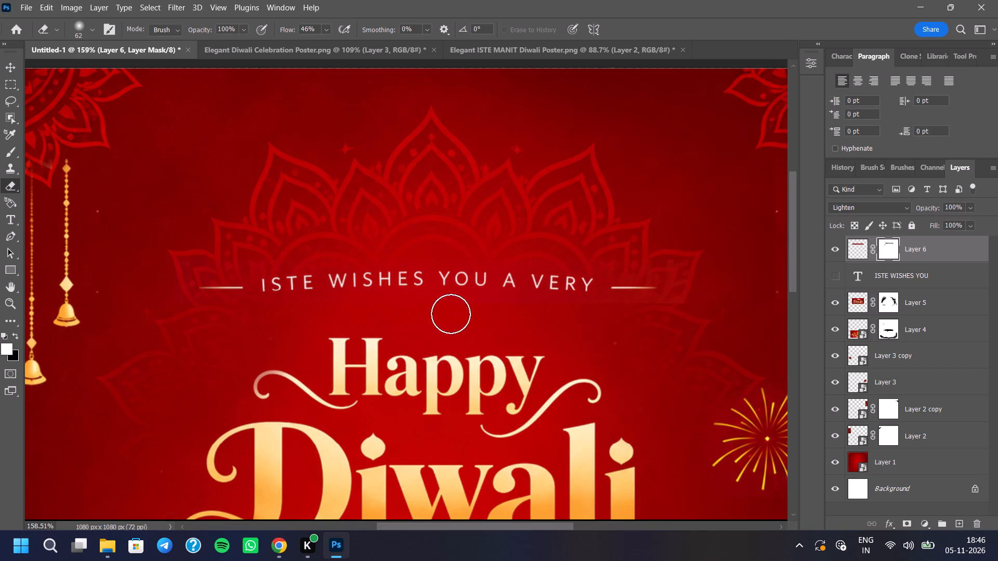
pyautogui.moveTo(451, 314); pyautogui.dragTo(684, 313)
pyautogui.moveTo(667, 260); pyautogui.dragTo(662, 262)
pyautogui.click(658, 263)
pyautogui.click(634, 258)
pyautogui.click(629, 257)
pyautogui.click(213, 258)
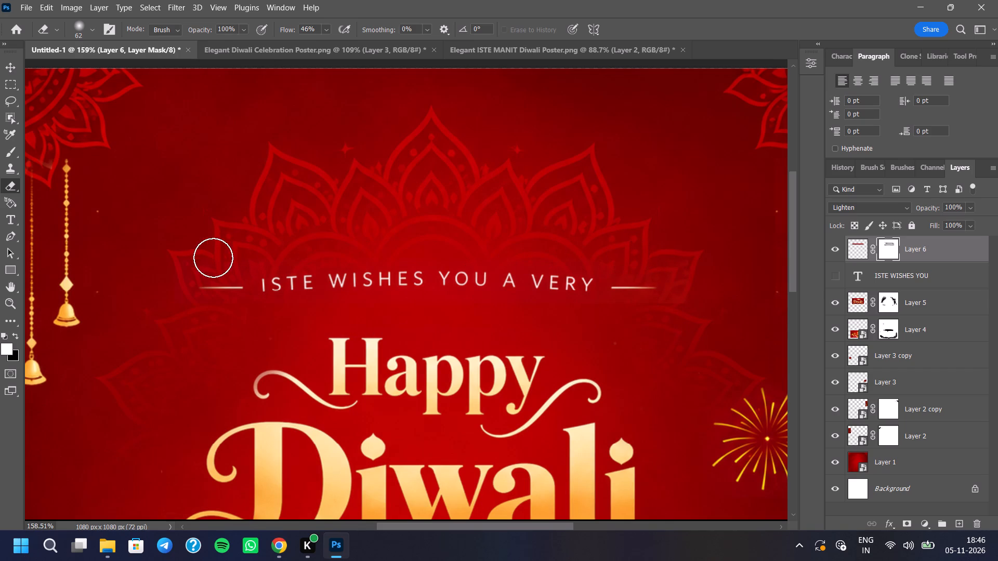
pyautogui.moveTo(195, 320); pyautogui.dragTo(202, 322)
# Examine the whole composition at different magnifications to judge how the greeting line fits above "Happy Diwali".
pyautogui.scroll(-13, 216, 306)
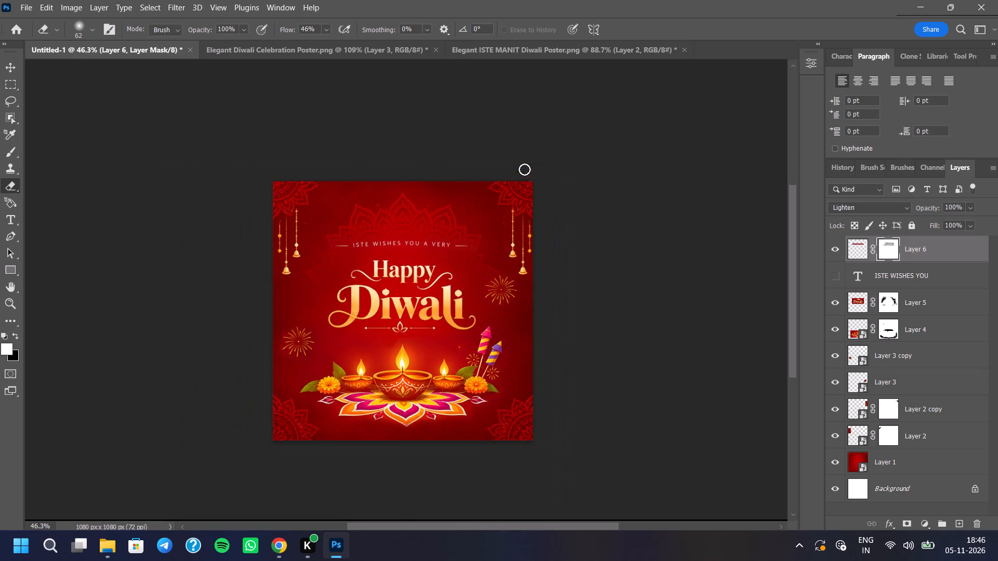
pyautogui.scroll(4, 408, 260)
pyautogui.scroll(3, 391, 298)
pyautogui.scroll(-4, 403, 203)
pyautogui.scroll(3, 403, 253)
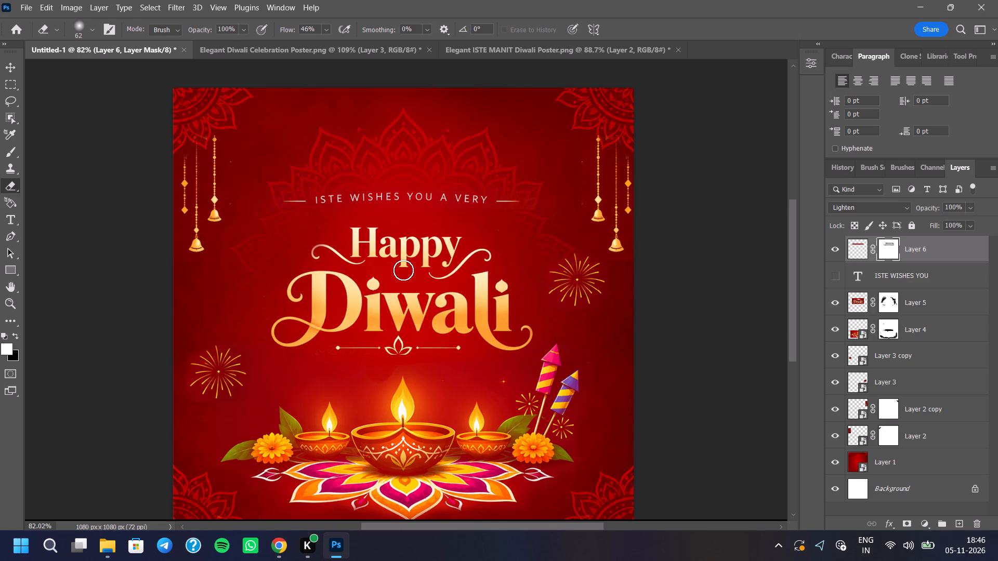
pyautogui.scroll(-3, 399, 269)
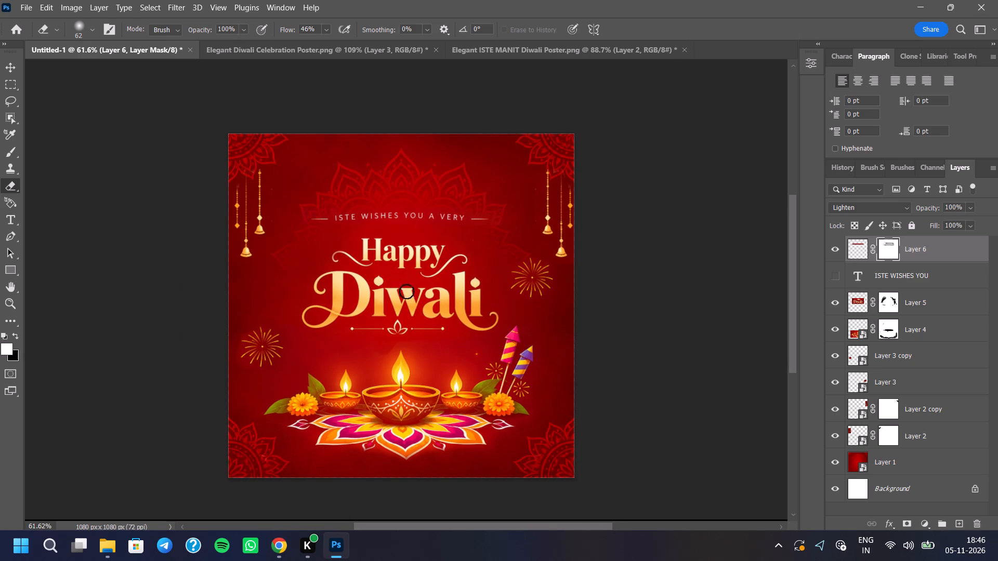
pyautogui.scroll(-3, 405, 253)
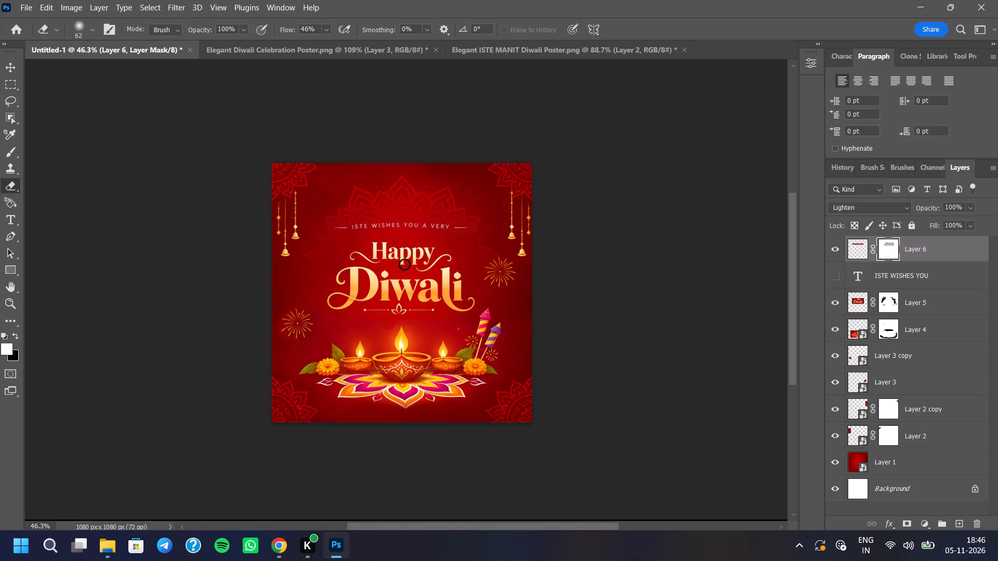
pyautogui.scroll(-2, 408, 341)
pyautogui.scroll(5, 410, 350)
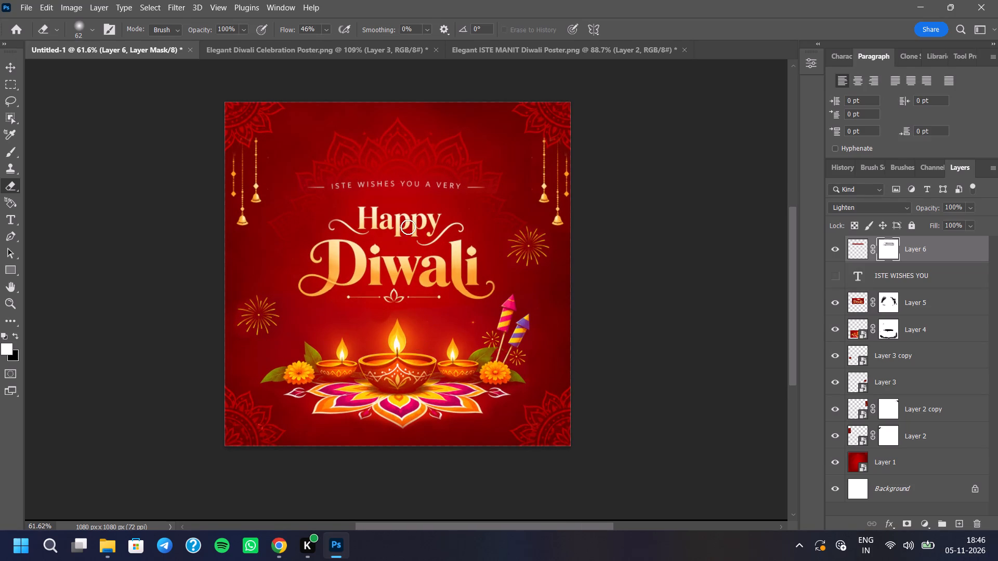
pyautogui.scroll(2, 418, 236)
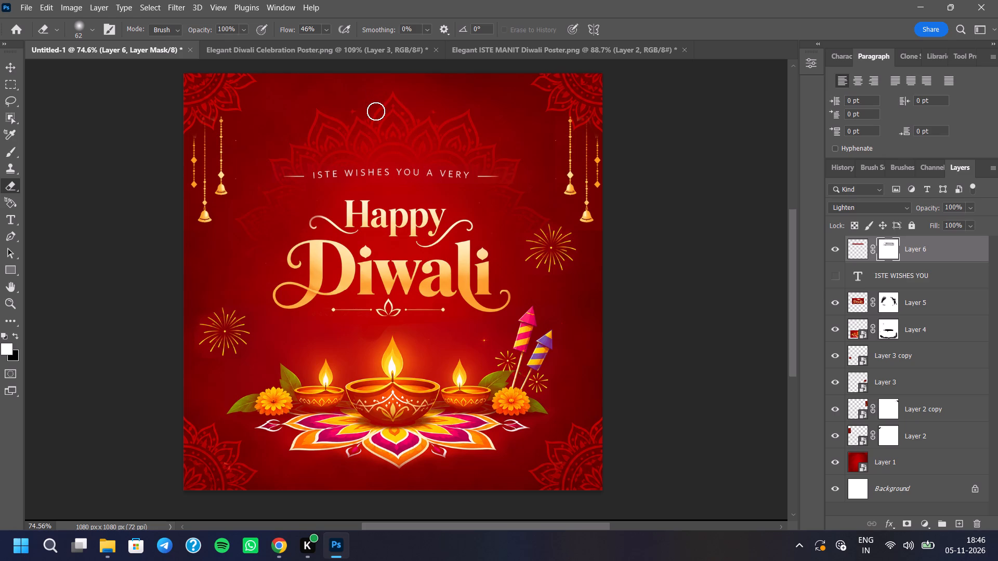
# Bring the header and footer groups from diwali tempass.psd into the Untitled-1 design.
pyautogui.click(11, 27)
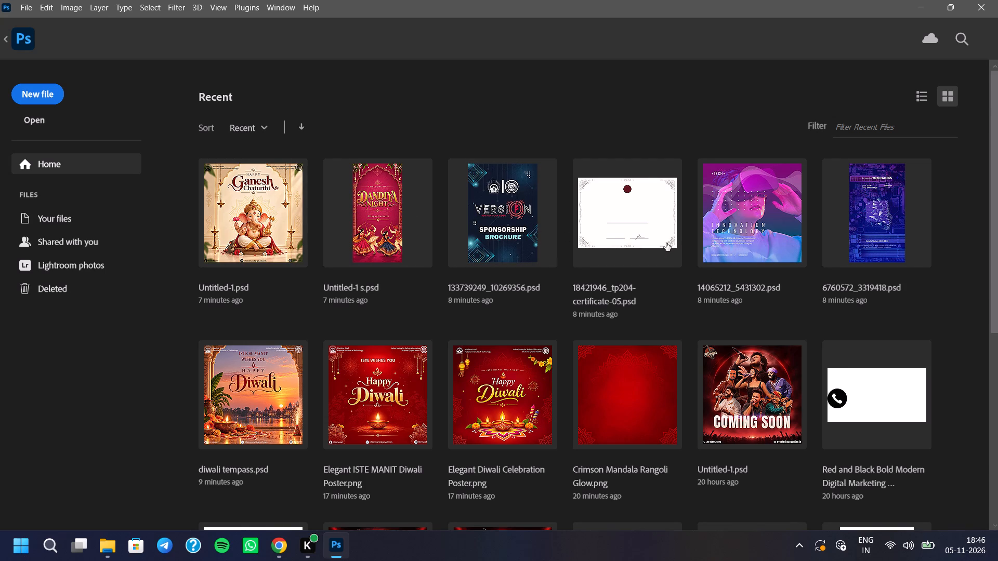
# Open diwali tempass.psd from the recent files.
pyautogui.scroll(-6, 639, 305)
pyautogui.scroll(2, 637, 310)
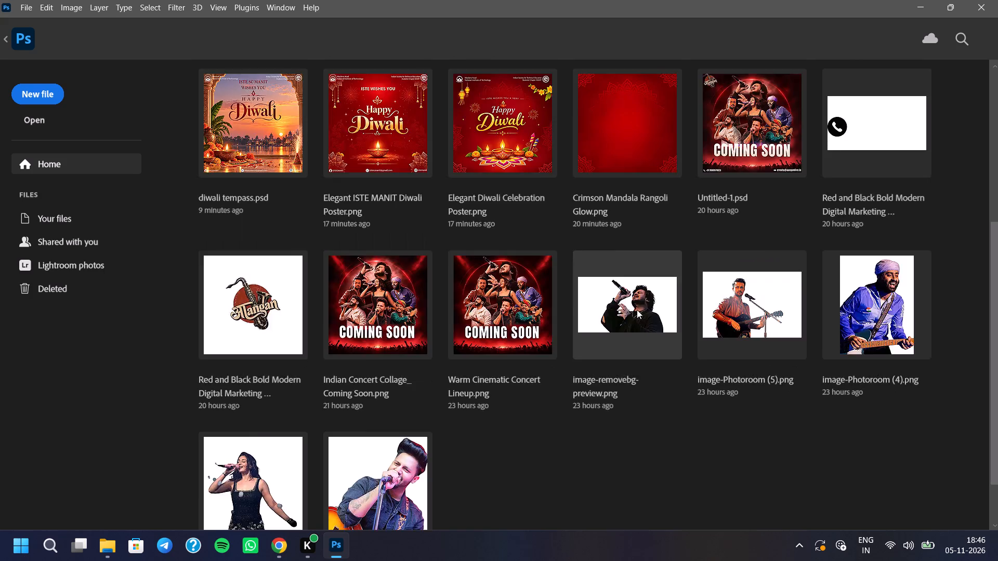
pyautogui.scroll(2, 637, 310)
pyautogui.click(272, 322)
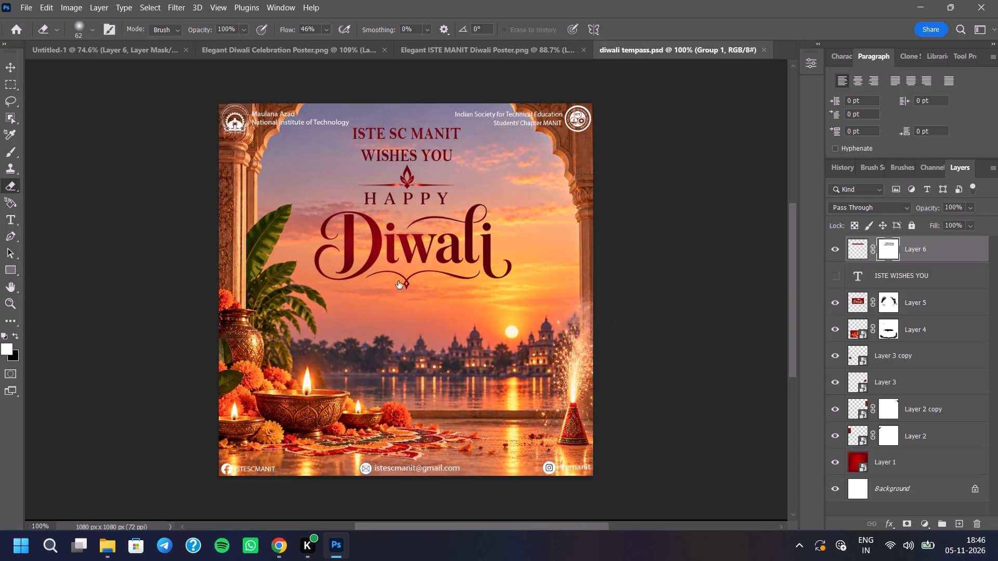
# Copy the header group from diwali tempass.psd into the Untitled-1 design.
pyautogui.click(874, 343)
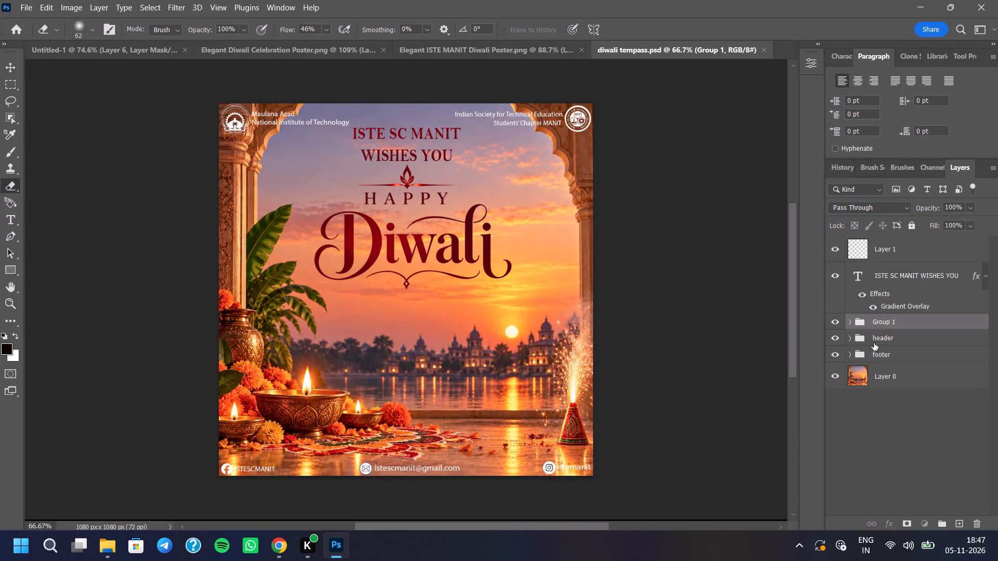
pyautogui.moveTo(878, 343); pyautogui.dragTo(94, 48)
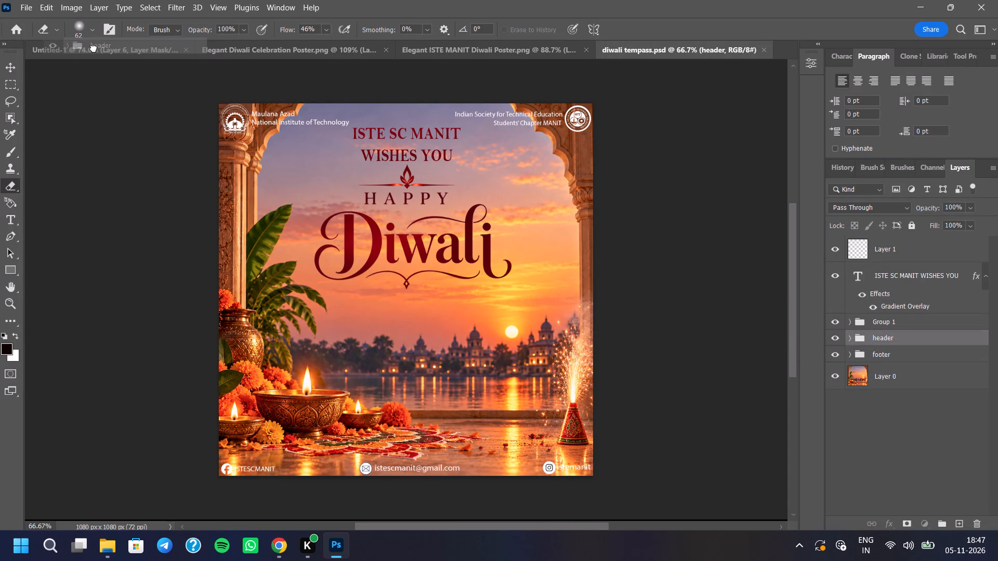
pyautogui.moveTo(94, 48); pyautogui.dragTo(353, 105)
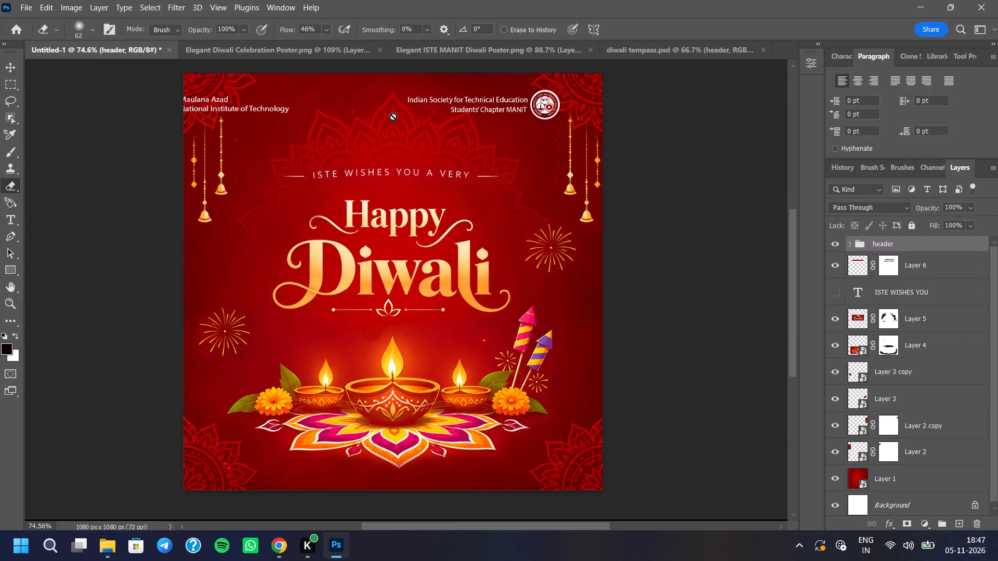
# Move the header group flush with the canvas's top edge, horizontally centred at X 540 px and Y 44.5 px.
pyautogui.hotkey('ctrl', 't')
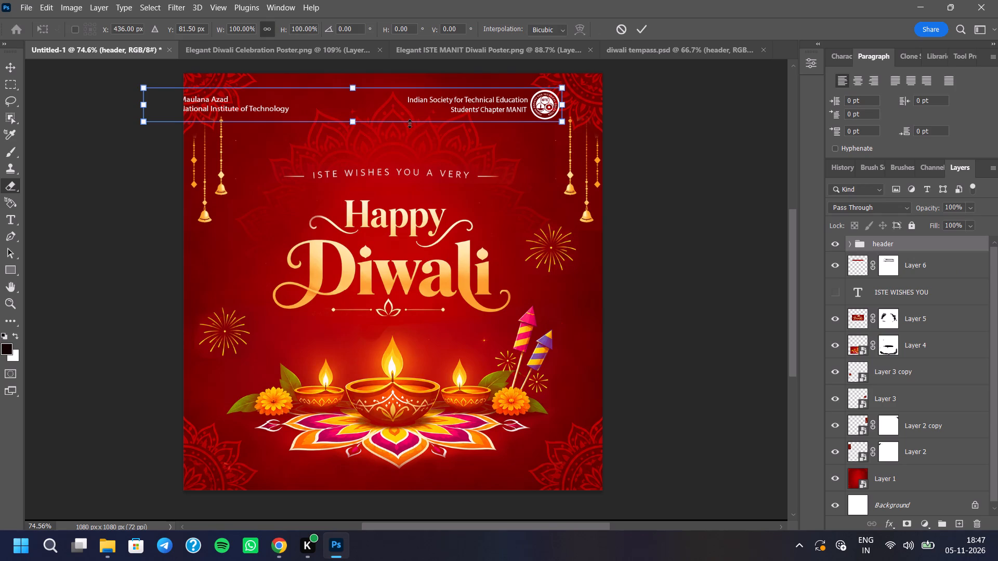
pyautogui.moveTo(388, 112); pyautogui.dragTo(428, 104)
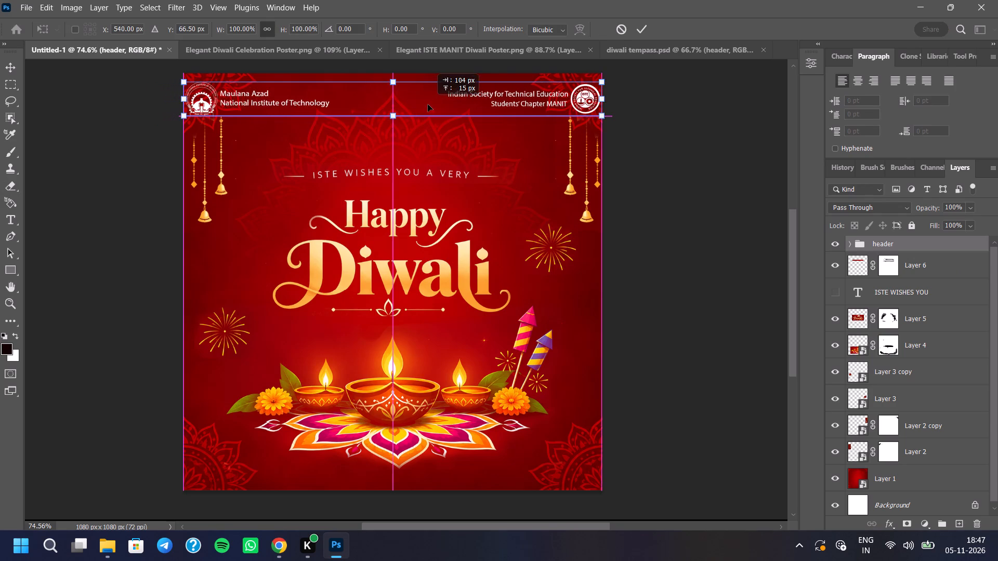
pyautogui.moveTo(428, 104); pyautogui.dragTo(428, 99)
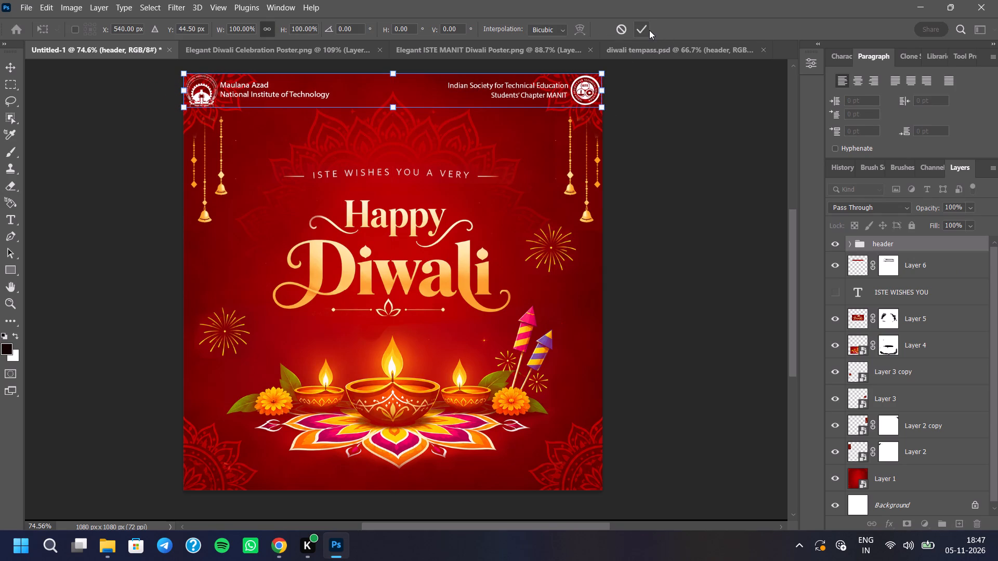
pyautogui.click(649, 30)
# Copy the footer group from diwali tempass.psd into the Untitled-1 design.
pyautogui.click(678, 55)
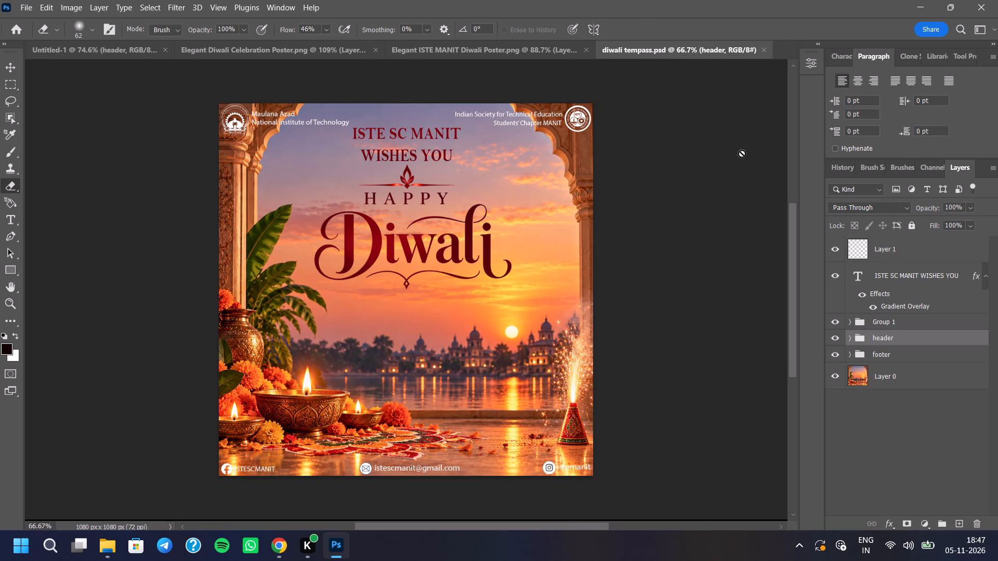
pyautogui.click(873, 353)
pyautogui.moveTo(880, 352); pyautogui.dragTo(127, 52)
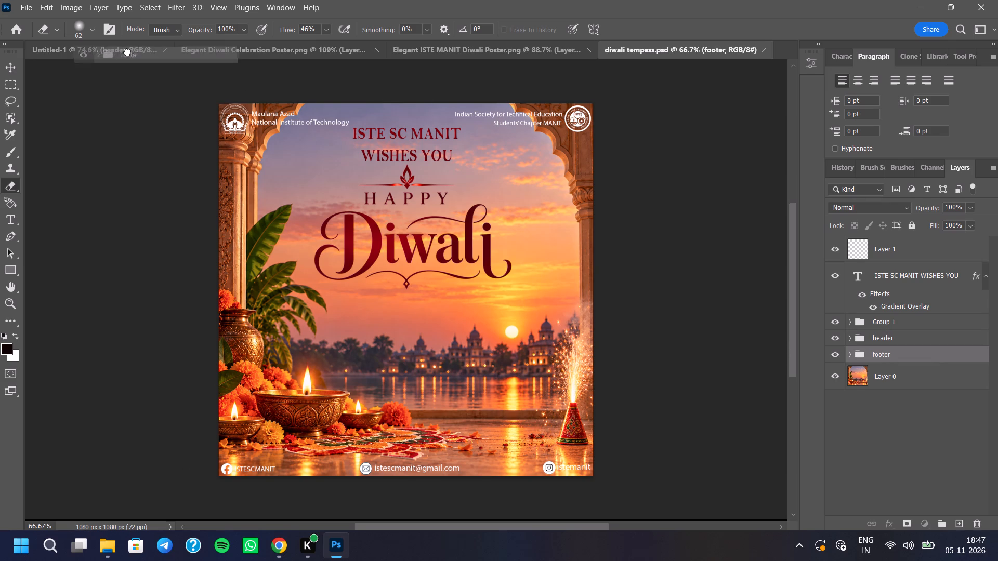
pyautogui.moveTo(127, 52); pyautogui.dragTo(404, 475)
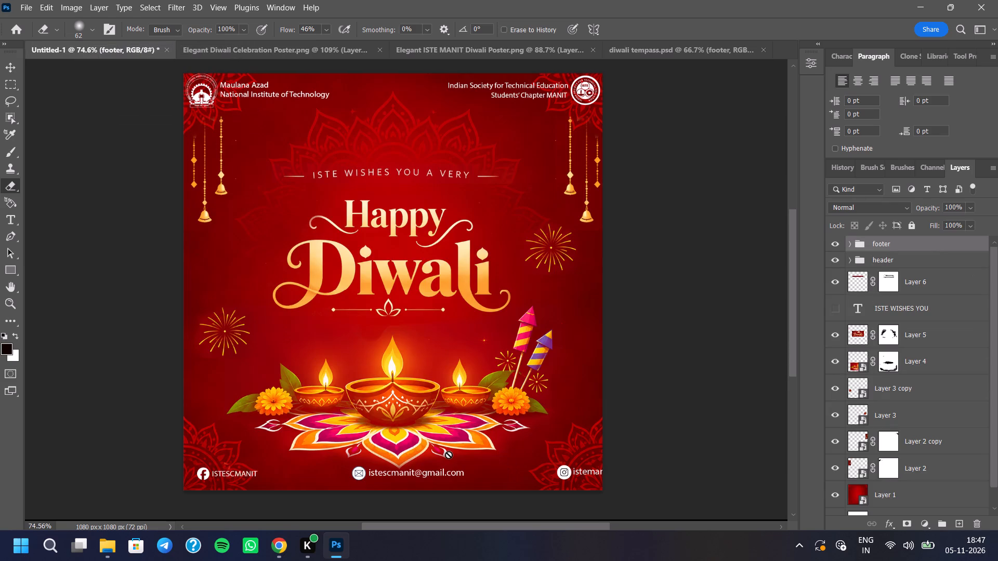
# Place the footer group along the canvas's bottom edge and widen it to about 1073 px, nearly spanning the canvas.
pyautogui.hotkey('ctrl', 't')
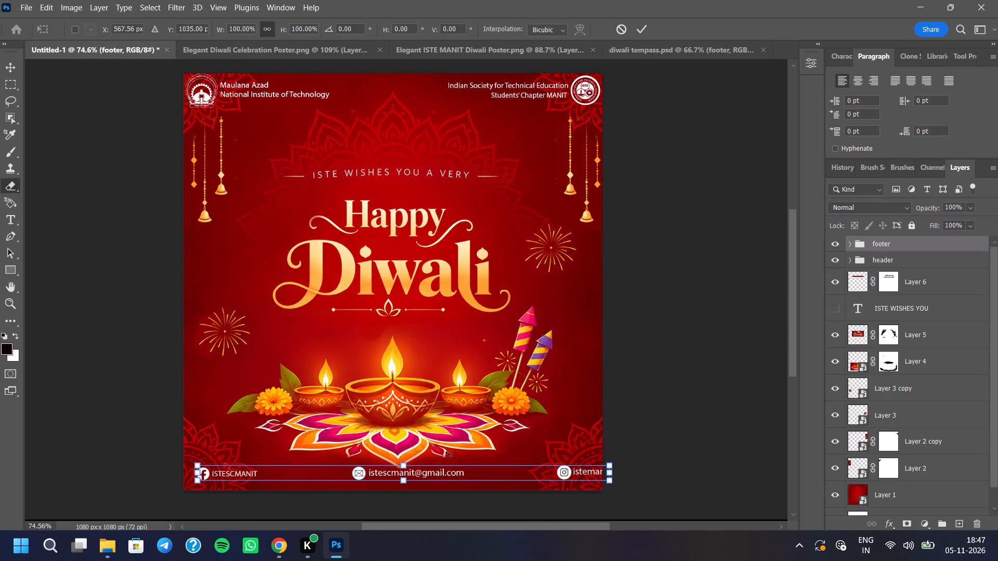
pyautogui.moveTo(452, 472); pyautogui.dragTo(435, 481)
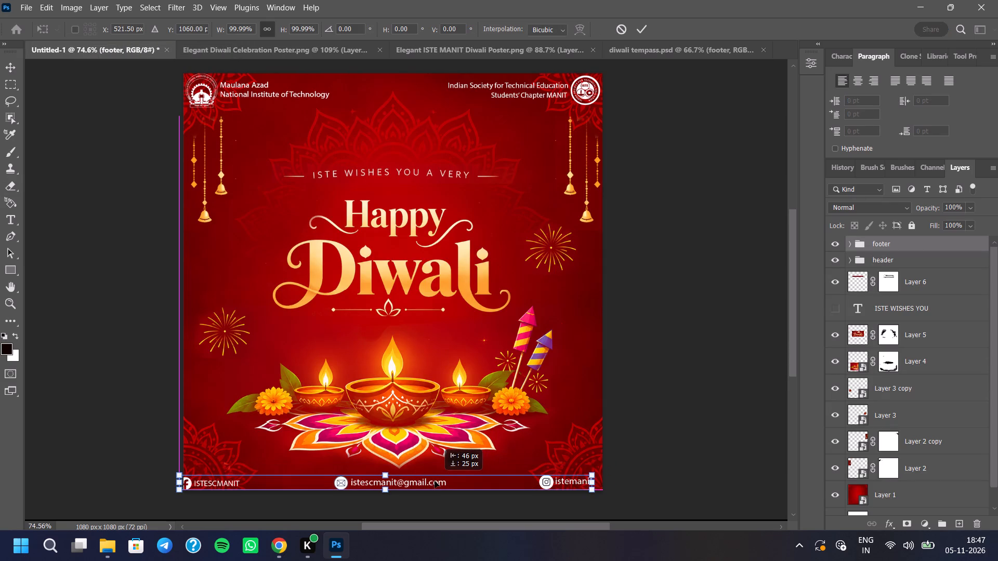
pyautogui.moveTo(435, 481); pyautogui.dragTo(441, 480)
pyautogui.click(600, 474)
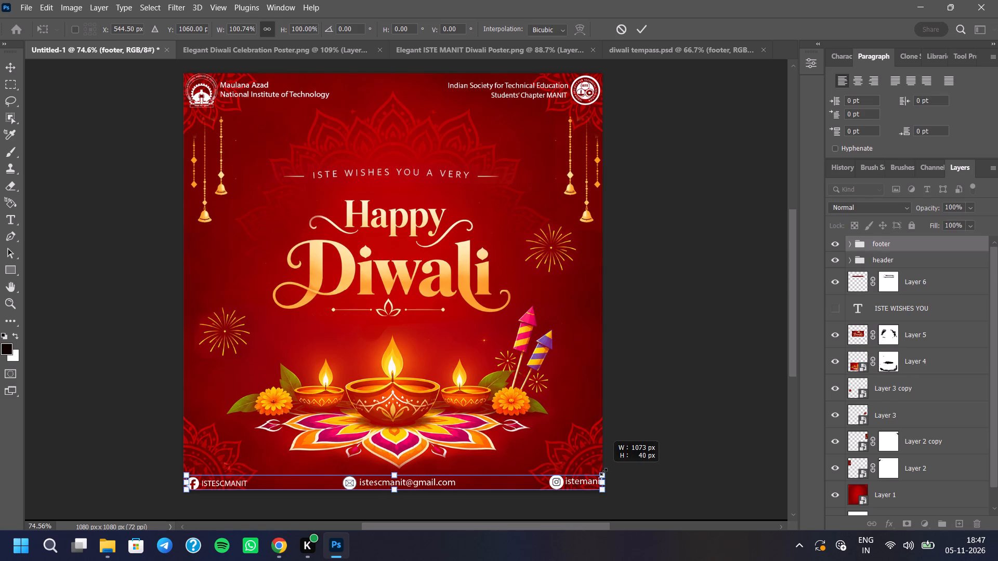
pyautogui.press('Left')
pyautogui.press('Left')
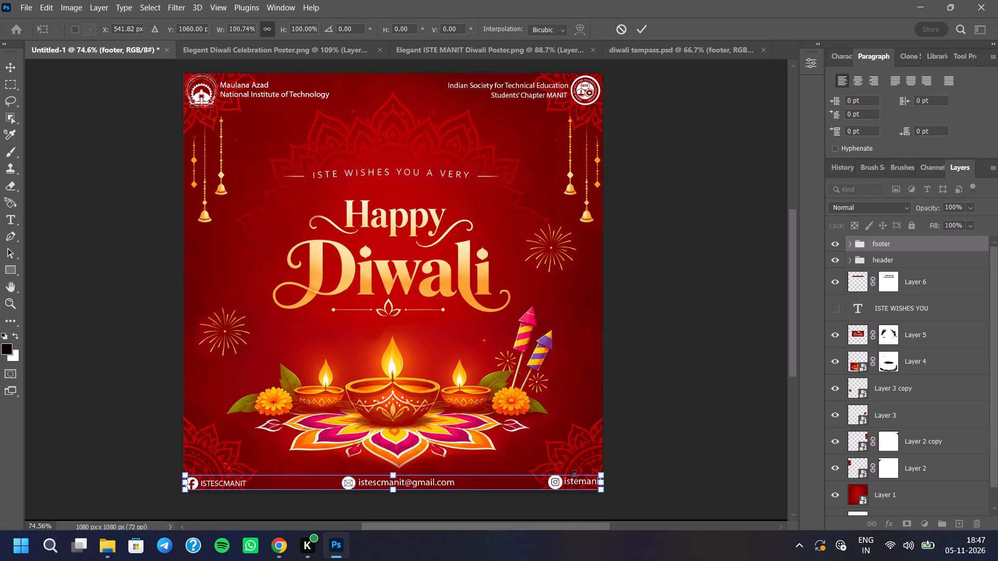
pyautogui.press('Return')
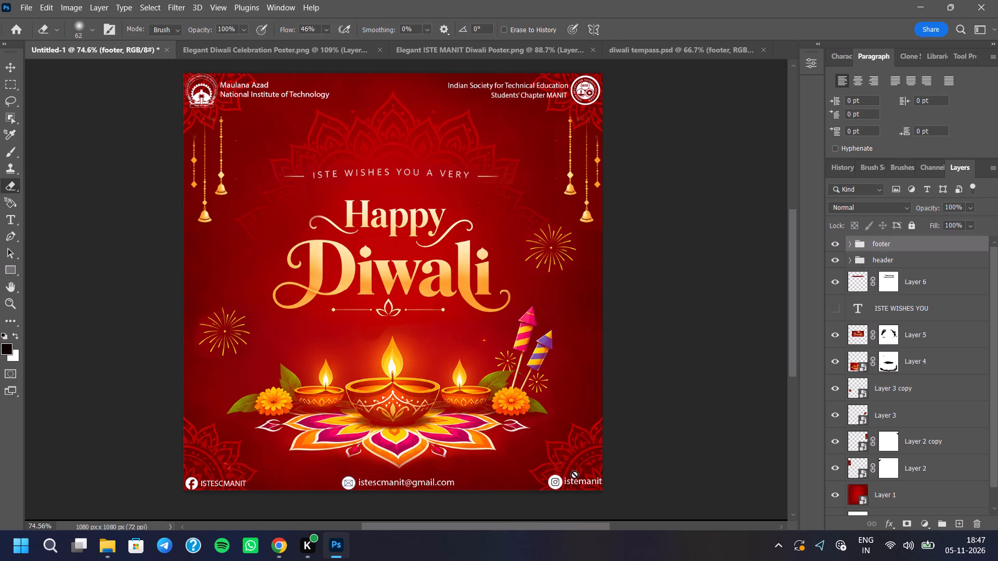
# Switch to the Move tool.
pyautogui.moveTo(12, 76); pyautogui.dragTo(14, 69)
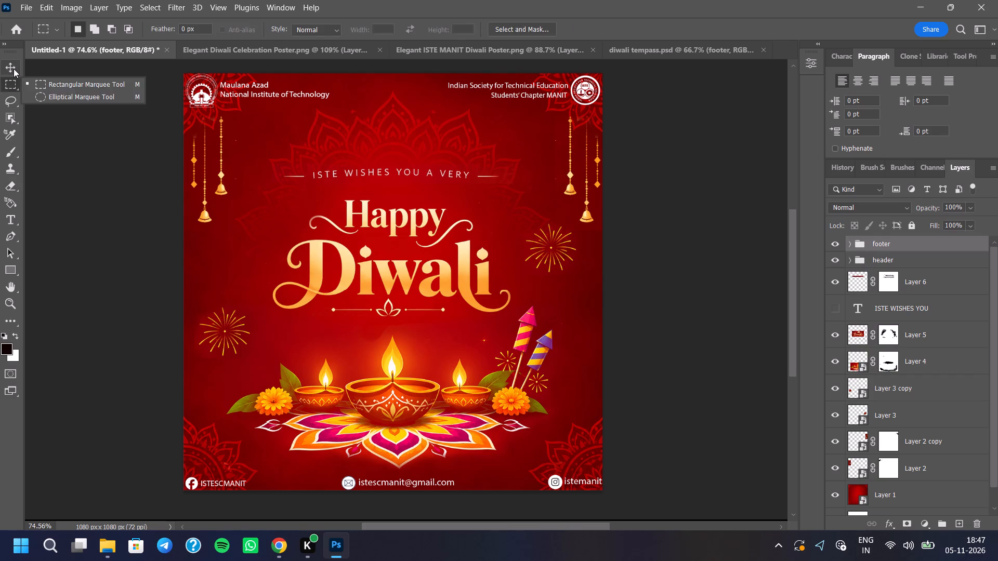
# Nudge the footer group to fine-tune its position along the bottom edge of the design.
pyautogui.click(14, 69)
pyautogui.press('Up')
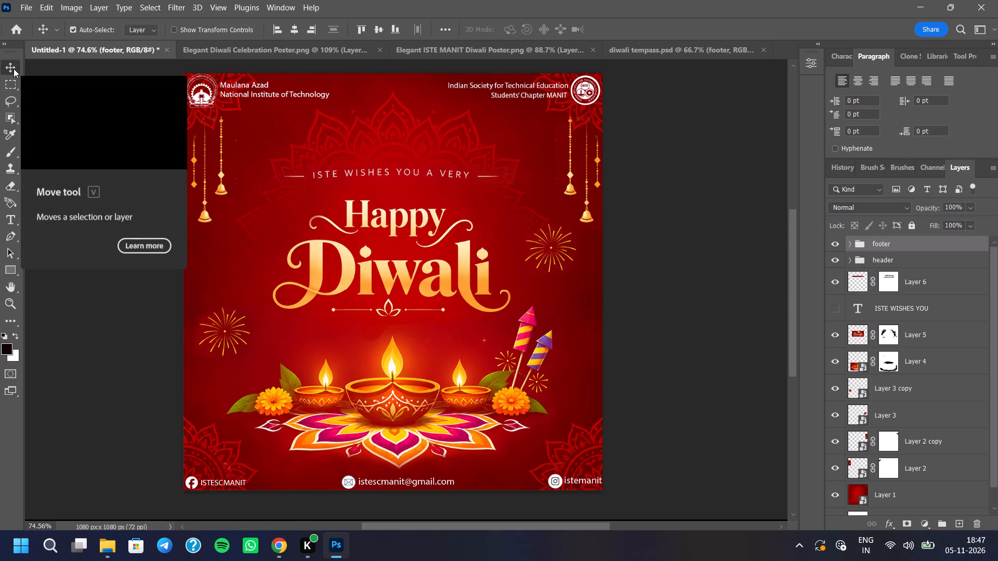
pyautogui.press('Left')
pyautogui.press('Down')
pyautogui.press('Right')
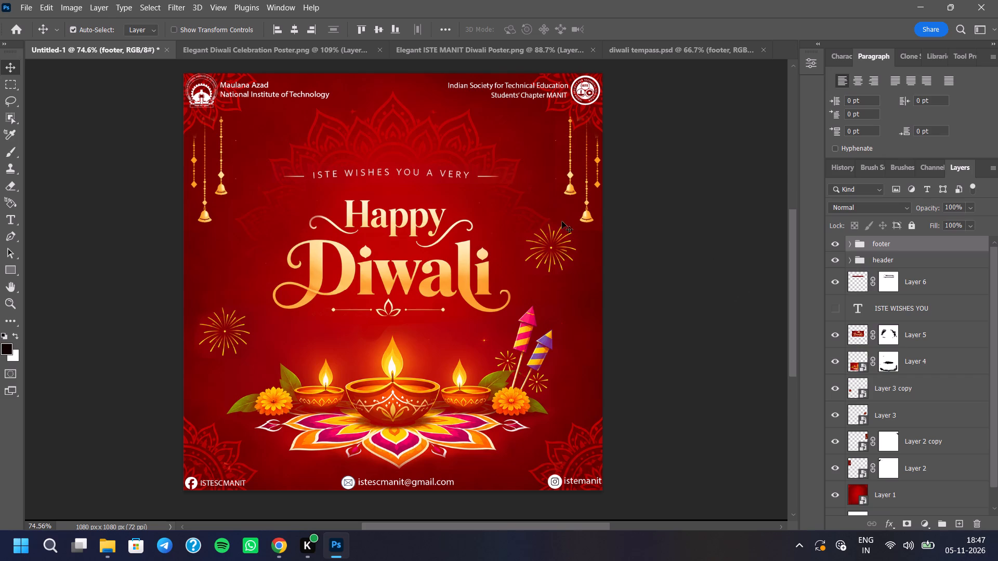
# Erase the greeting strip's leftover edge beyond and below the right side line on Layer 6's mask, using the Eraser.
pyautogui.scroll(6, 467, 163)
pyautogui.scroll(3, 407, 148)
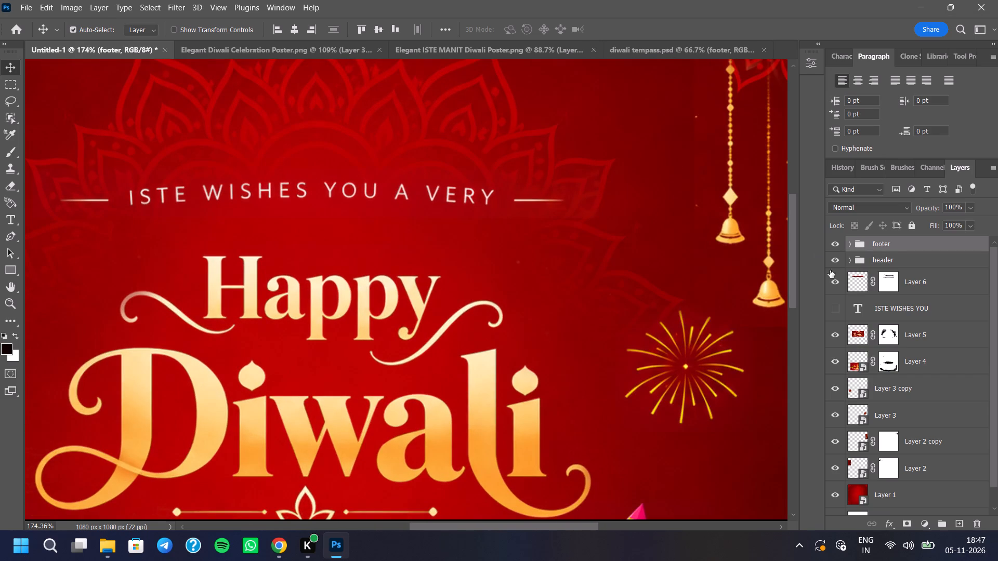
pyautogui.click(838, 286)
pyautogui.click(838, 286)
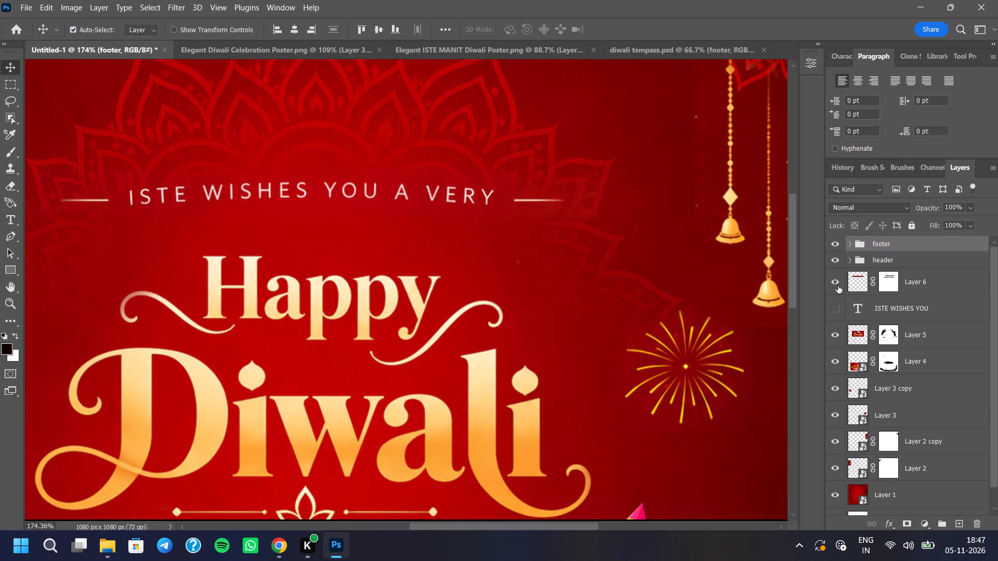
pyautogui.click(838, 286)
pyautogui.click(838, 286)
pyautogui.click(892, 276)
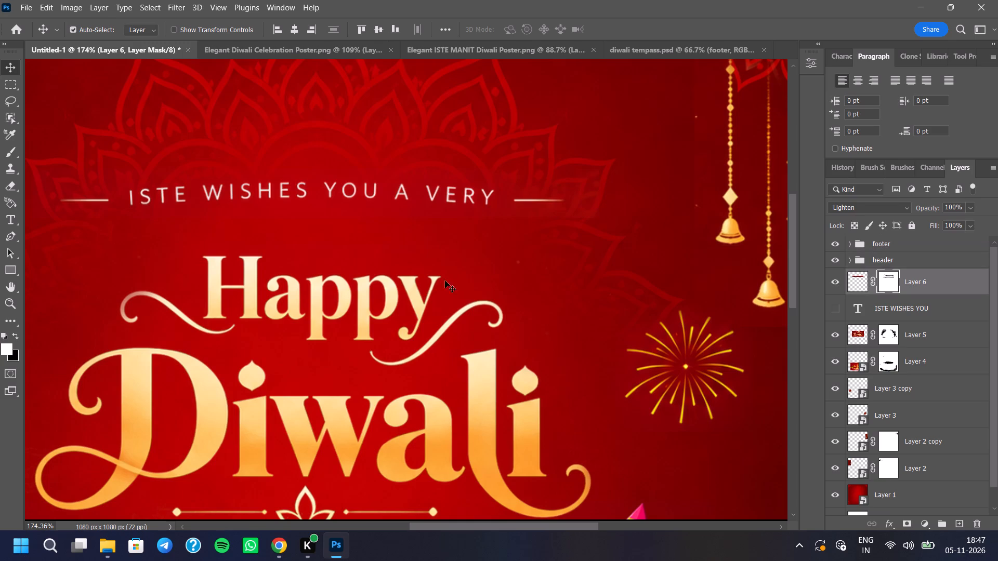
pyautogui.click(2, 186)
pyautogui.scroll(7, 571, 186)
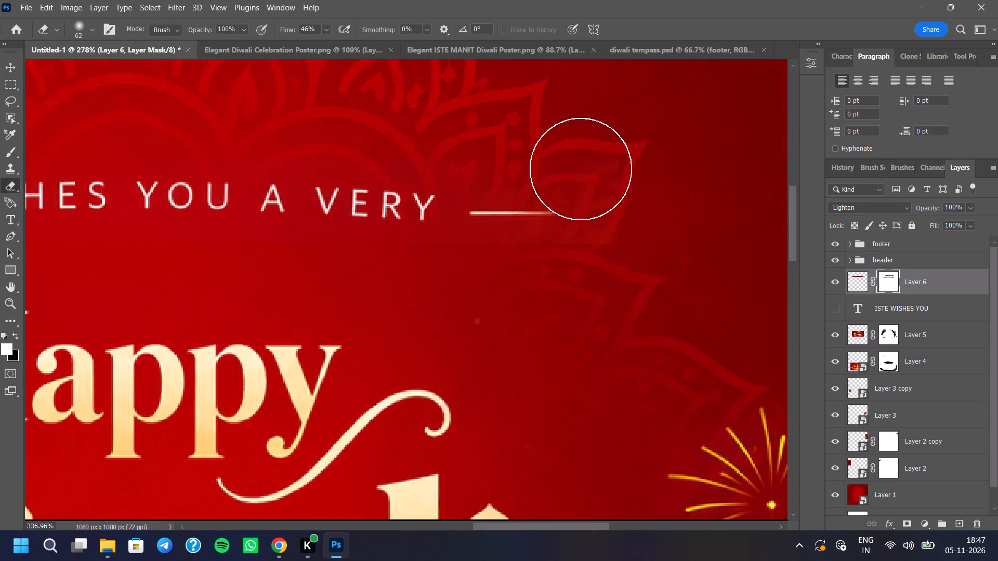
pyautogui.scroll(2, 581, 169)
pyautogui.moveTo(626, 219); pyautogui.dragTo(626, 224)
pyautogui.moveTo(626, 239); pyautogui.dragTo(624, 245)
pyautogui.click(620, 254)
pyautogui.click(613, 277)
pyautogui.moveTo(612, 282); pyautogui.dragTo(605, 286)
pyautogui.click(583, 293)
pyautogui.moveTo(577, 296); pyautogui.dragTo(571, 299)
pyautogui.click(569, 300)
pyautogui.moveTo(560, 304); pyautogui.dragTo(552, 306)
pyautogui.click(547, 306)
pyautogui.click(529, 303)
pyautogui.click(502, 303)
pyautogui.click(494, 304)
pyautogui.click(486, 302)
pyautogui.click(475, 301)
pyautogui.doubleClick(458, 302)
pyautogui.moveTo(505, 306); pyautogui.dragTo(517, 306)
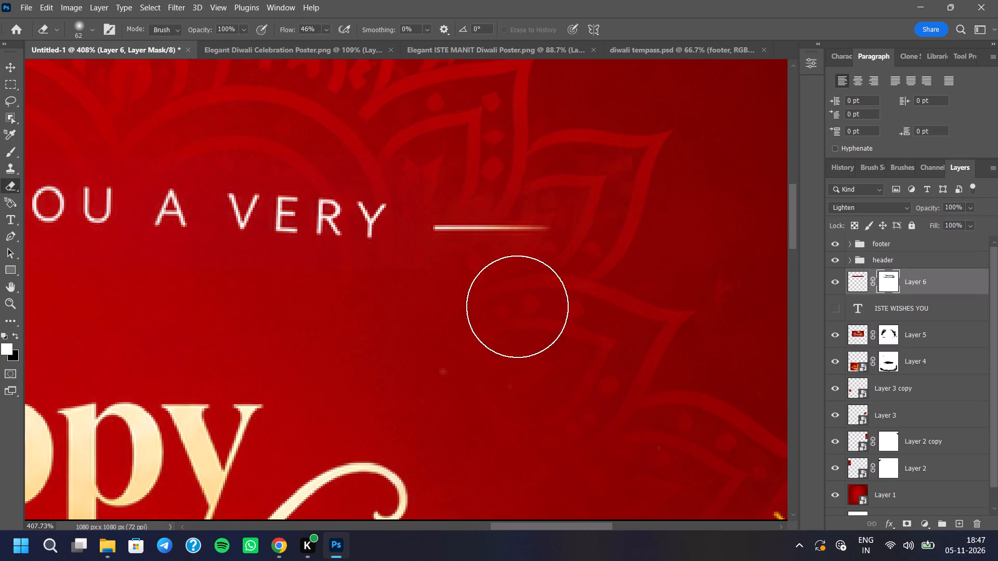
pyautogui.moveTo(517, 306); pyautogui.dragTo(550, 302)
# Compare Layer 6 shown and hidden, erasing remaining strip traces above and below the right side line on its mask.
pyautogui.doubleClick(830, 283)
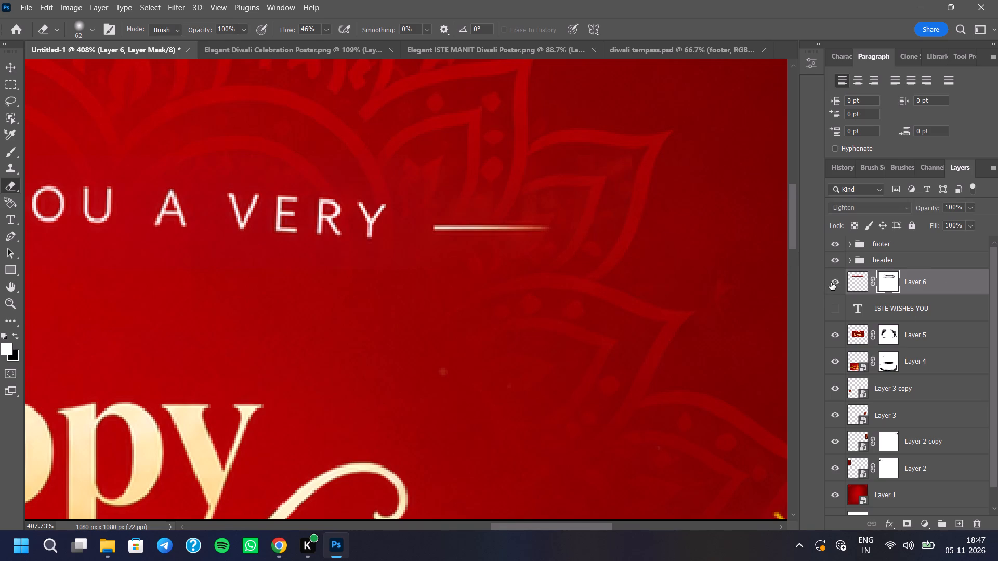
pyautogui.moveTo(644, 148); pyautogui.dragTo(609, 135)
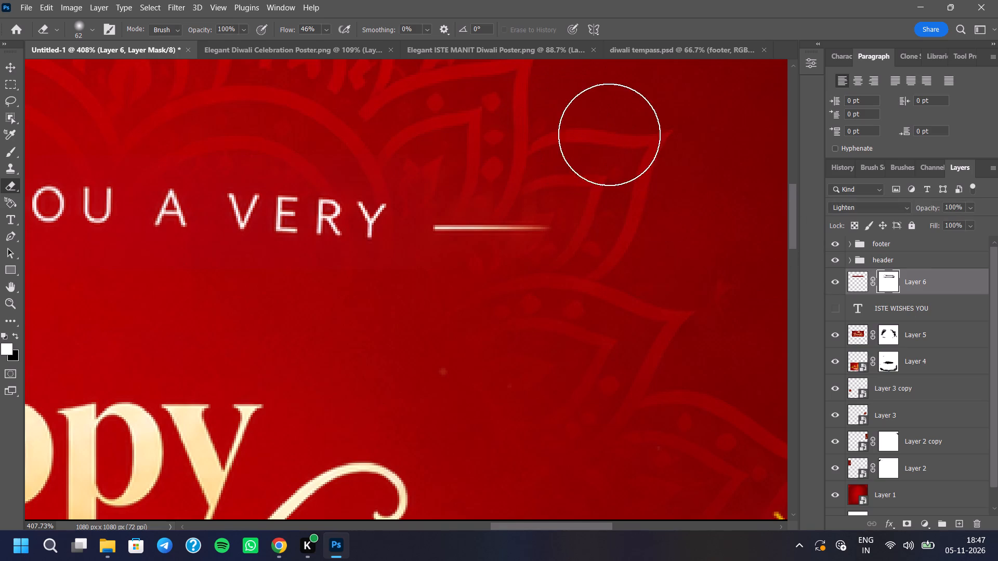
pyautogui.moveTo(609, 135); pyautogui.dragTo(623, 149)
pyautogui.click(834, 278)
pyautogui.click(835, 279)
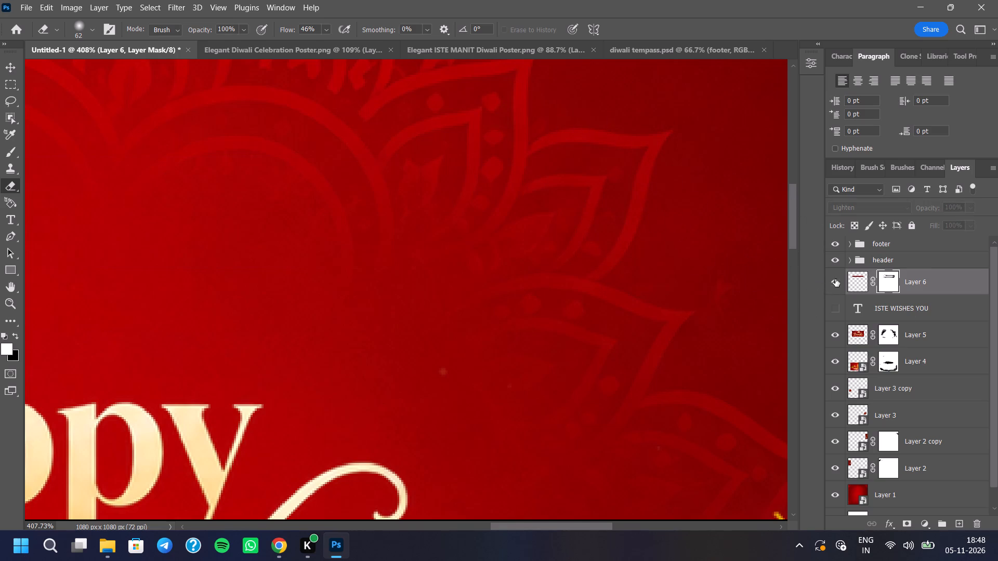
pyautogui.click(592, 171)
pyautogui.moveTo(586, 171); pyautogui.dragTo(595, 184)
pyautogui.click(547, 294)
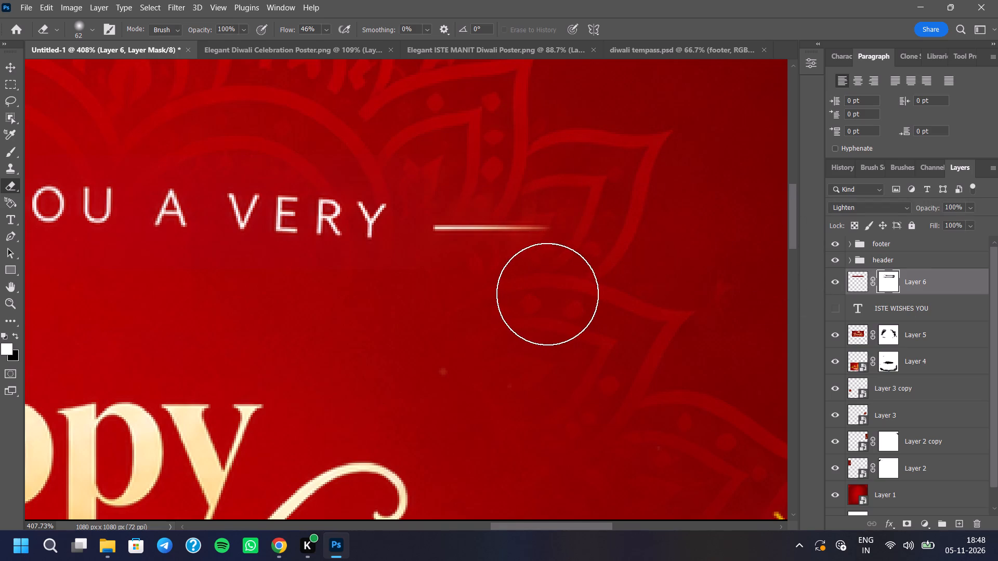
# Compare the composition with Layer 6, Layer 5 and Layer 4 hidden and shown to check how each blends with the background.
pyautogui.scroll(-11, 625, 236)
pyautogui.click(841, 281)
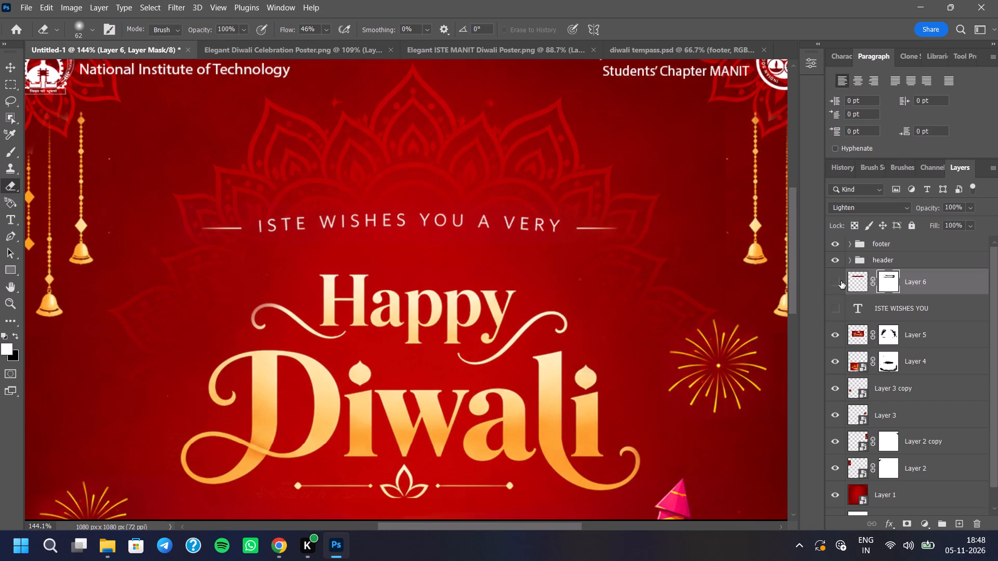
pyautogui.click(842, 281)
pyautogui.scroll(-10, 592, 255)
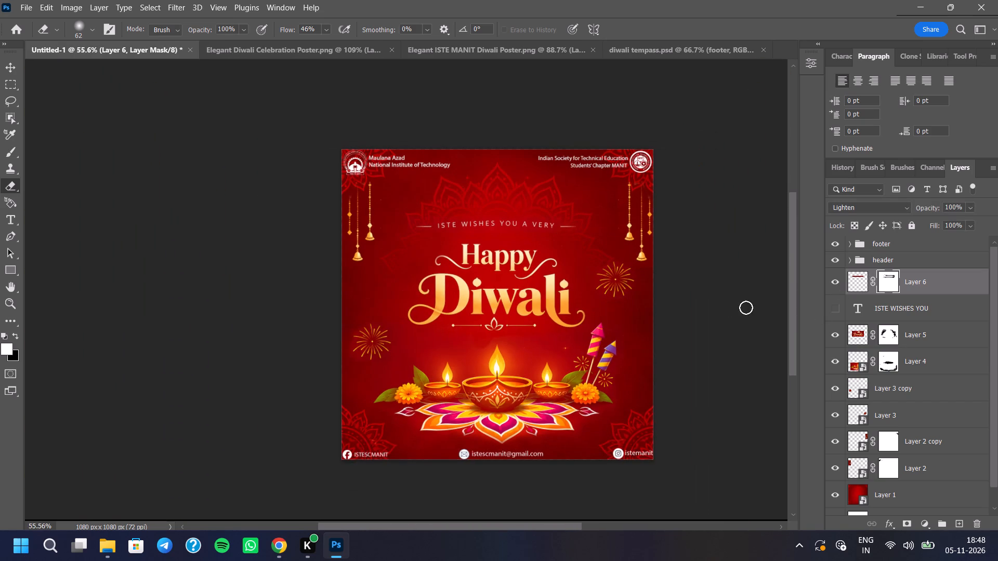
pyautogui.click(834, 339)
pyautogui.click(834, 339)
pyautogui.scroll(-3, 545, 279)
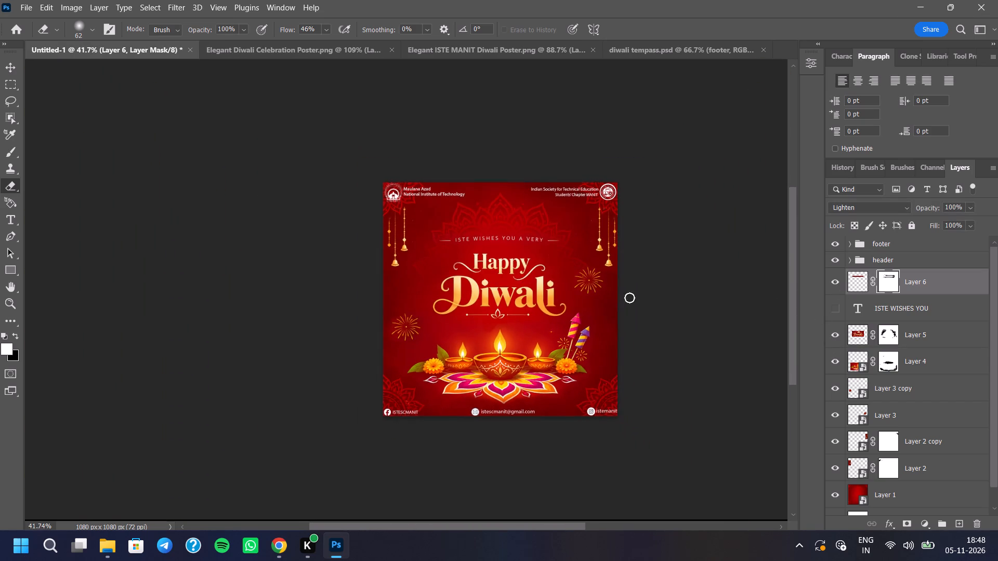
pyautogui.scroll(7, 629, 298)
pyautogui.click(834, 358)
pyautogui.click(834, 358)
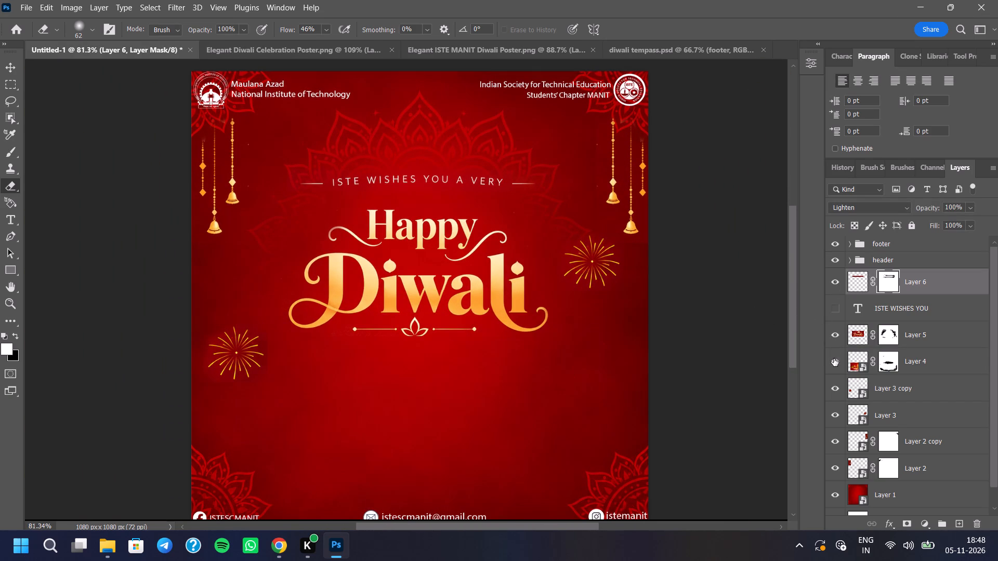
pyautogui.click(835, 358)
pyautogui.click(836, 358)
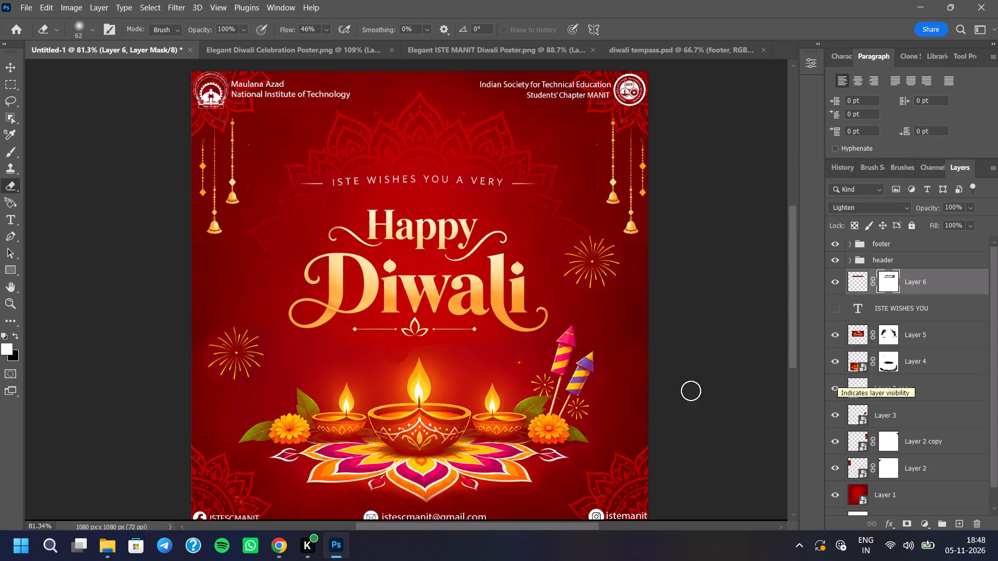
# Add a layer mask to Layer 3 copy and erase the patch edges to the left of and below the left firework.
pyautogui.scroll(11, 193, 380)
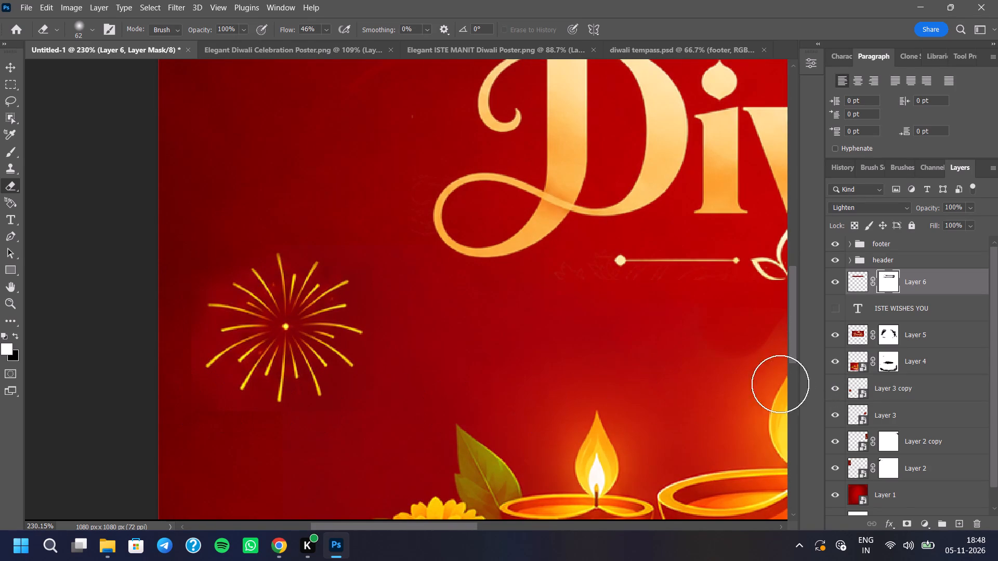
pyautogui.click(879, 394)
pyautogui.click(908, 521)
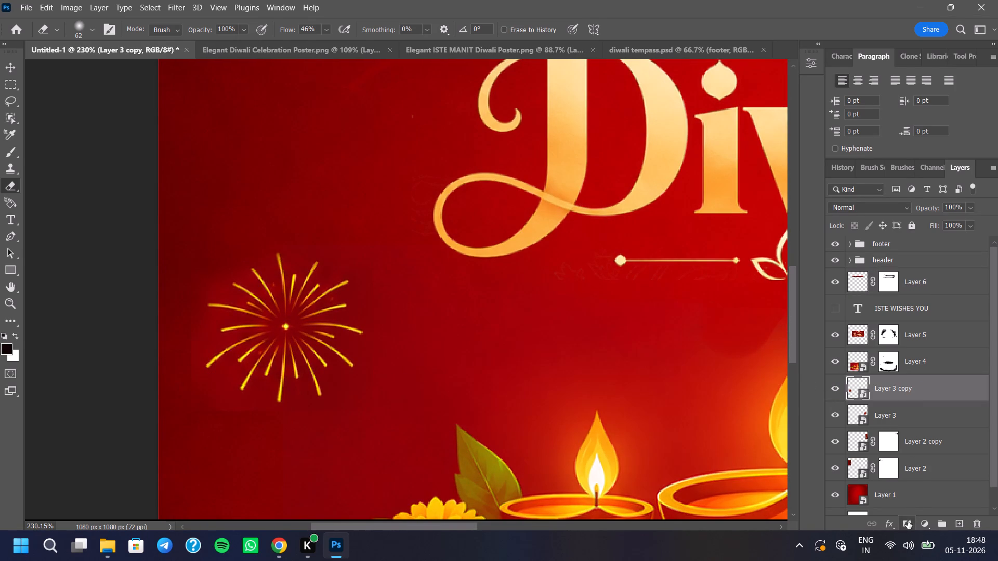
pyautogui.moveTo(176, 398); pyautogui.dragTo(225, 426)
pyautogui.click(226, 426)
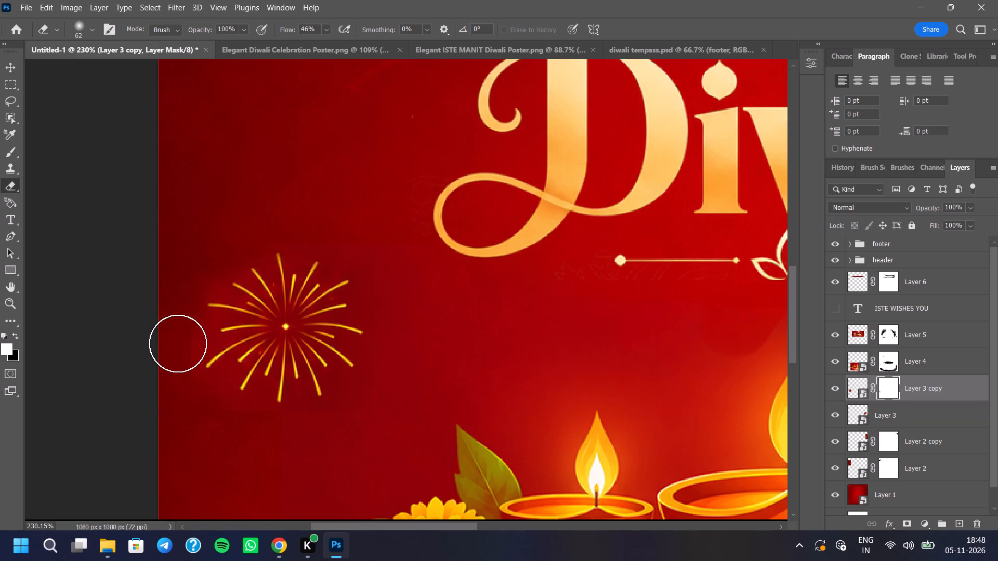
pyautogui.click(178, 343)
pyautogui.doubleClick(175, 341)
pyautogui.click(173, 350)
pyautogui.moveTo(172, 365); pyautogui.dragTo(170, 371)
pyautogui.moveTo(170, 383); pyautogui.dragTo(170, 388)
pyautogui.moveTo(173, 395); pyautogui.dragTo(175, 403)
pyautogui.moveTo(182, 410); pyautogui.dragTo(199, 422)
pyautogui.moveTo(227, 428); pyautogui.dragTo(235, 429)
pyautogui.moveTo(239, 430); pyautogui.dragTo(242, 433)
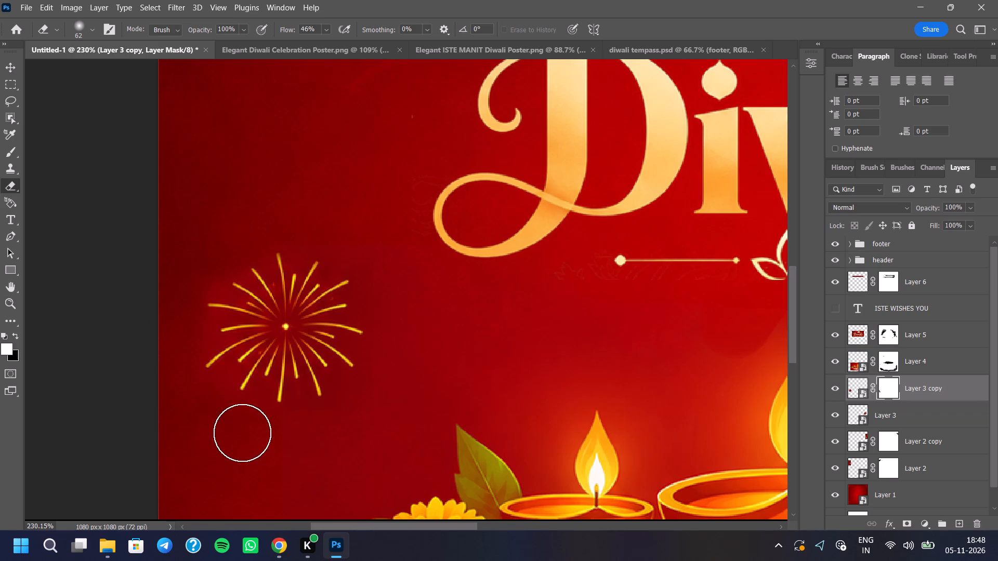
pyautogui.moveTo(242, 433); pyautogui.dragTo(264, 438)
pyautogui.moveTo(274, 440); pyautogui.dragTo(375, 445)
# Erase the patch edge along the lower-right and right side of the left firework on Layer 3 copy's mask.
pyautogui.click(371, 422)
pyautogui.click(371, 417)
pyautogui.click(371, 411)
pyautogui.moveTo(372, 407); pyautogui.dragTo(370, 412)
pyautogui.moveTo(363, 421); pyautogui.dragTo(339, 435)
pyautogui.moveTo(342, 426); pyautogui.dragTo(353, 423)
pyautogui.moveTo(377, 415); pyautogui.dragTo(379, 404)
pyautogui.moveTo(388, 372); pyautogui.dragTo(393, 357)
pyautogui.click(401, 263)
pyautogui.doubleClick(393, 266)
pyautogui.doubleClick(392, 271)
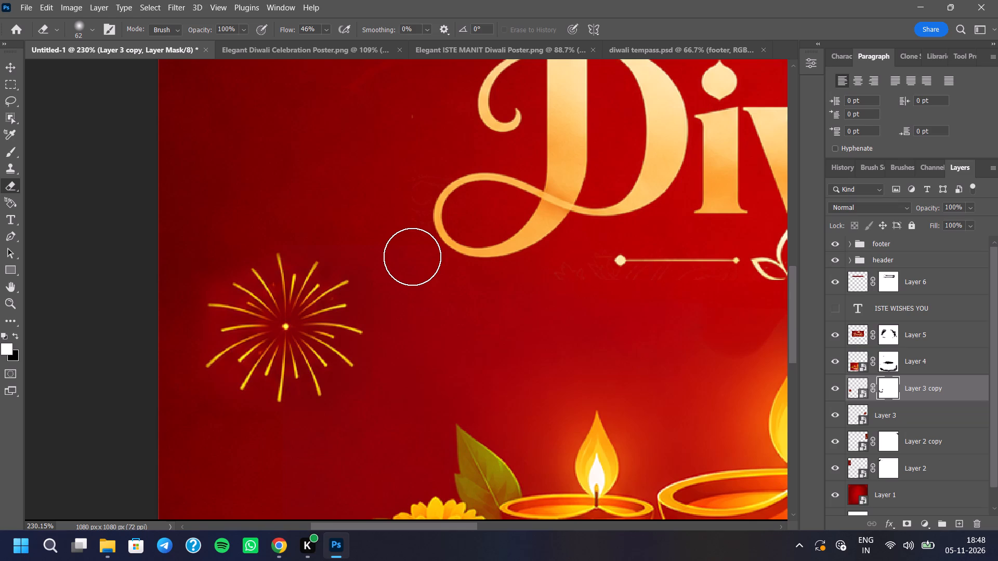
# Go over the left firework's patch again on the mask, softening its left edge and the remaining traces on its right.
pyautogui.doubleClick(186, 273)
pyautogui.click(173, 290)
pyautogui.moveTo(172, 301); pyautogui.dragTo(172, 310)
pyautogui.click(175, 331)
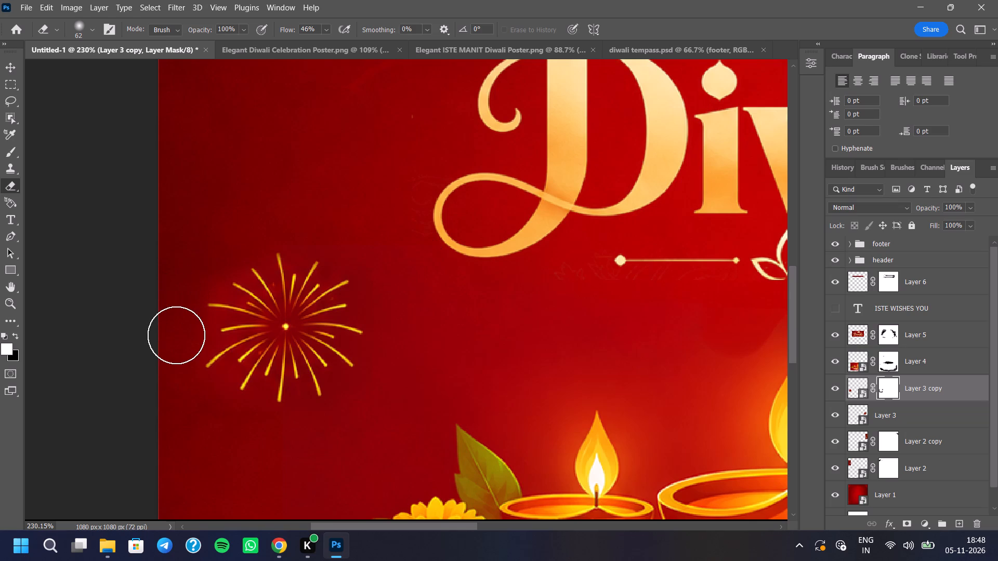
pyautogui.tripleClick(176, 335)
pyautogui.moveTo(172, 343); pyautogui.dragTo(191, 413)
pyautogui.click(373, 415)
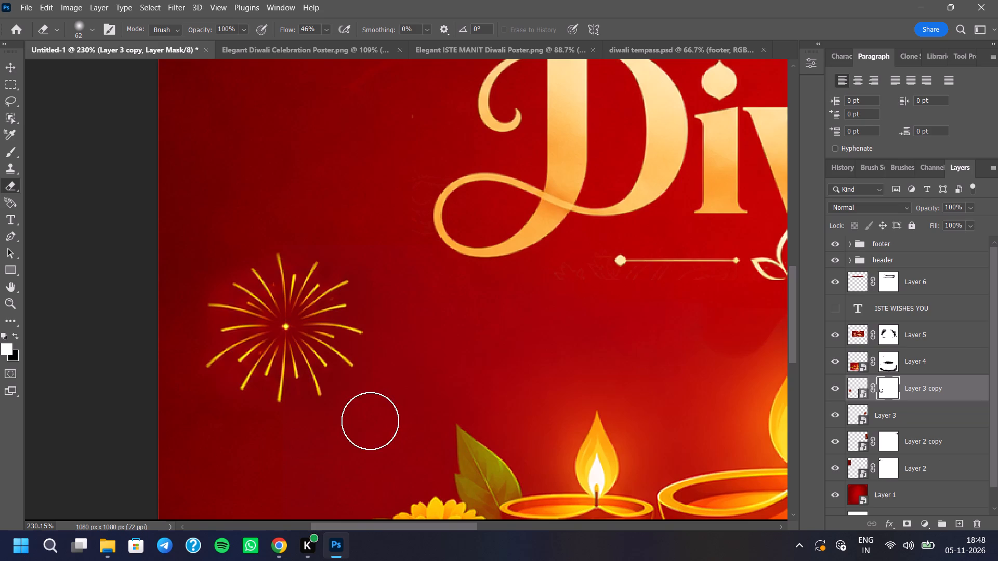
pyautogui.click(397, 296)
# Touch up the upper-left and lower-left edges of the left firework's patch on Layer 3 copy's mask.
pyautogui.scroll(-11, 383, 301)
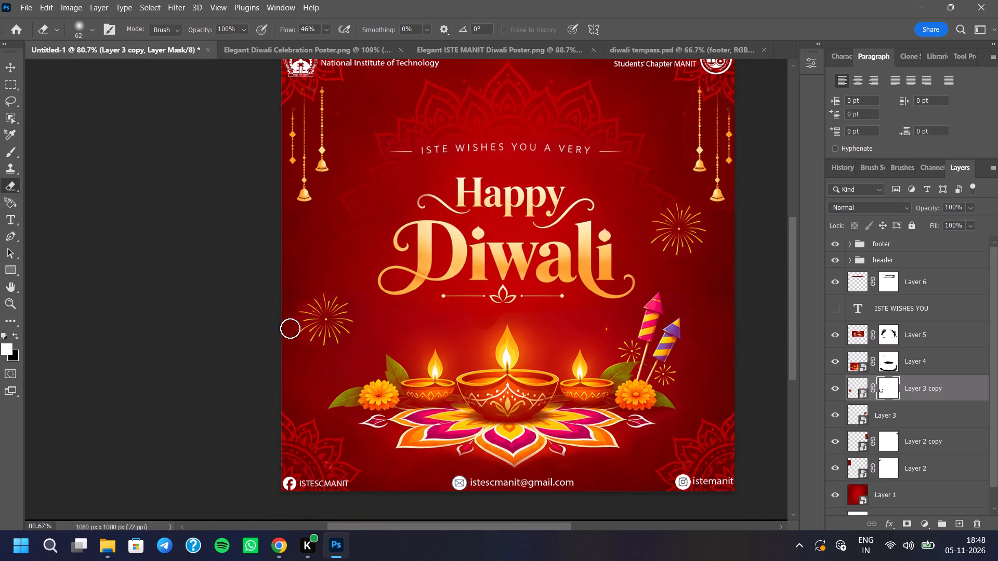
pyautogui.scroll(14, 297, 318)
pyautogui.tripleClick(280, 308)
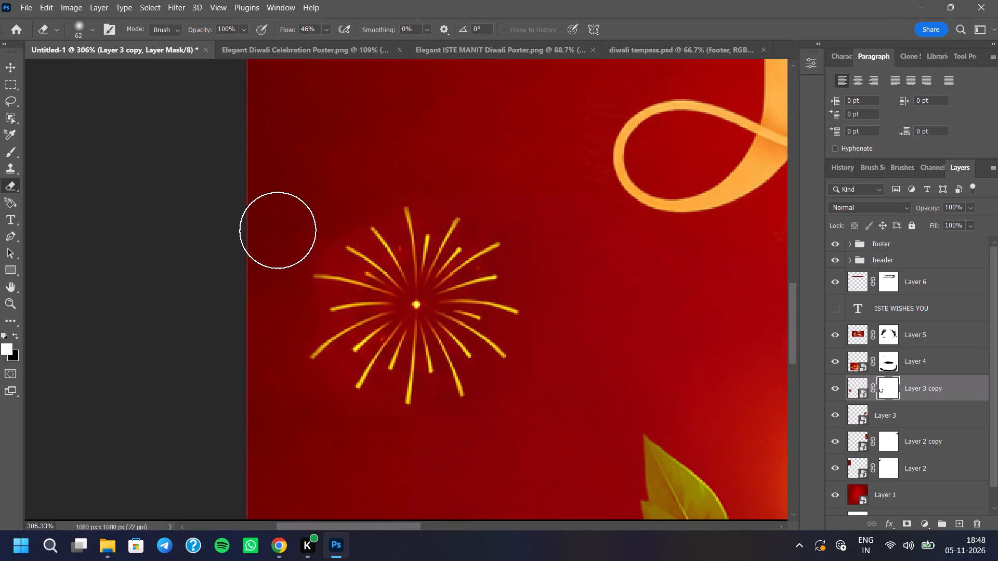
pyautogui.tripleClick(305, 225)
pyautogui.click(297, 411)
pyautogui.click(300, 419)
pyautogui.moveTo(311, 430); pyautogui.dragTo(317, 433)
pyautogui.moveTo(339, 439); pyautogui.dragTo(360, 444)
# Compare the whole Untitled-1 design with the source poster Elegant Diwali Celebration Poster.png.
pyautogui.scroll(-19, 432, 357)
pyautogui.scroll(3, 487, 312)
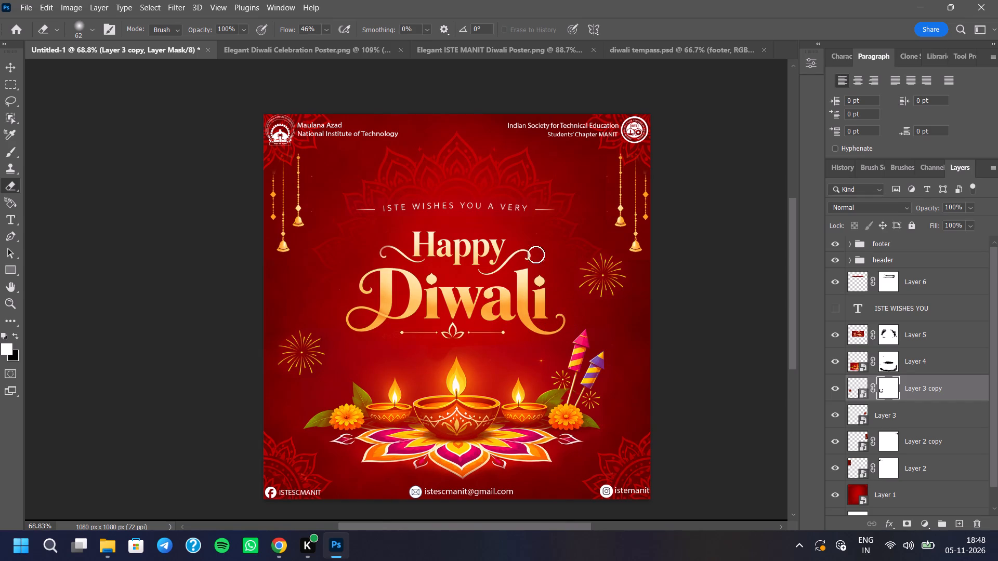
pyautogui.click(361, 57)
pyautogui.scroll(-8, 383, 195)
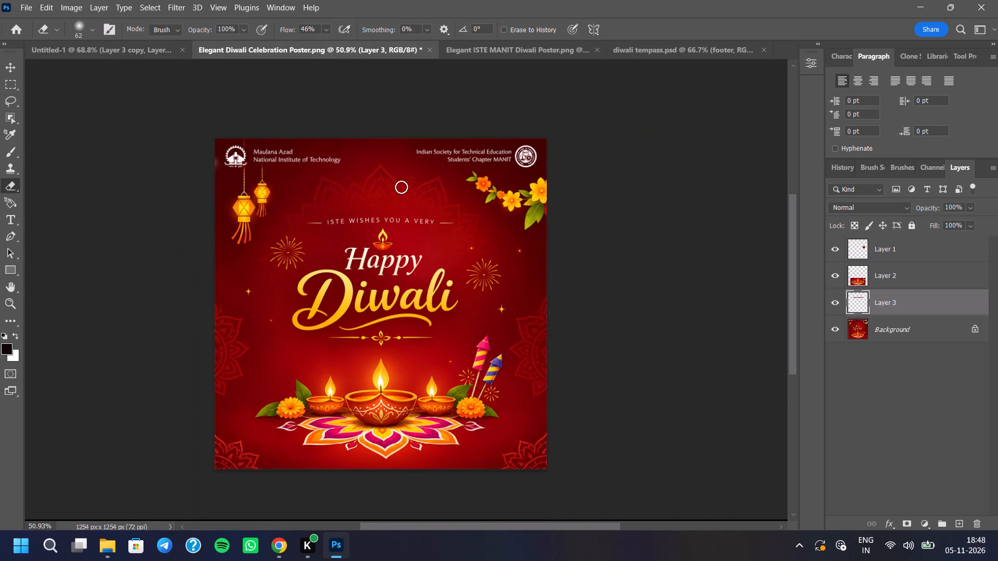
pyautogui.scroll(-2, 402, 187)
pyautogui.scroll(3, 286, 268)
pyautogui.scroll(2, 521, 247)
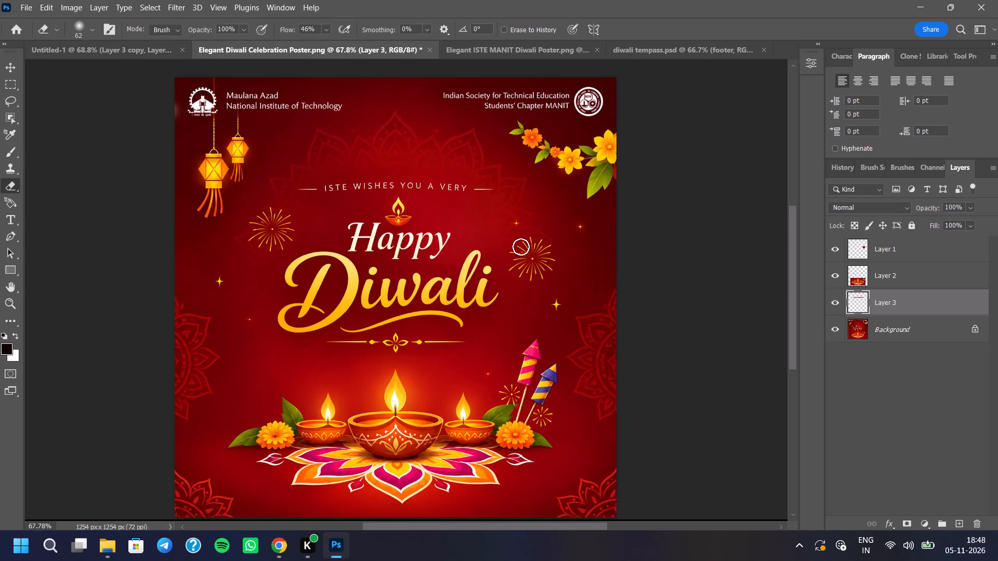
pyautogui.click(117, 52)
pyautogui.scroll(-3, 348, 207)
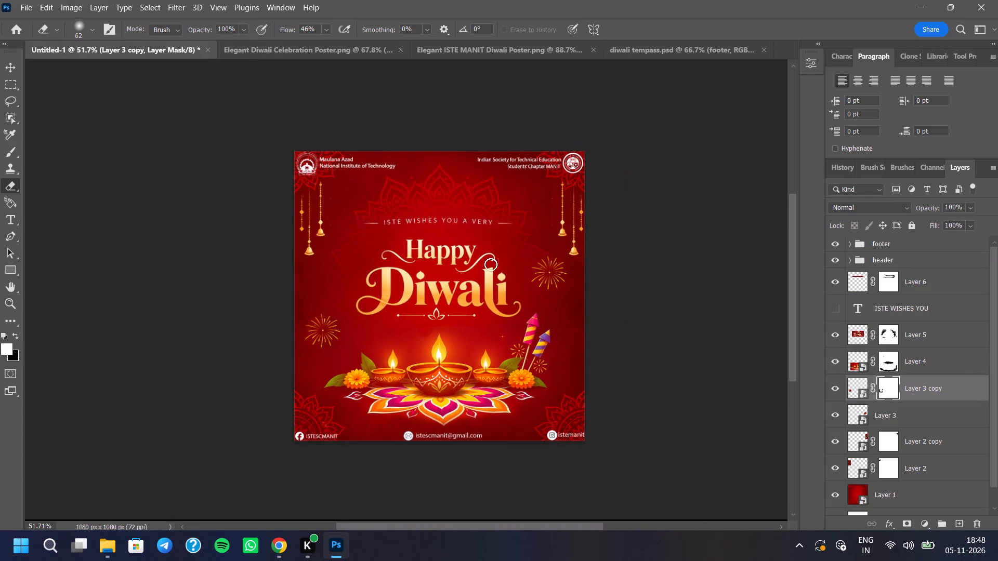
pyautogui.scroll(3, 523, 277)
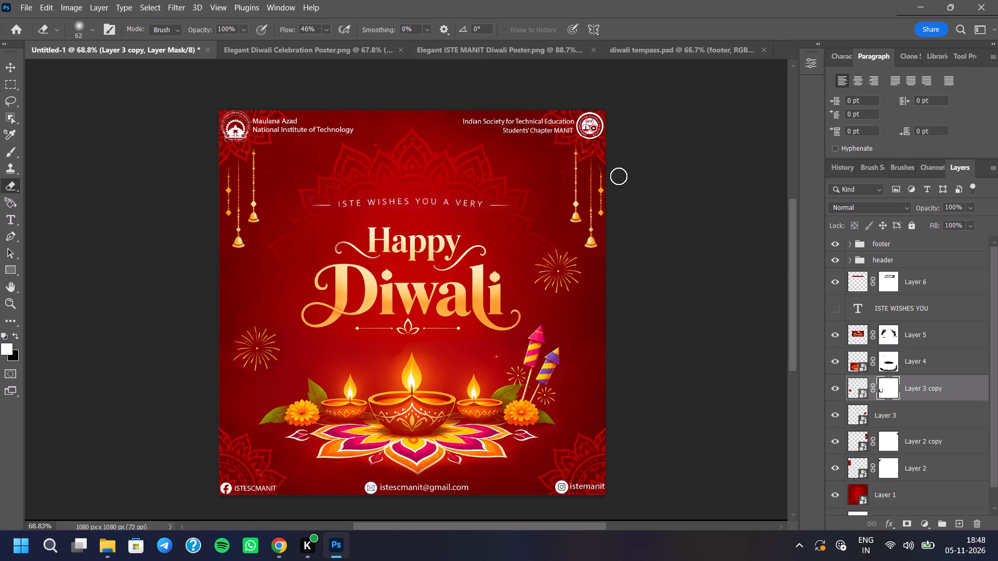
# Erase the visible patch edges beside and below the right hanging bells on Layer 2 copy's mask.
pyautogui.scroll(9, 573, 164)
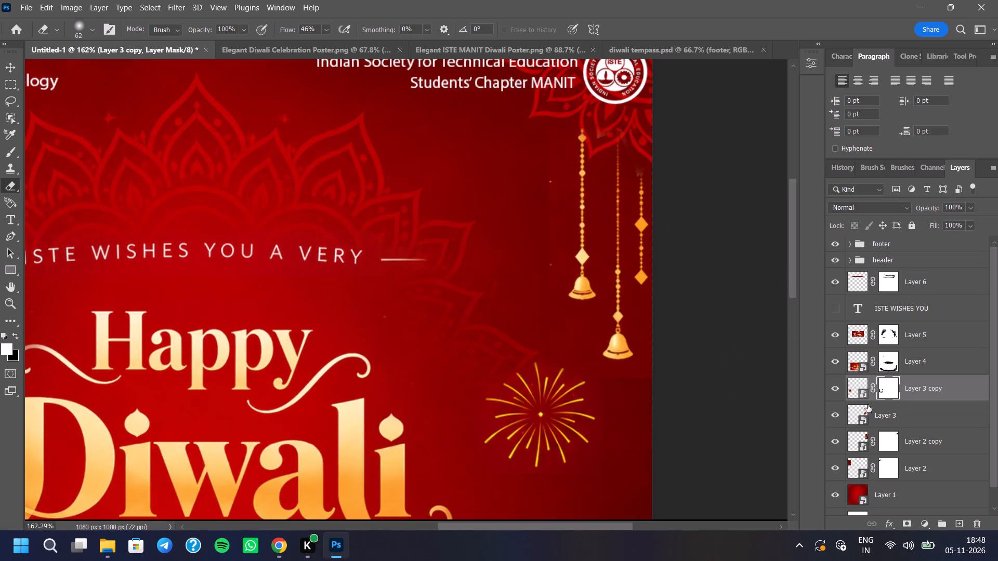
pyautogui.scroll(-3, 870, 409)
pyautogui.click(834, 449)
pyautogui.click(834, 449)
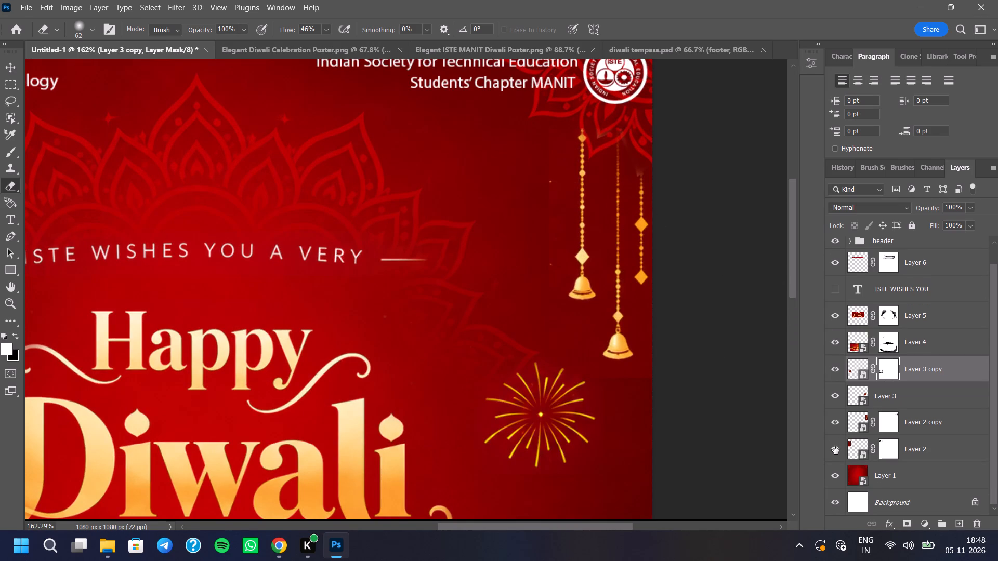
pyautogui.click(830, 425)
pyautogui.click(830, 425)
pyautogui.click(887, 425)
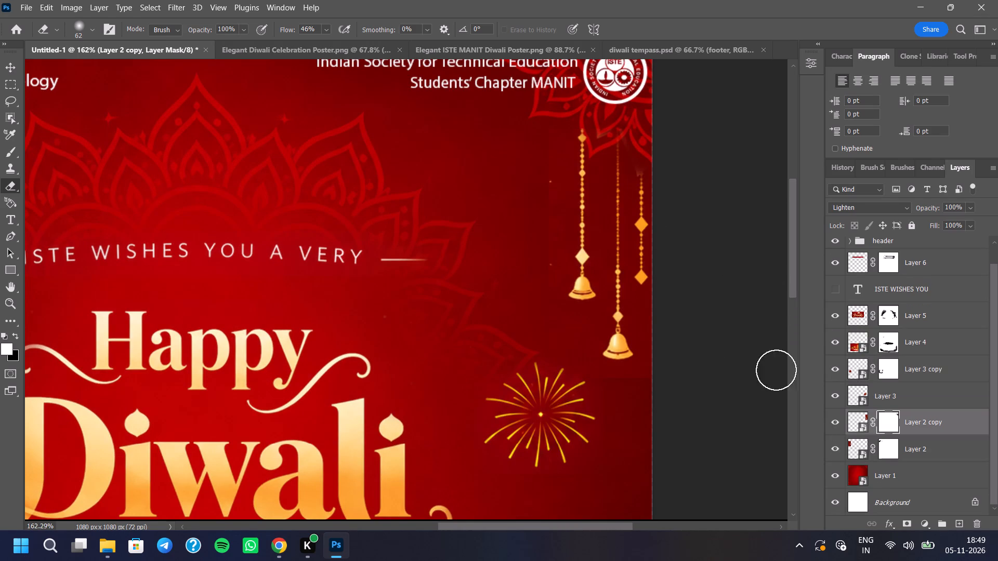
pyautogui.moveTo(541, 140); pyautogui.dragTo(541, 248)
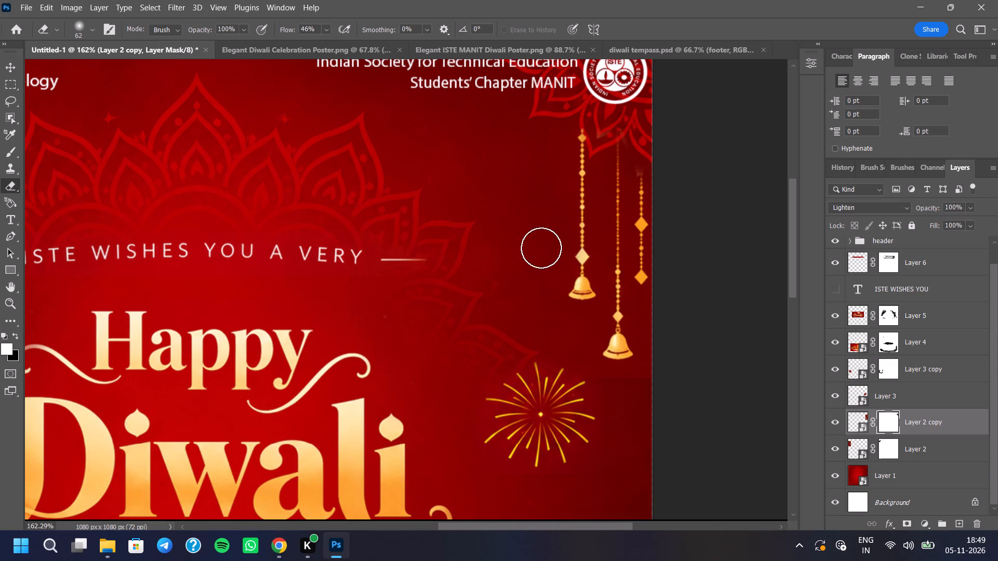
pyautogui.moveTo(541, 248); pyautogui.dragTo(665, 348)
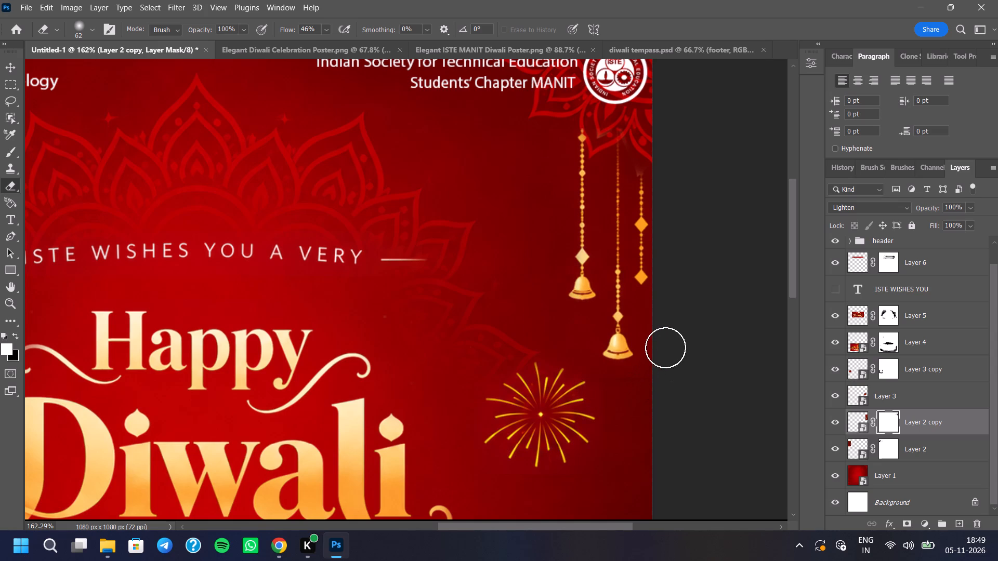
pyautogui.moveTo(665, 348); pyautogui.dragTo(660, 308)
# Erase the visible patch edges beside and below the left hanging bells on Layer 2's mask.
pyautogui.scroll(-5, 650, 308)
pyautogui.click(864, 449)
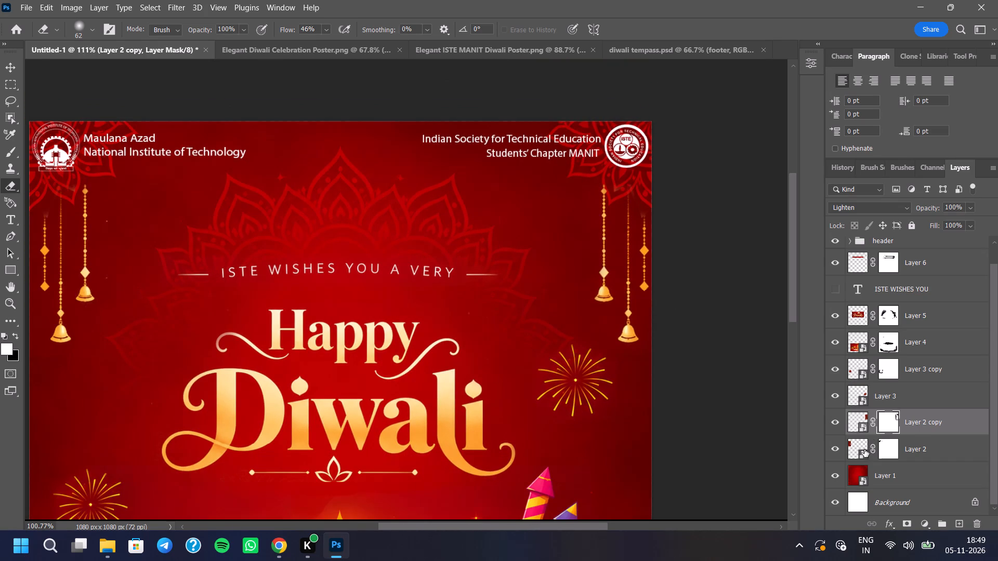
pyautogui.click(890, 447)
pyautogui.scroll(9, 198, 271)
pyautogui.scroll(-4, 139, 148)
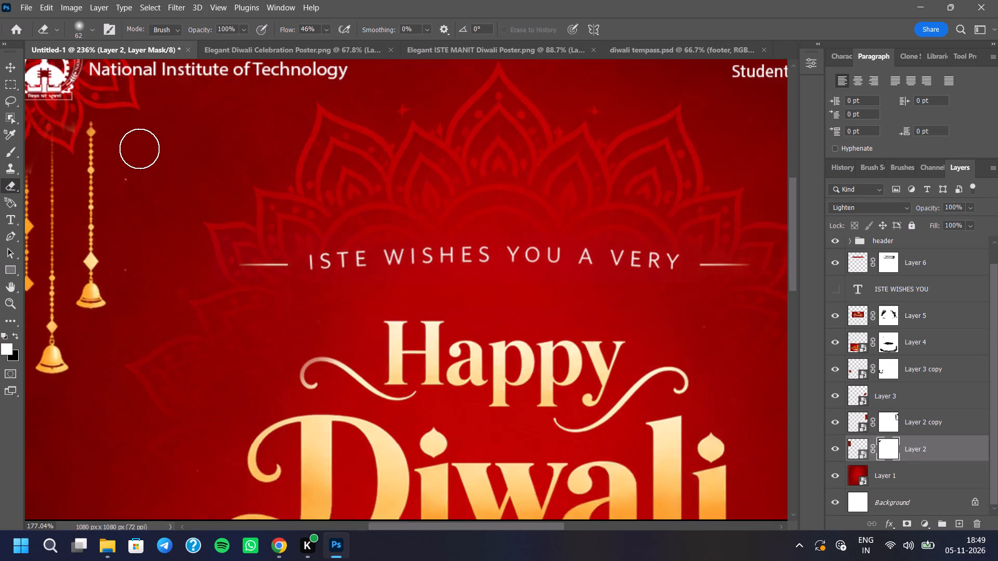
pyautogui.moveTo(132, 136); pyautogui.dragTo(142, 305)
pyautogui.scroll(-5, 168, 287)
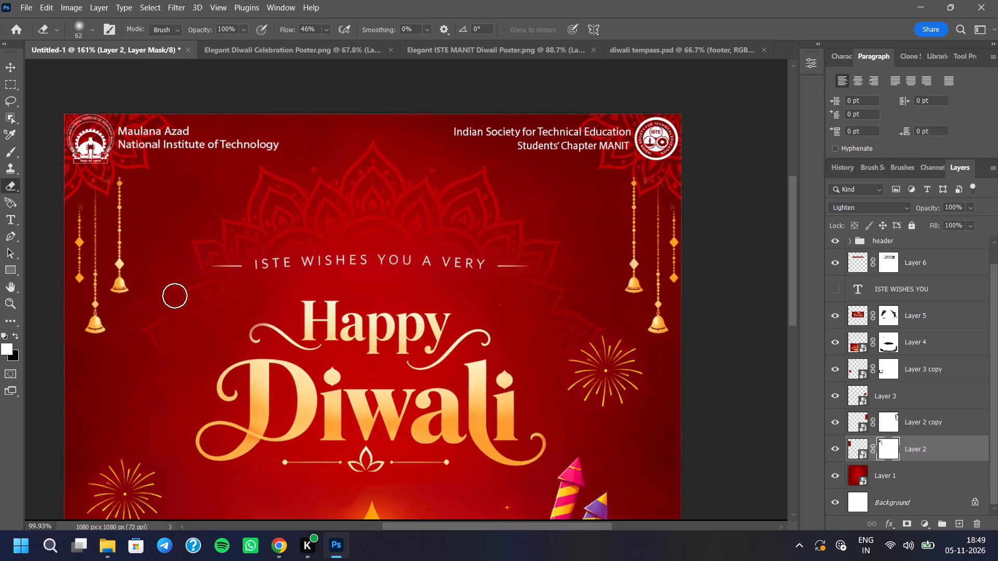
pyautogui.moveTo(62, 301); pyautogui.dragTo(123, 348)
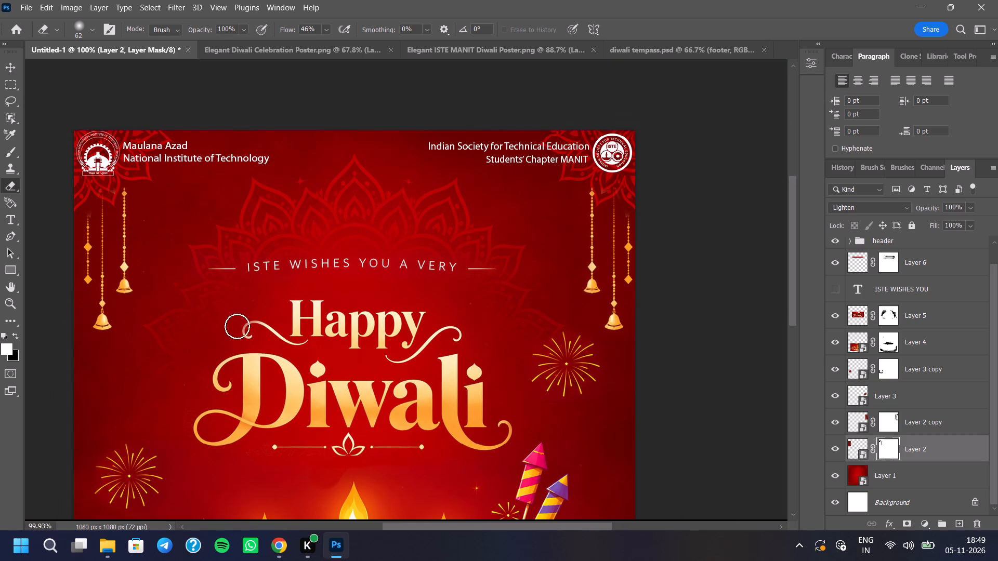
pyautogui.scroll(-5, 360, 196)
pyautogui.scroll(1, 372, 299)
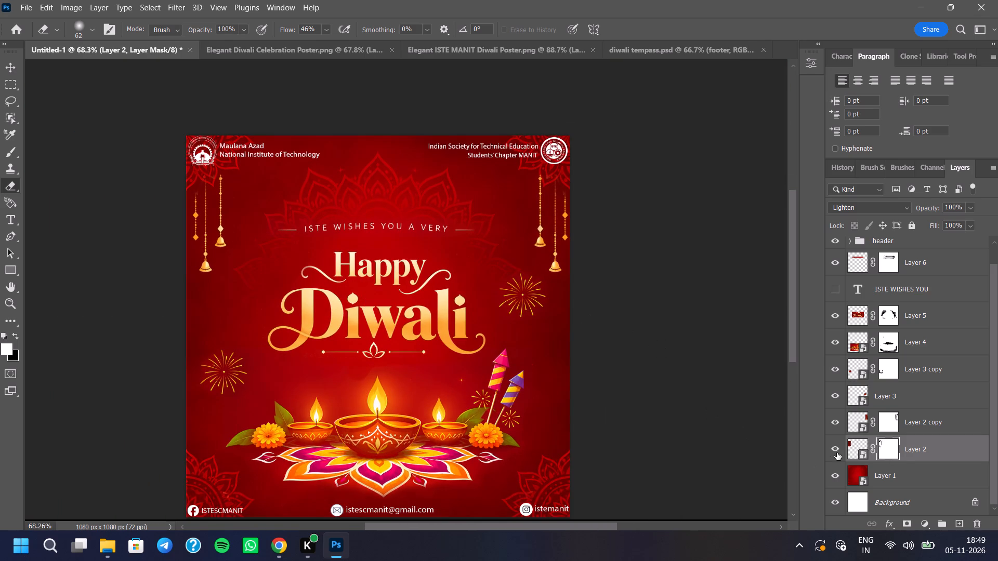
# Hide both hanging-bell layers, Layer 2 and Layer 2 copy.
pyautogui.click(837, 450)
pyautogui.click(837, 424)
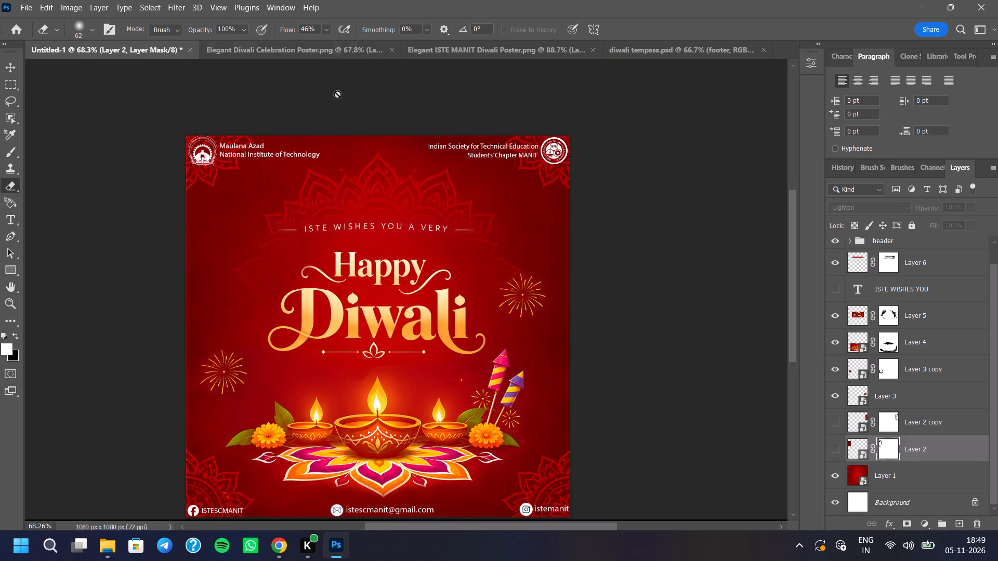
pyautogui.scroll(-5, 385, 162)
pyautogui.scroll(6, 369, 231)
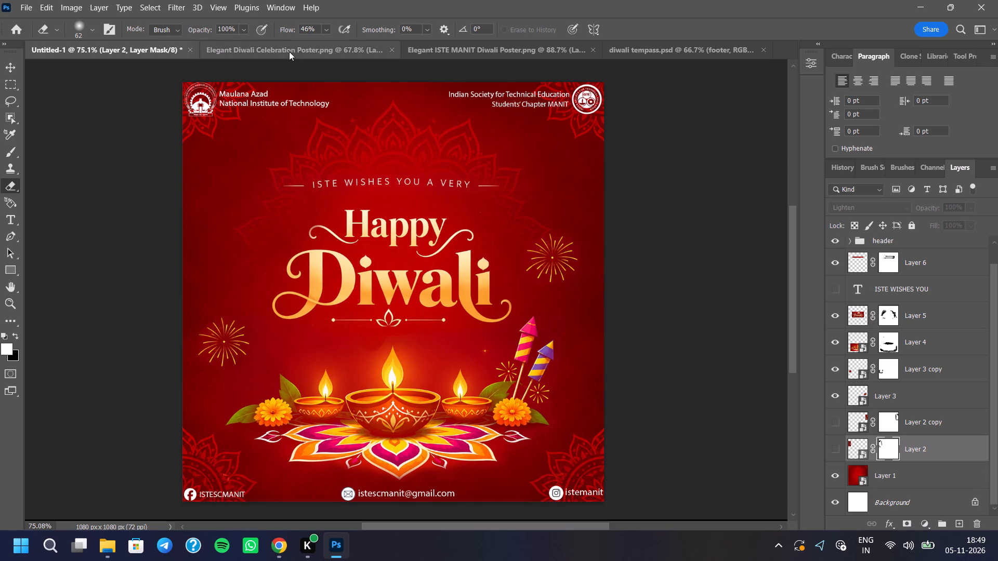
# In Elegant Diwali Celebration Poster.png, select a rectangle around the two hanging lanterns and copy it from the Background to a new layer.
pyautogui.click(289, 51)
pyautogui.click(11, 81)
pyautogui.scroll(4, 196, 107)
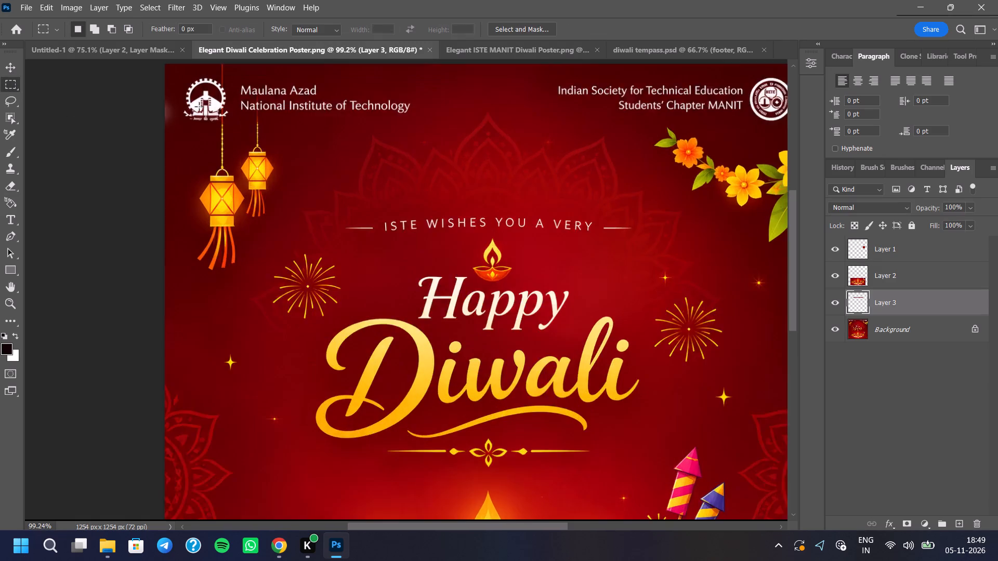
pyautogui.scroll(7, 199, 106)
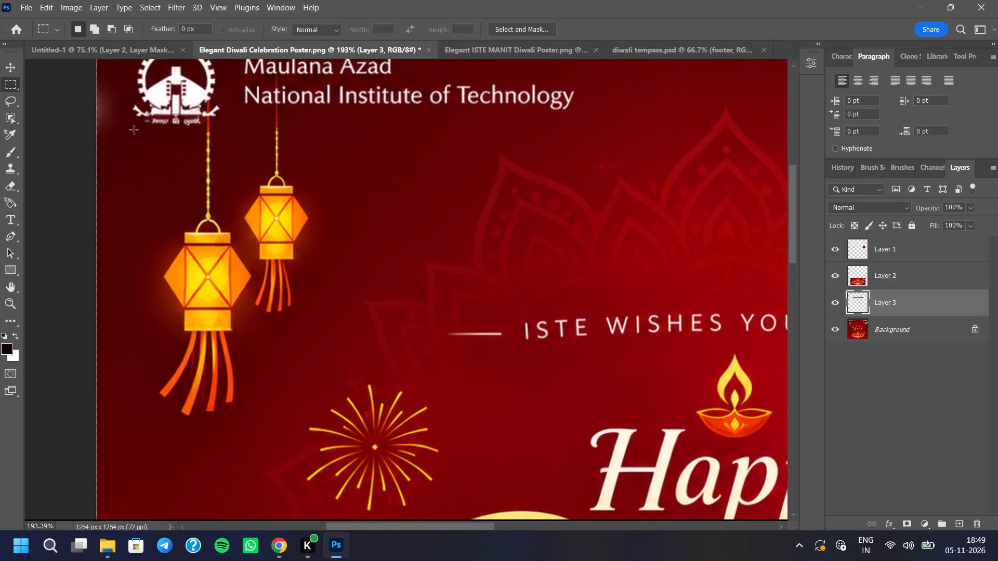
pyautogui.moveTo(117, 133); pyautogui.dragTo(300, 325)
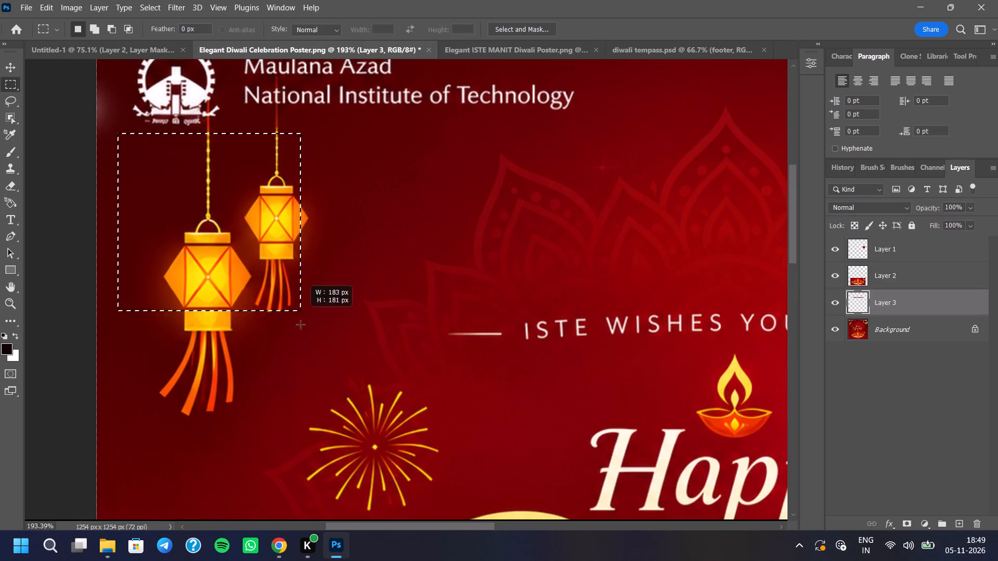
pyautogui.moveTo(300, 325); pyautogui.dragTo(323, 421)
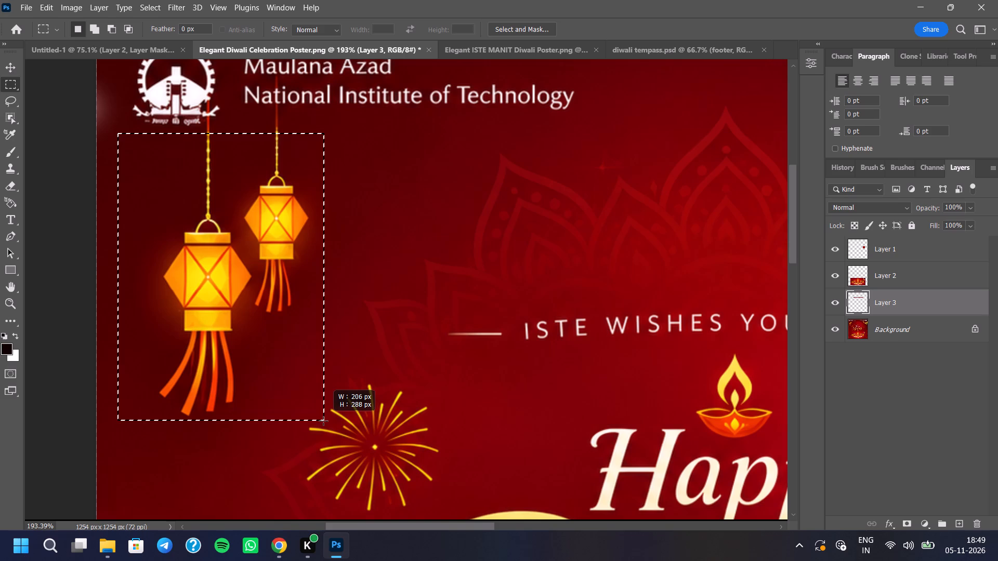
pyautogui.moveTo(323, 421); pyautogui.dragTo(313, 418)
pyautogui.hotkey('ctrl', 'j')
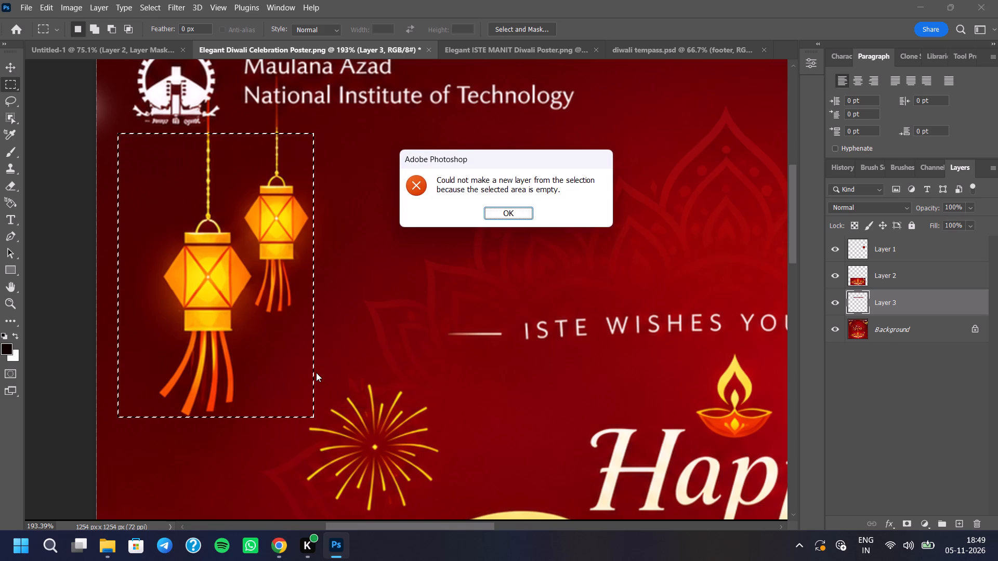
pyautogui.click(493, 219)
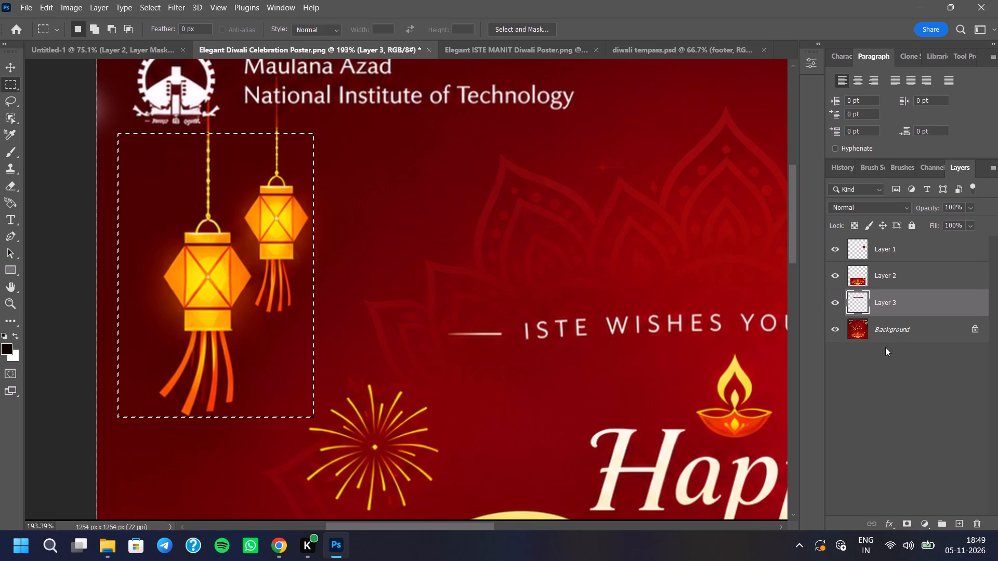
pyautogui.click(889, 339)
pyautogui.hotkey('ctrl', 'j')
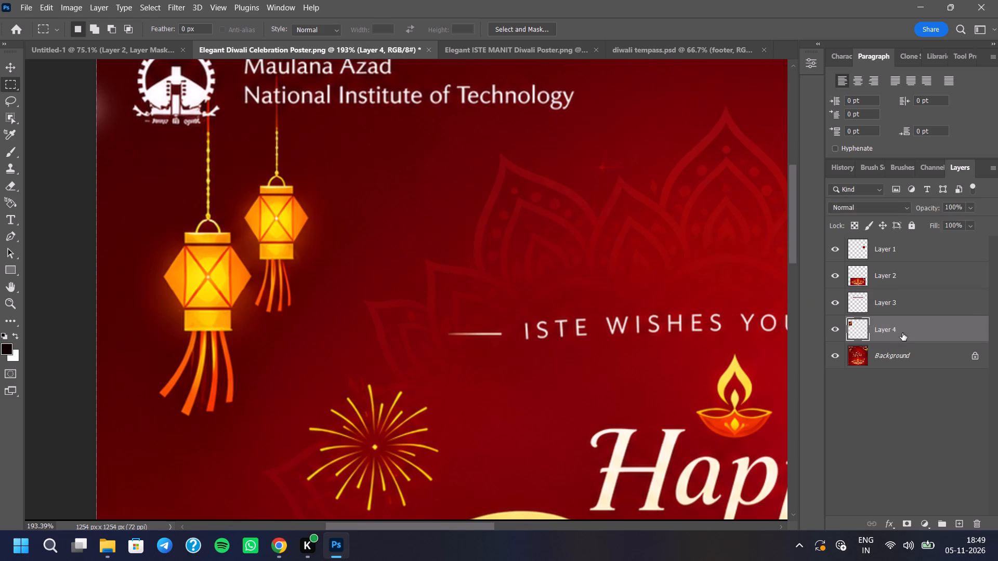
# Bring the copied lantern layer into the Untitled-1 design, near its upper-left corner.
pyautogui.moveTo(903, 331); pyautogui.dragTo(231, 144)
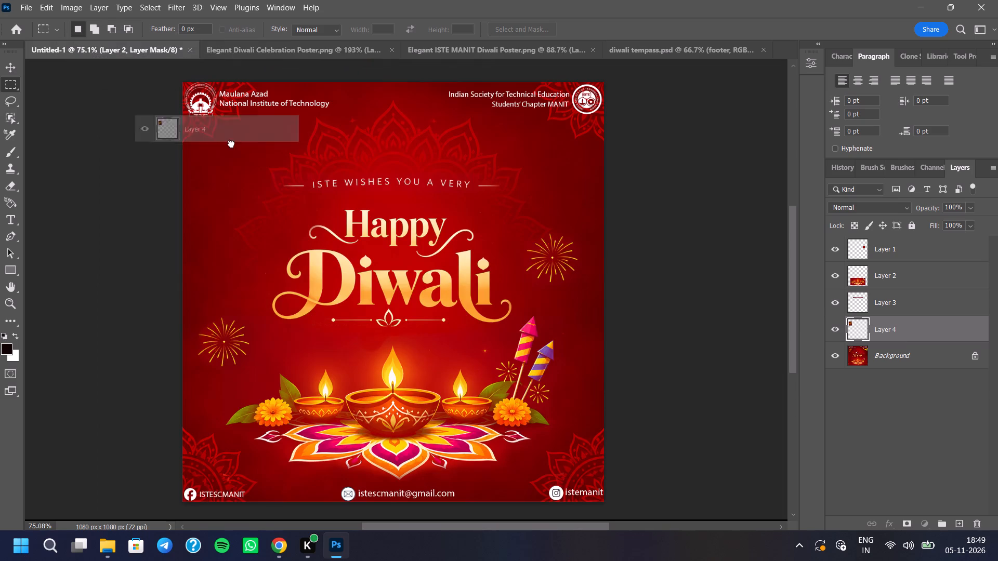
pyautogui.moveTo(231, 144); pyautogui.dragTo(248, 159)
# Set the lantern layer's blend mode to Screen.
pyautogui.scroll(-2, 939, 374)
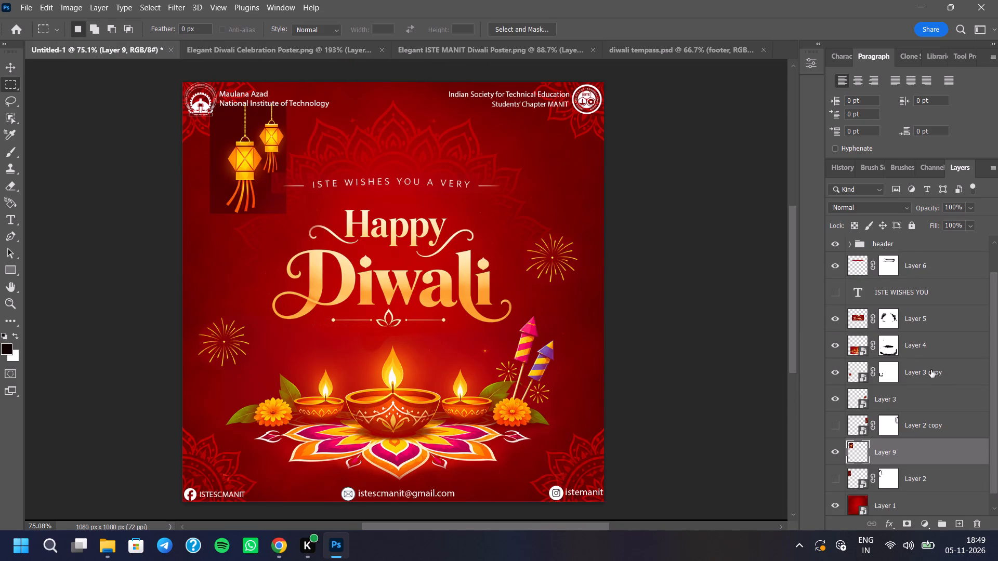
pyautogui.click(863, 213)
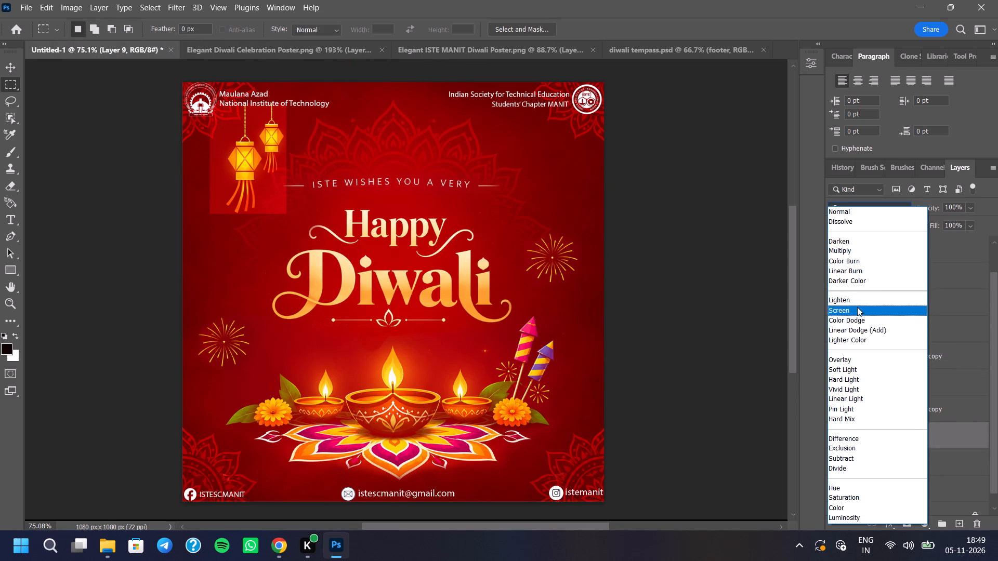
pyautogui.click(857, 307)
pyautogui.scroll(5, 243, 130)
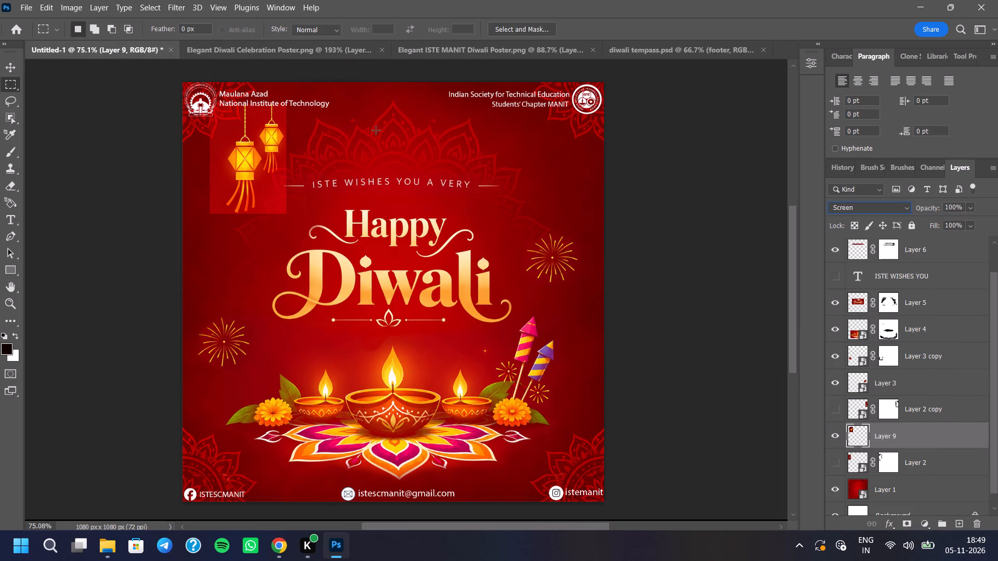
# Flip the lanterns horizontally and place them below the upper-left institute logo, at about X 104 px, Y 241.5 px.
pyautogui.click(5, 70)
pyautogui.scroll(3, 174, 125)
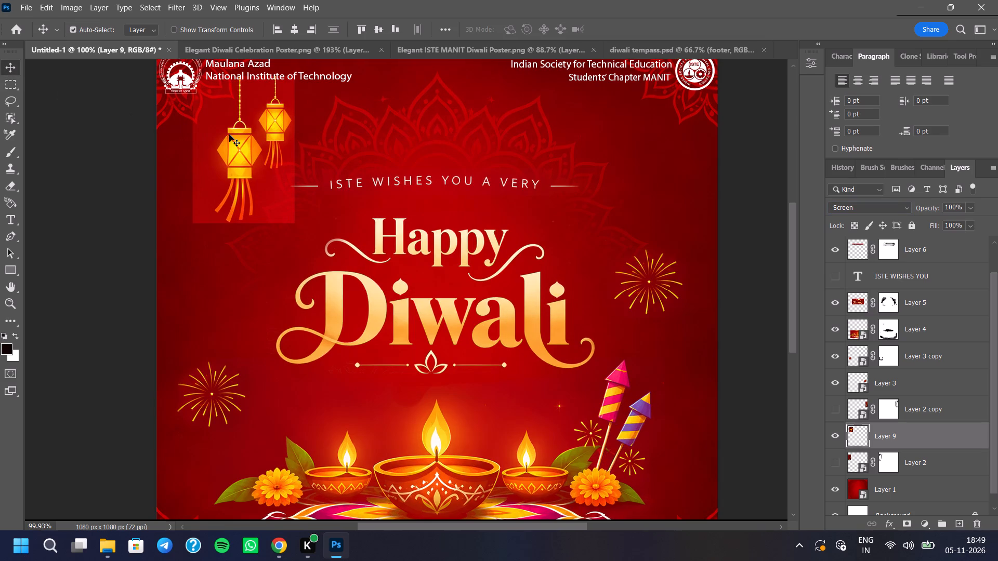
pyautogui.hotkey('ctrl', 't')
pyautogui.moveTo(255, 128); pyautogui.dragTo(230, 164)
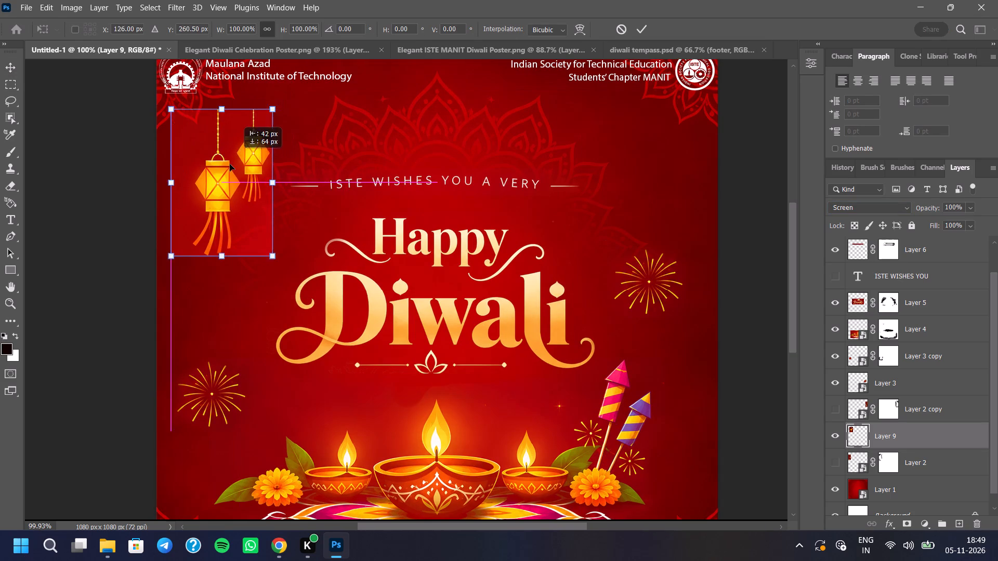
pyautogui.moveTo(230, 164); pyautogui.dragTo(214, 155)
pyautogui.click(214, 154)
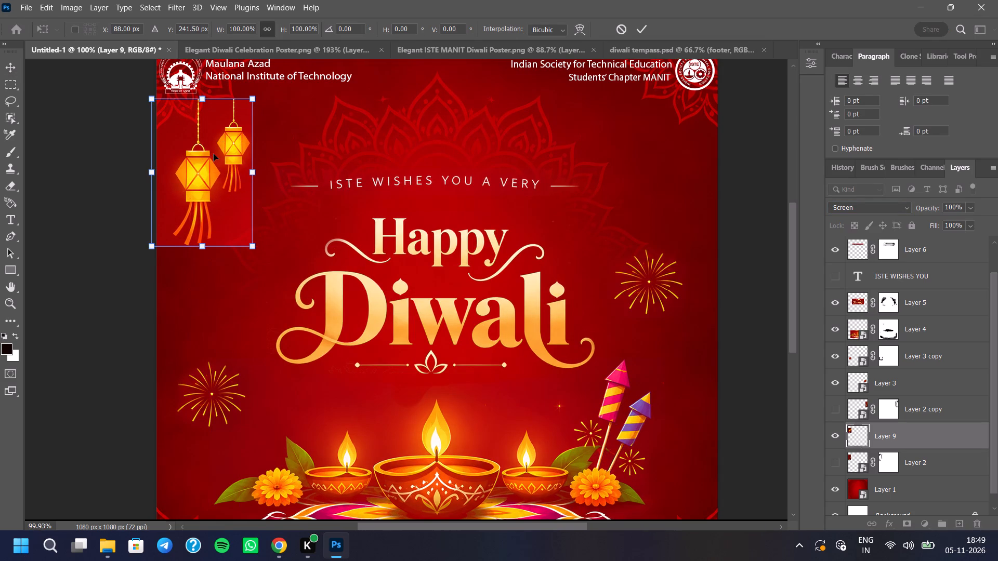
pyautogui.rightClick(211, 154)
pyautogui.click(267, 406)
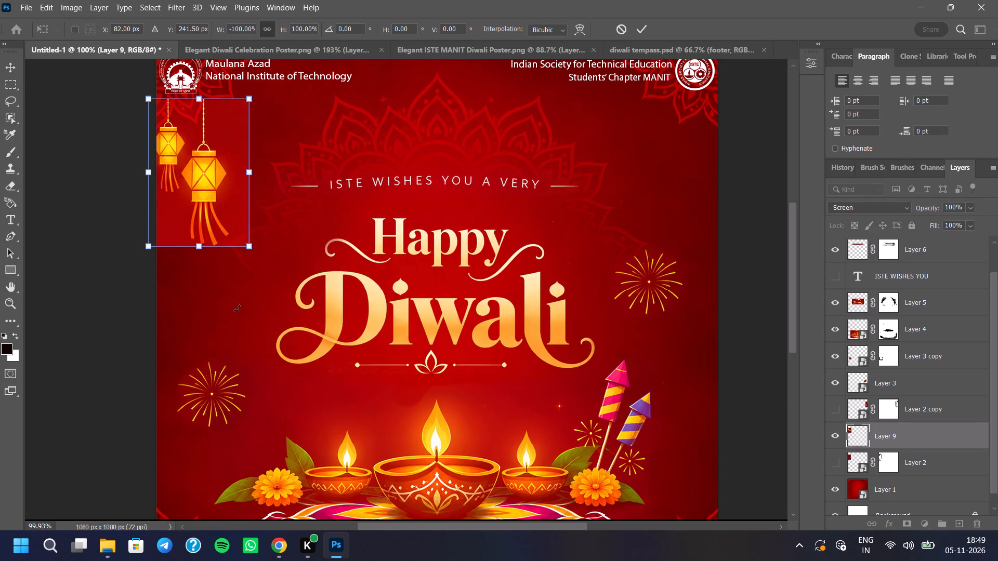
pyautogui.moveTo(218, 193); pyautogui.dragTo(230, 193)
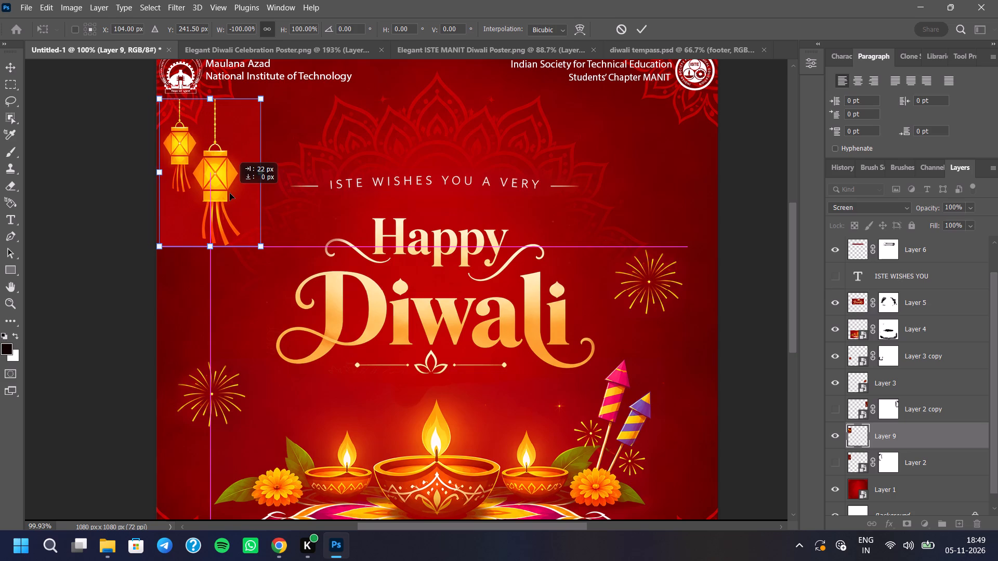
pyautogui.moveTo(230, 193); pyautogui.dragTo(231, 194)
pyautogui.scroll(-3, 232, 194)
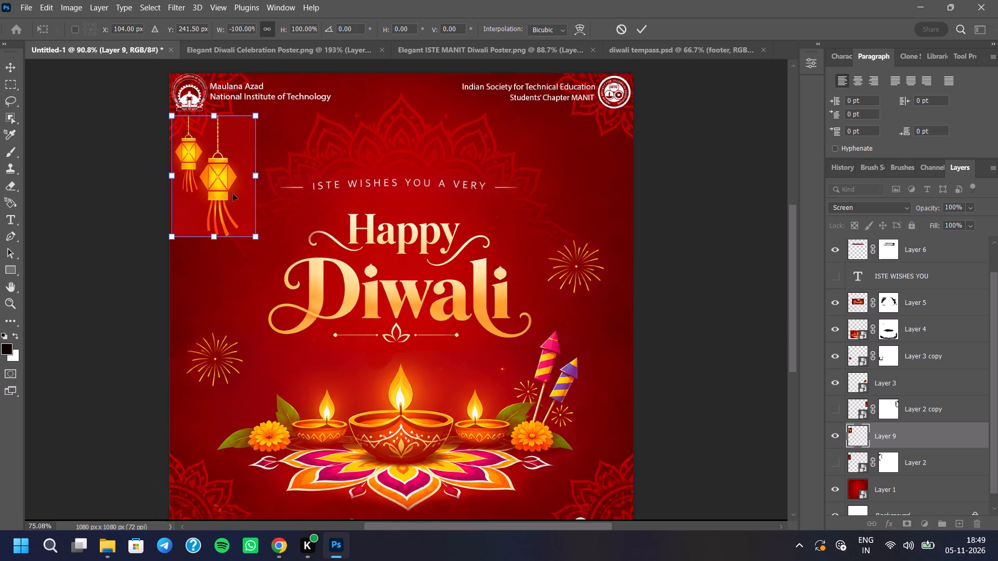
pyautogui.scroll(-1, 253, 184)
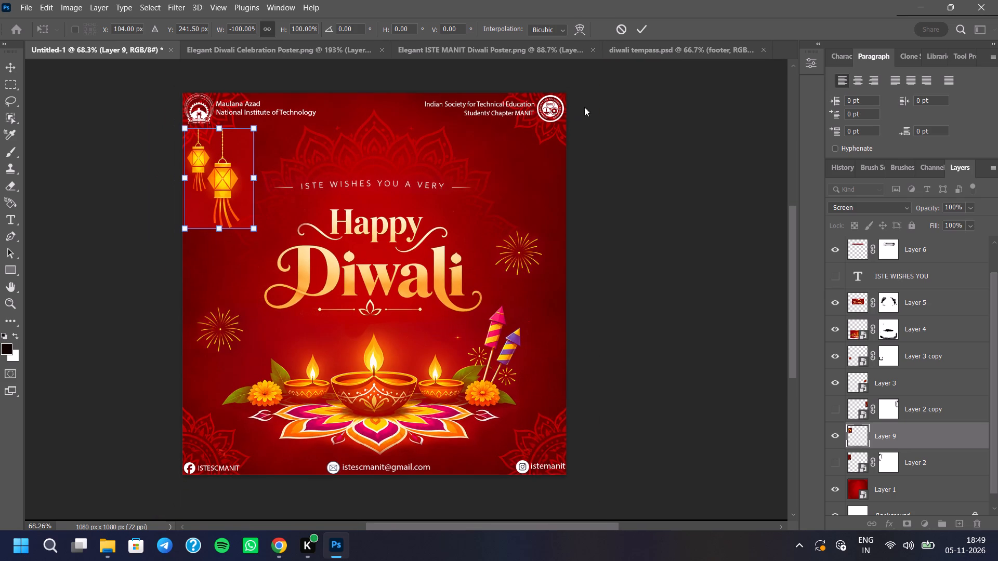
pyautogui.click(644, 23)
# Add a layer mask to the lantern layer and erase the patch's right edge and its upper-right and lower-right corners.
pyautogui.scroll(3, 245, 117)
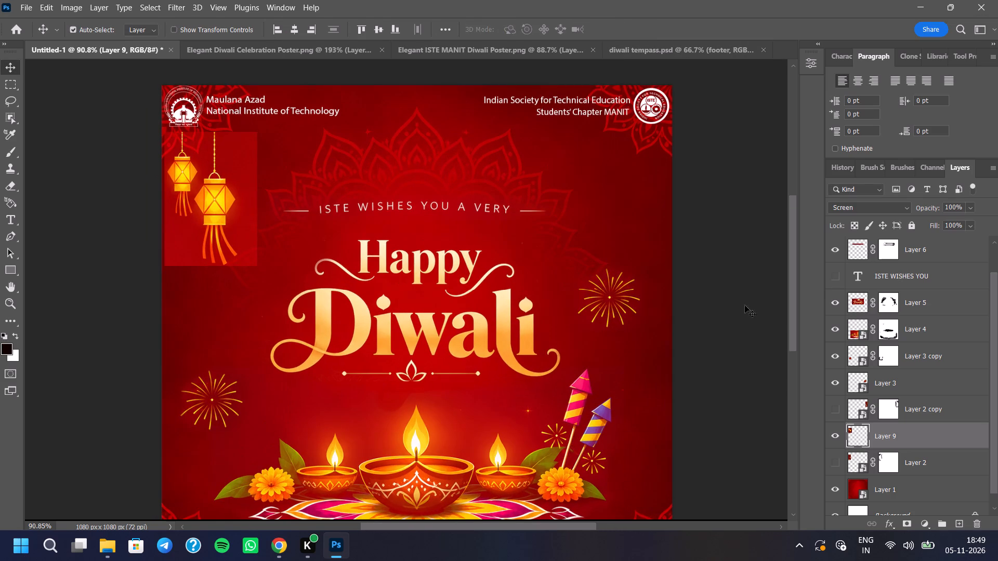
pyautogui.click(913, 523)
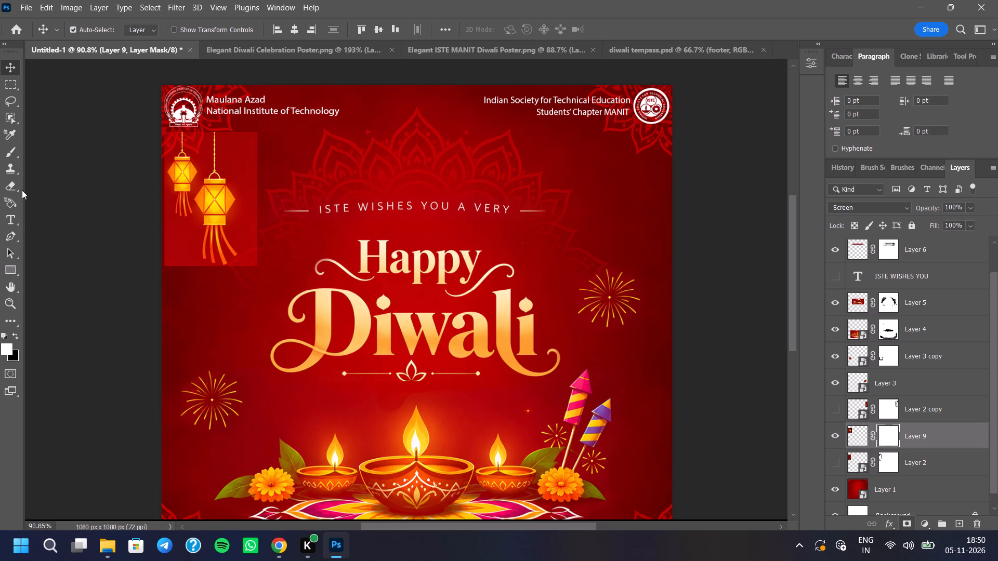
pyautogui.click(17, 186)
pyautogui.scroll(8, 230, 149)
pyautogui.moveTo(265, 113); pyautogui.dragTo(285, 222)
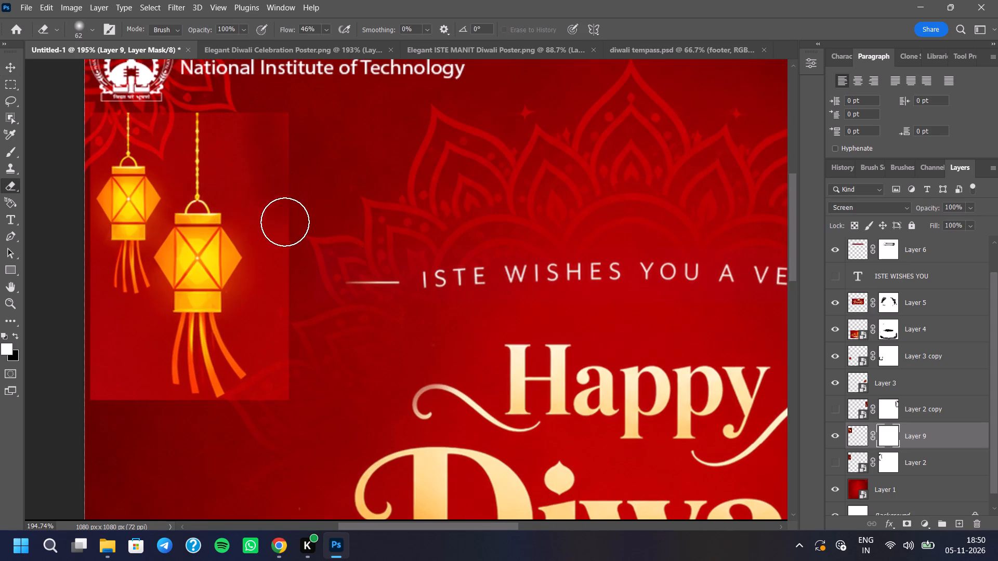
pyautogui.moveTo(285, 222); pyautogui.dragTo(281, 342)
pyautogui.moveTo(232, 107); pyautogui.dragTo(232, 127)
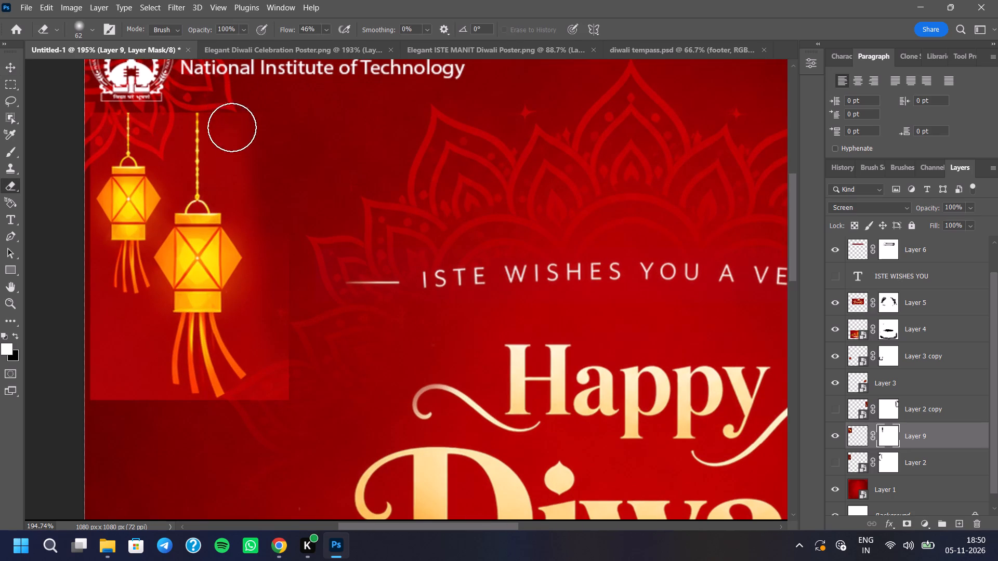
pyautogui.moveTo(232, 127); pyautogui.dragTo(211, 429)
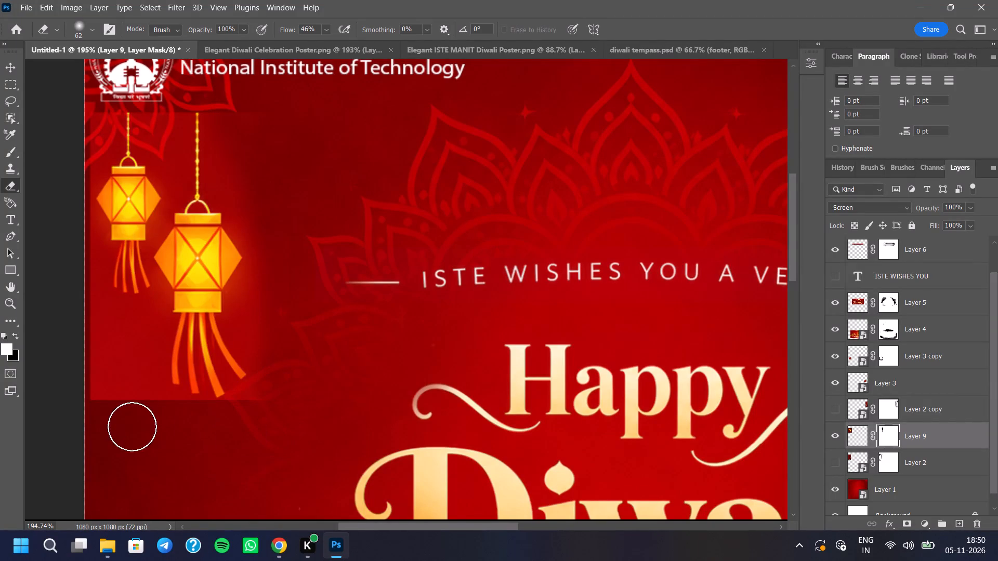
# Erase the lower-left part of the lantern patch on the mask, below the small lantern and beside the large lantern's tassels.
pyautogui.moveTo(89, 364); pyautogui.dragTo(130, 379)
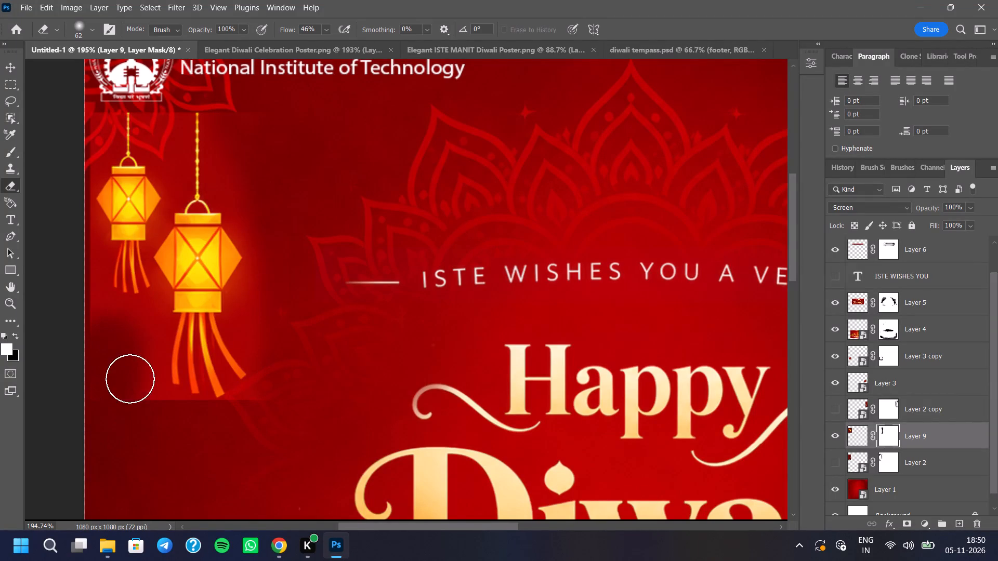
pyautogui.moveTo(130, 379); pyautogui.dragTo(161, 413)
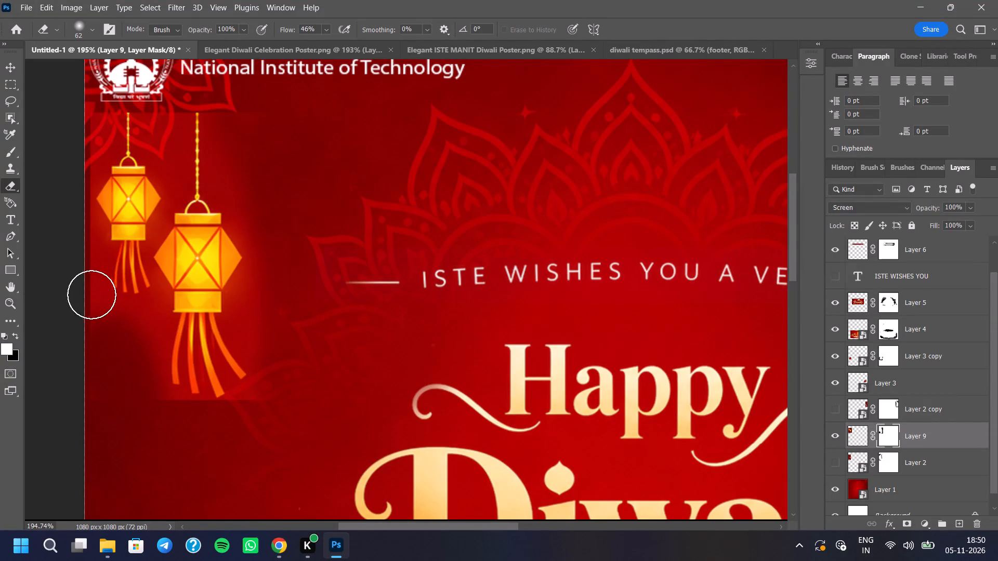
pyautogui.click(85, 306)
pyautogui.click(86, 311)
pyautogui.click(92, 321)
pyautogui.moveTo(97, 325); pyautogui.dragTo(104, 327)
pyautogui.moveTo(111, 328); pyautogui.dragTo(127, 330)
pyautogui.doubleClick(128, 329)
pyautogui.click(132, 330)
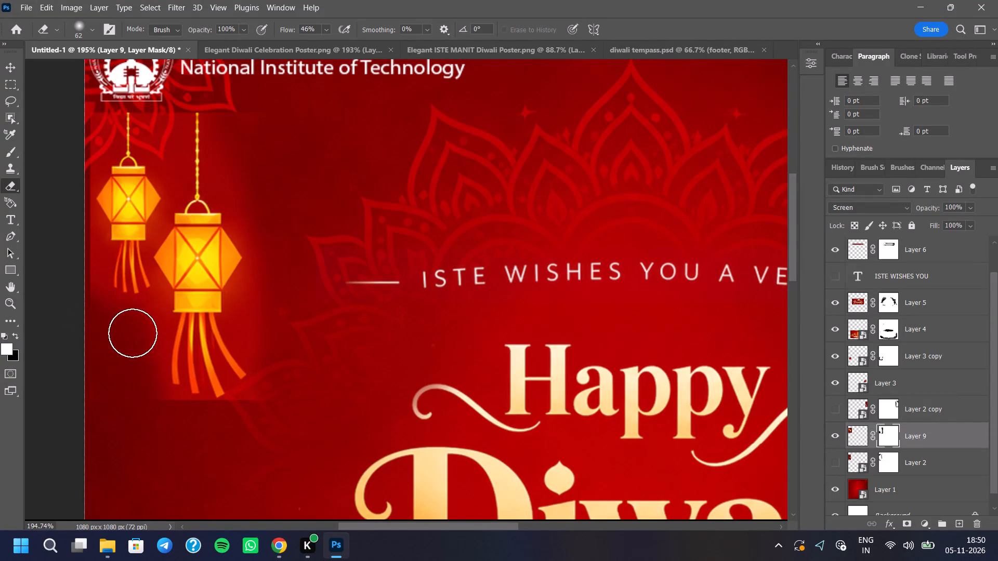
pyautogui.moveTo(138, 334); pyautogui.dragTo(143, 336)
pyautogui.moveTo(148, 341); pyautogui.dragTo(148, 352)
# Set the lantern layer's blend mode to Lighten.
pyautogui.click(836, 209)
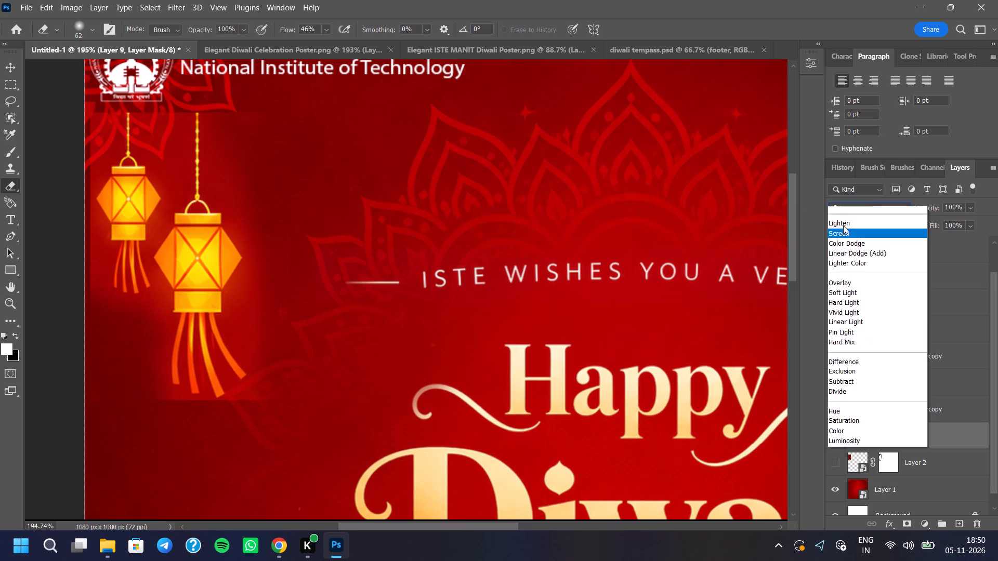
pyautogui.click(846, 301)
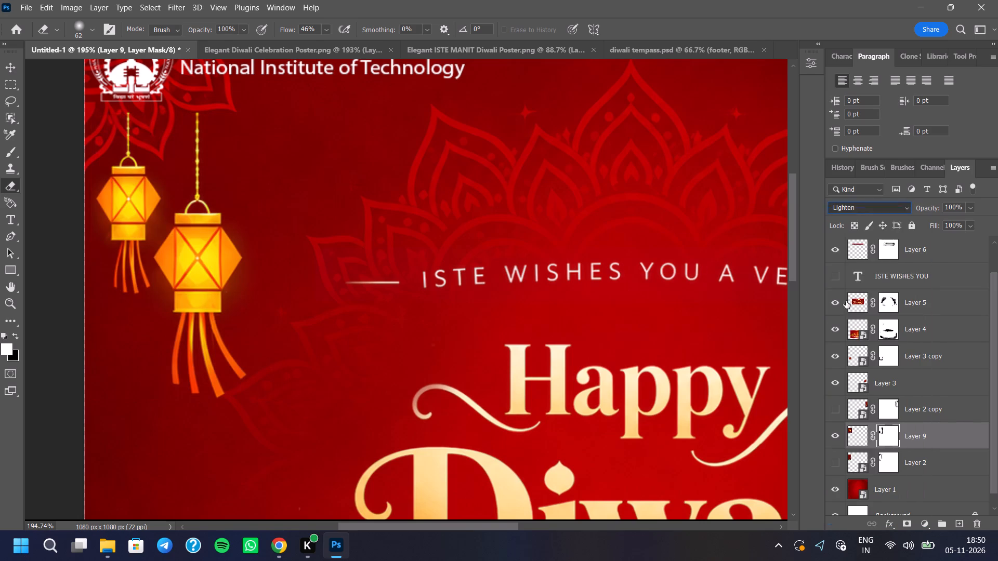
# Check how the blended lanterns sit against the background of the whole Diwali design.
pyautogui.scroll(-5, 286, 302)
pyautogui.scroll(-3, 318, 261)
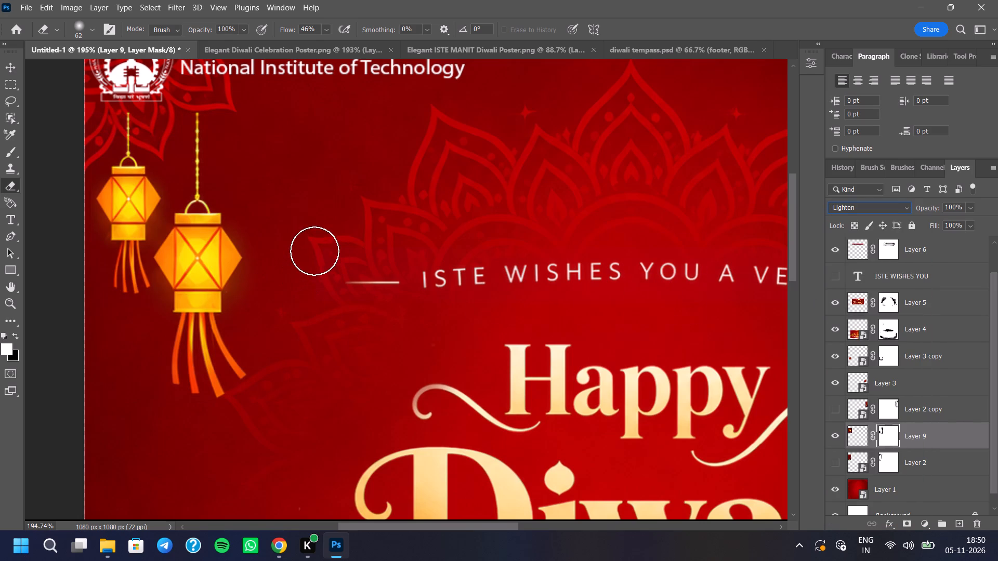
pyautogui.click(16, 68)
pyautogui.scroll(-8, 495, 271)
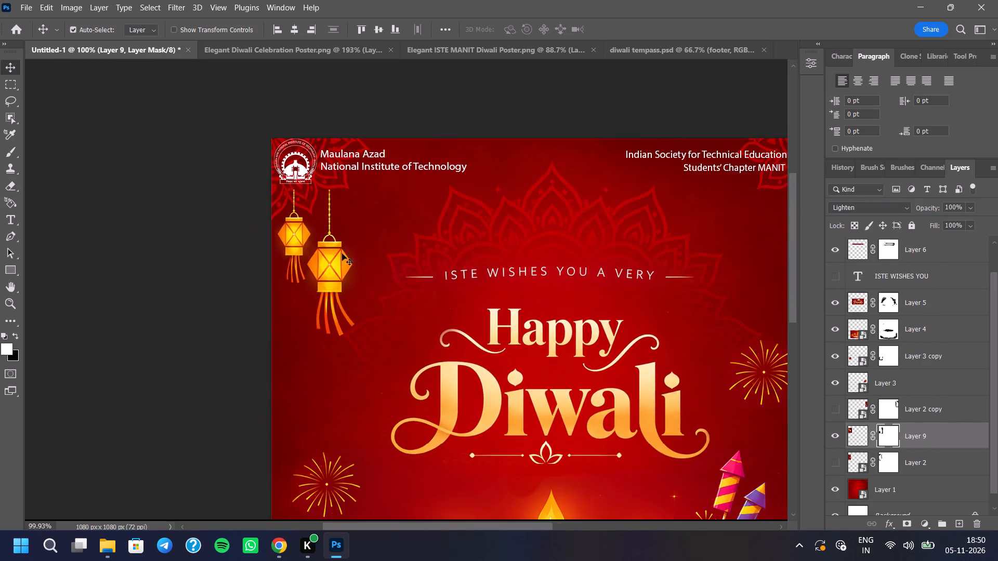
pyautogui.scroll(-2, 342, 253)
pyautogui.scroll(-3, 435, 214)
pyautogui.scroll(6, 444, 255)
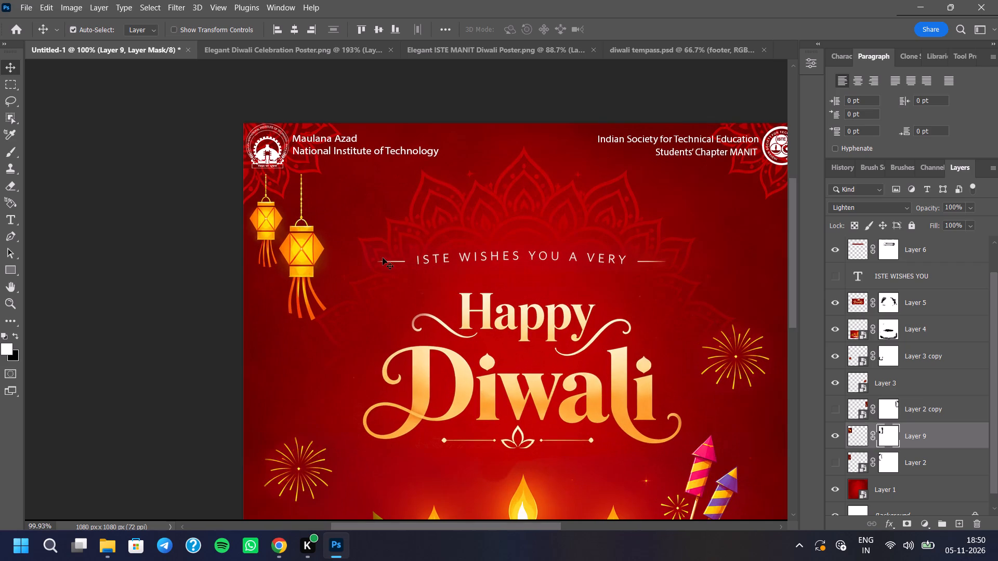
pyautogui.scroll(3, 312, 169)
# With the Eraser at 65% opacity, fade the tops of both lantern strings below the institute logo on the lantern layer's mask.
pyautogui.click(5, 190)
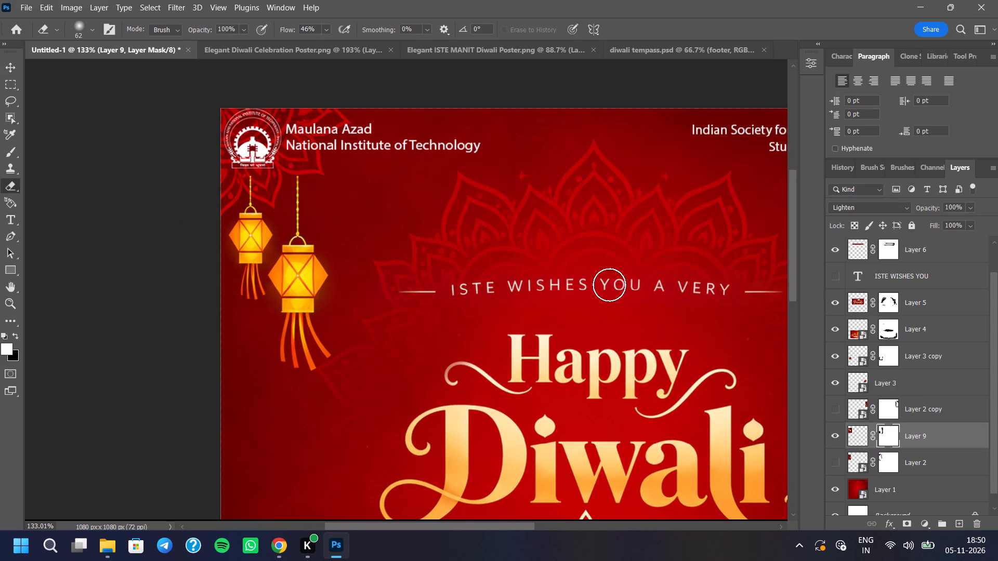
pyautogui.scroll(7, 361, 202)
pyautogui.rightClick(363, 145)
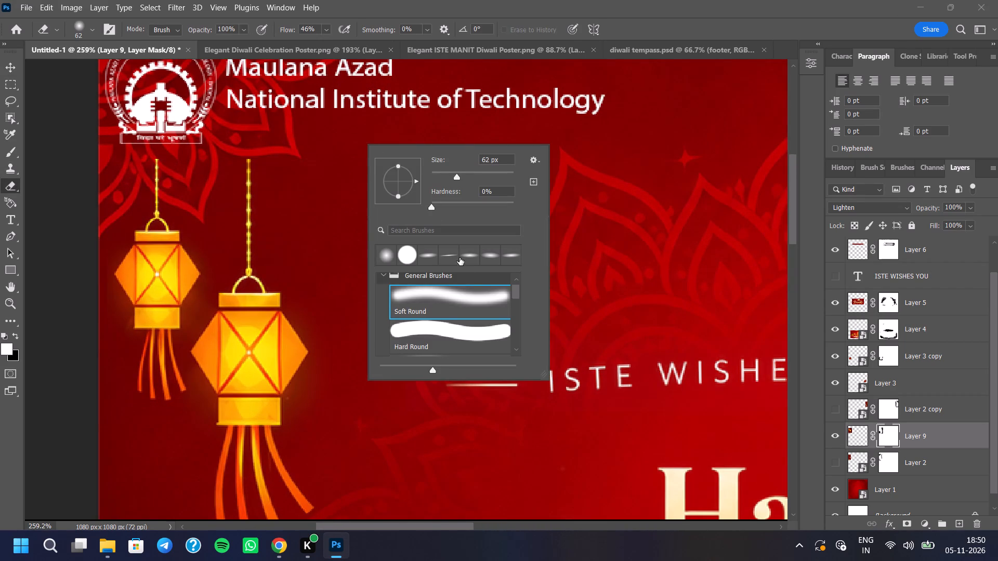
pyautogui.click(244, 30)
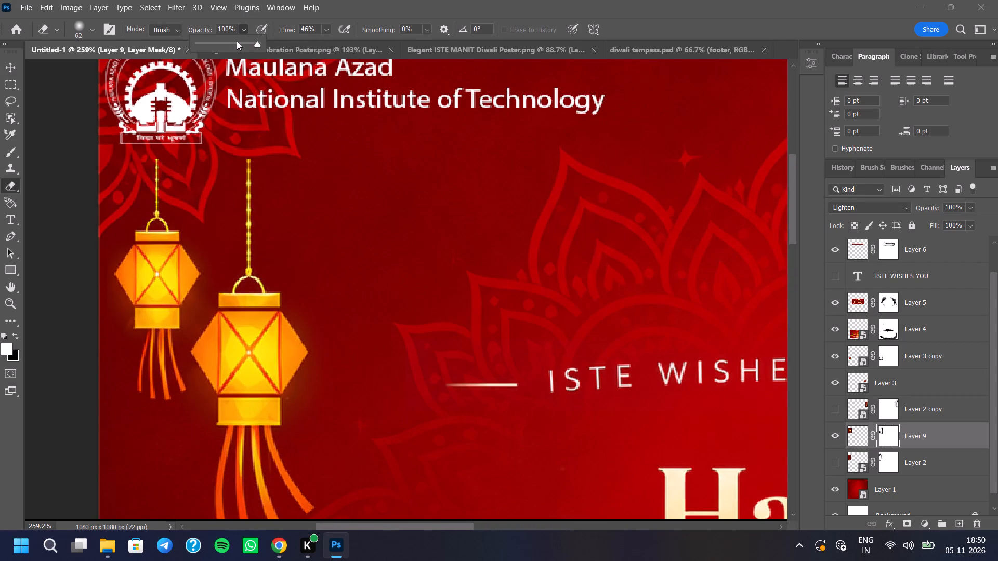
pyautogui.click(237, 41)
pyautogui.click(360, 145)
pyautogui.click(243, 137)
pyautogui.moveTo(247, 136); pyautogui.dragTo(252, 136)
pyautogui.click(257, 136)
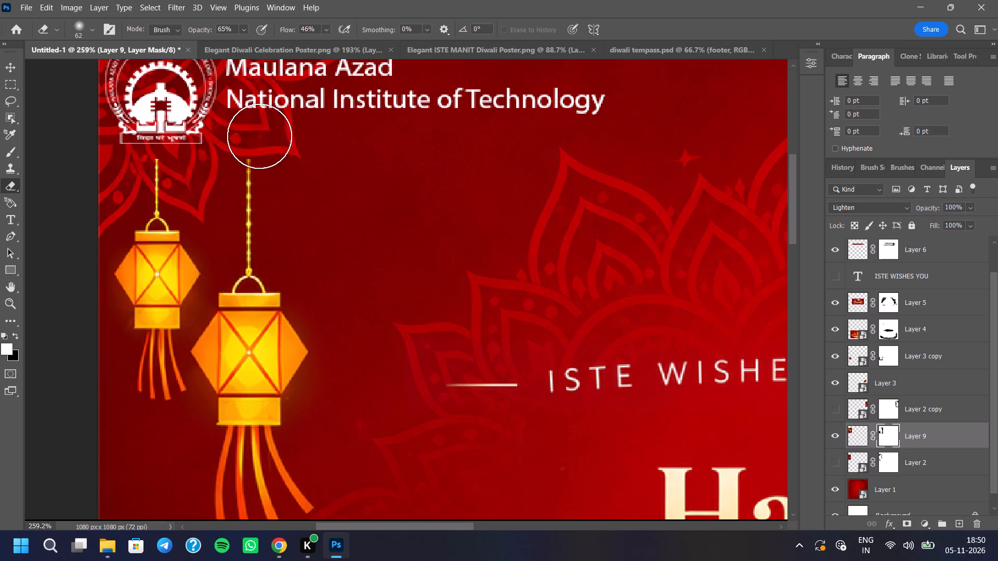
pyautogui.click(262, 136)
pyautogui.tripleClick(165, 141)
pyautogui.click(165, 139)
pyautogui.tripleClick(164, 136)
pyautogui.click(164, 136)
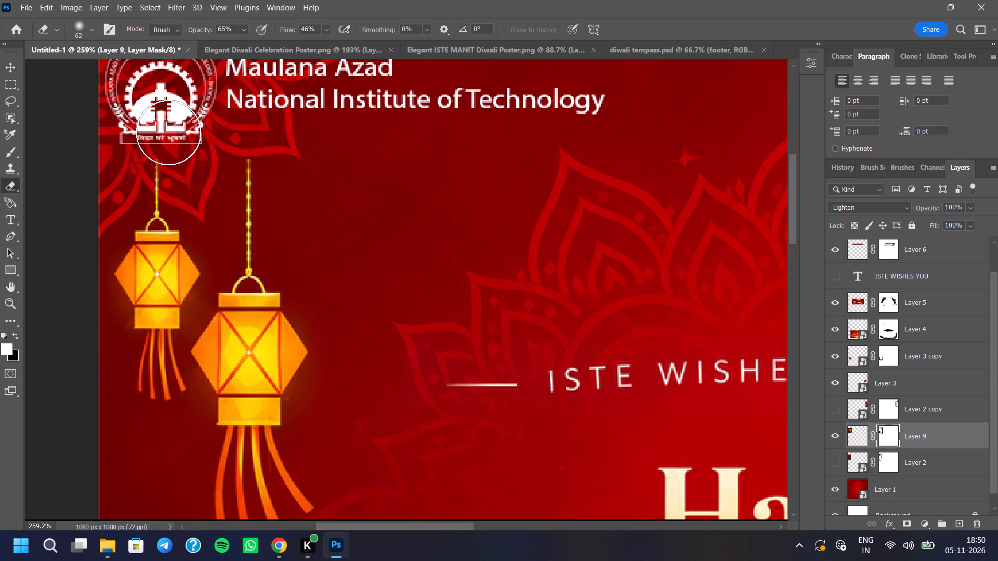
pyautogui.click(183, 148)
pyautogui.click(183, 143)
pyautogui.click(261, 128)
pyautogui.tripleClick(272, 143)
pyautogui.click(272, 144)
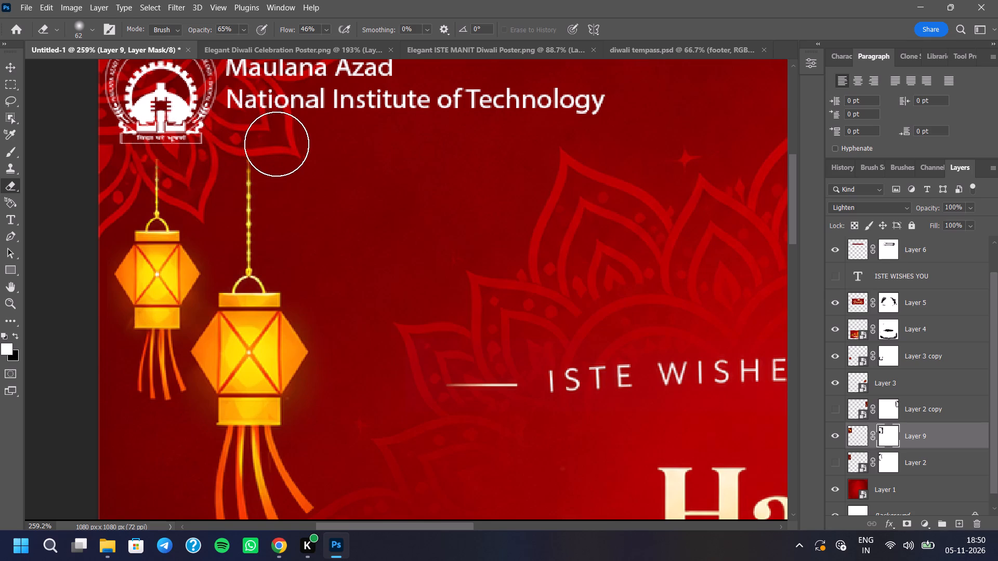
pyautogui.click(279, 144)
pyautogui.scroll(-16, 295, 229)
pyautogui.scroll(-1, 361, 159)
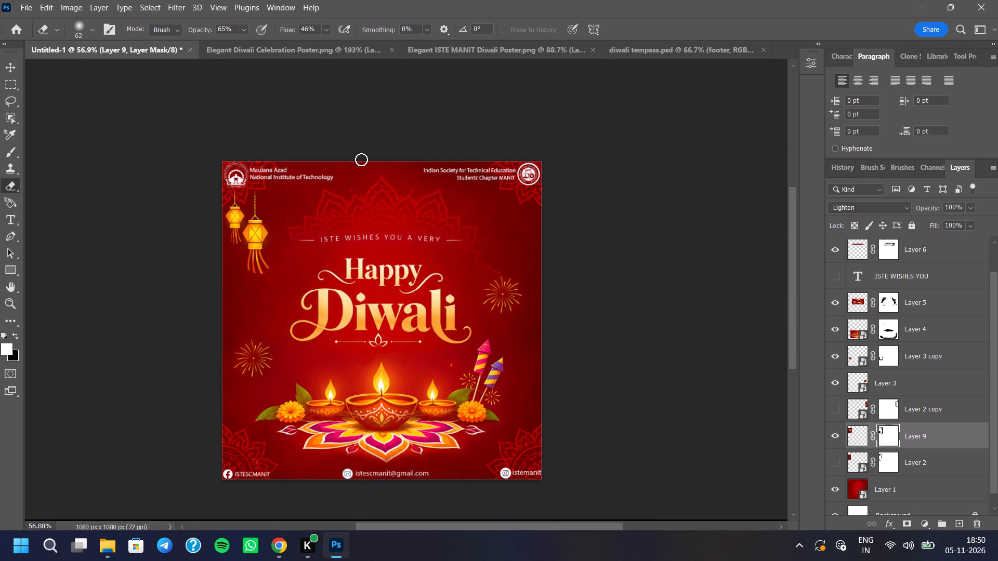
pyautogui.scroll(2, 387, 191)
pyautogui.scroll(-3, 395, 174)
pyautogui.scroll(4, 359, 333)
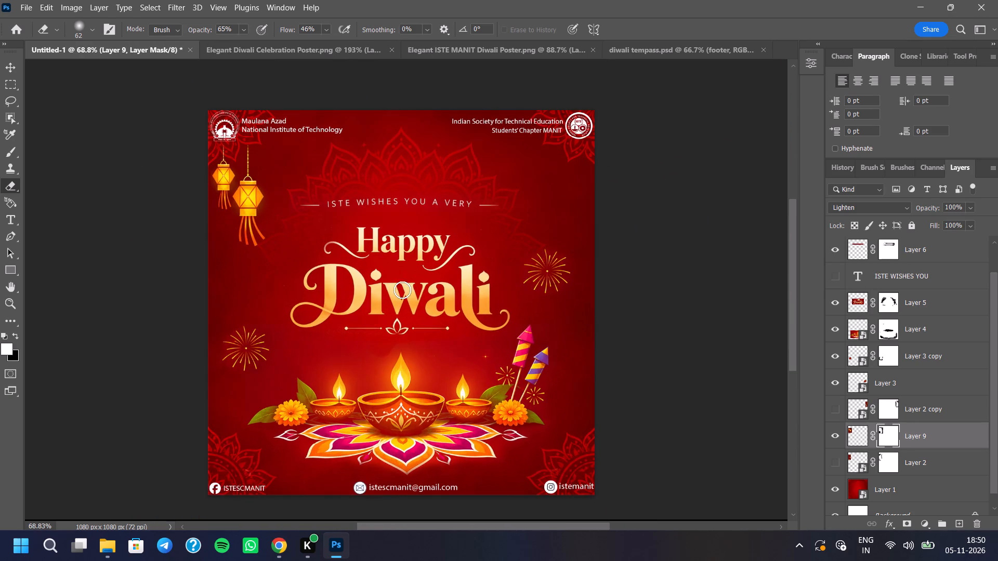
# Copy the flower garland below the ISTE logo from the Elegant Diwali Celebration Poster background as a new layer into the Untitled-1 design.
pyautogui.click(357, 47)
pyautogui.scroll(-6, 349, 262)
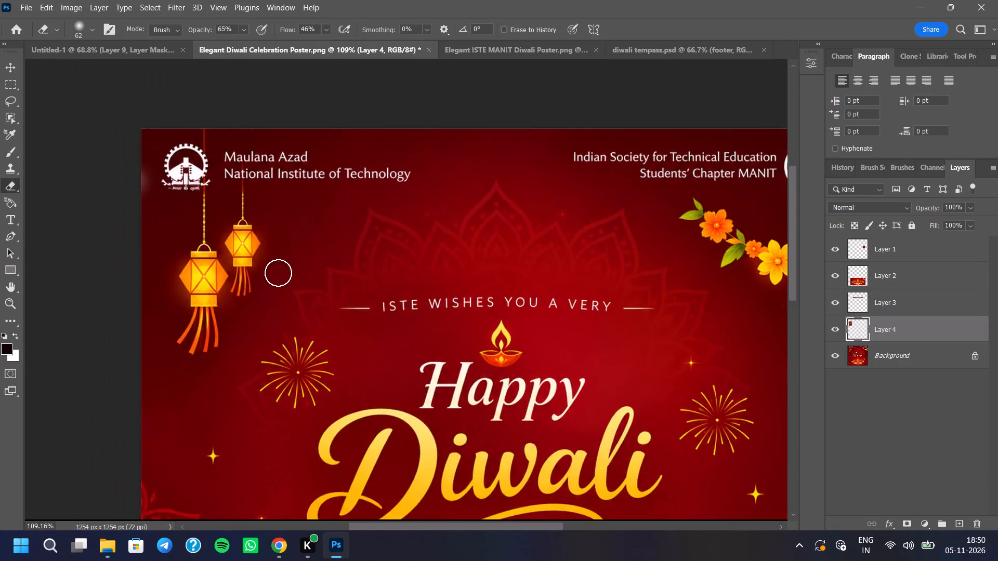
pyautogui.scroll(-5, 278, 273)
pyautogui.click(4, 82)
pyautogui.scroll(2, 582, 263)
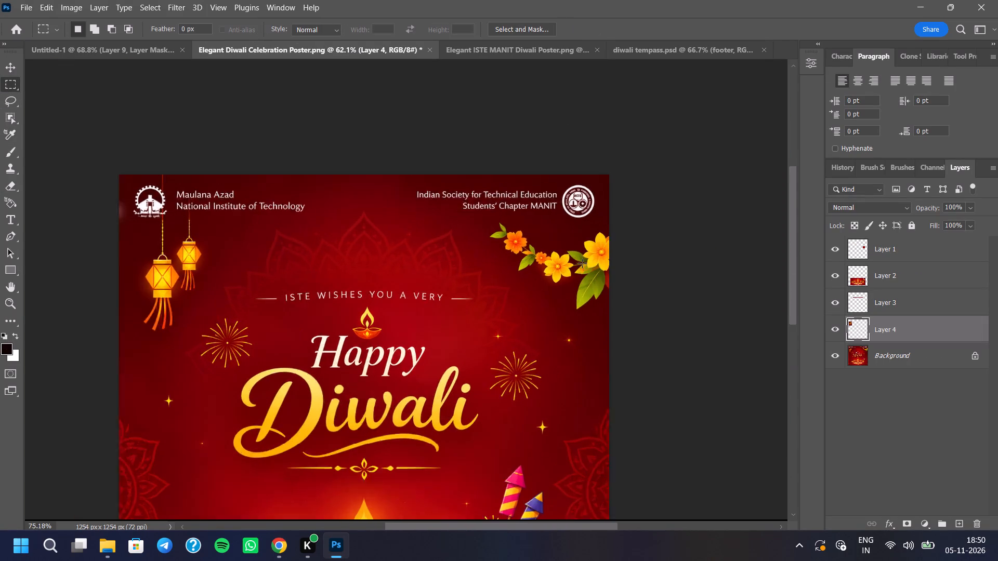
pyautogui.scroll(7, 582, 263)
pyautogui.moveTo(400, 185); pyautogui.dragTo(471, 275)
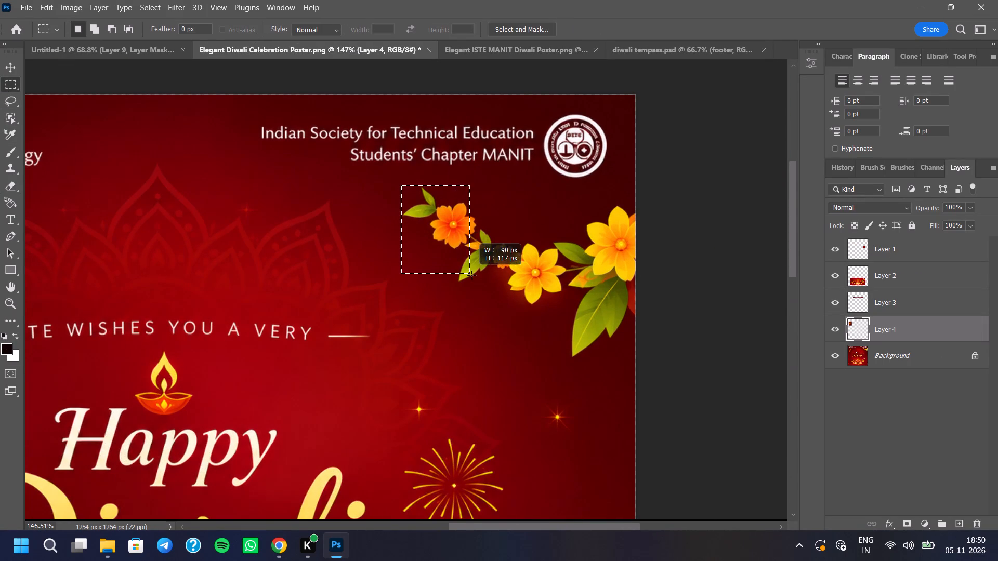
pyautogui.moveTo(471, 275); pyautogui.dragTo(697, 359)
pyautogui.click(937, 370)
pyautogui.click(935, 365)
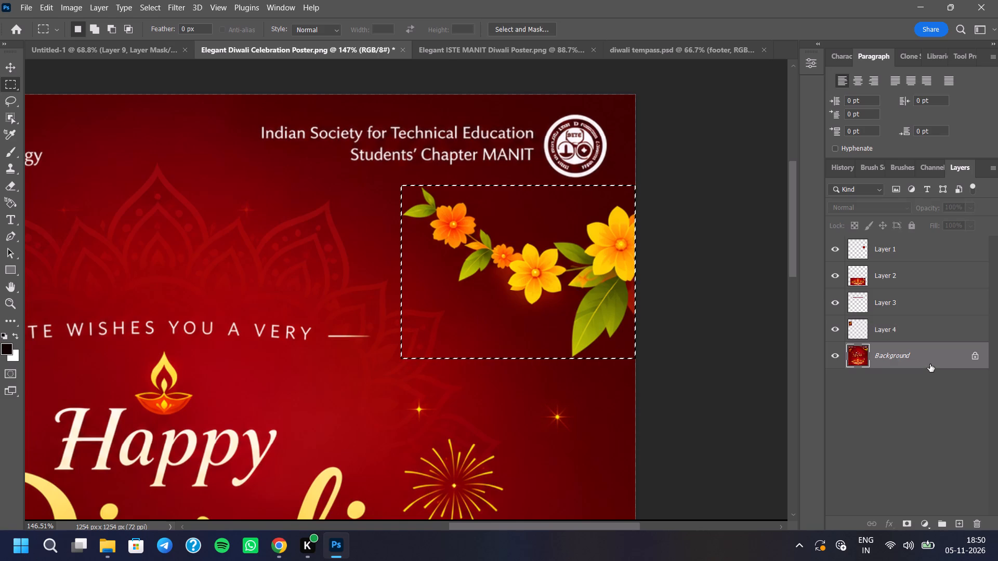
pyautogui.hotkey('ctrl', 'j')
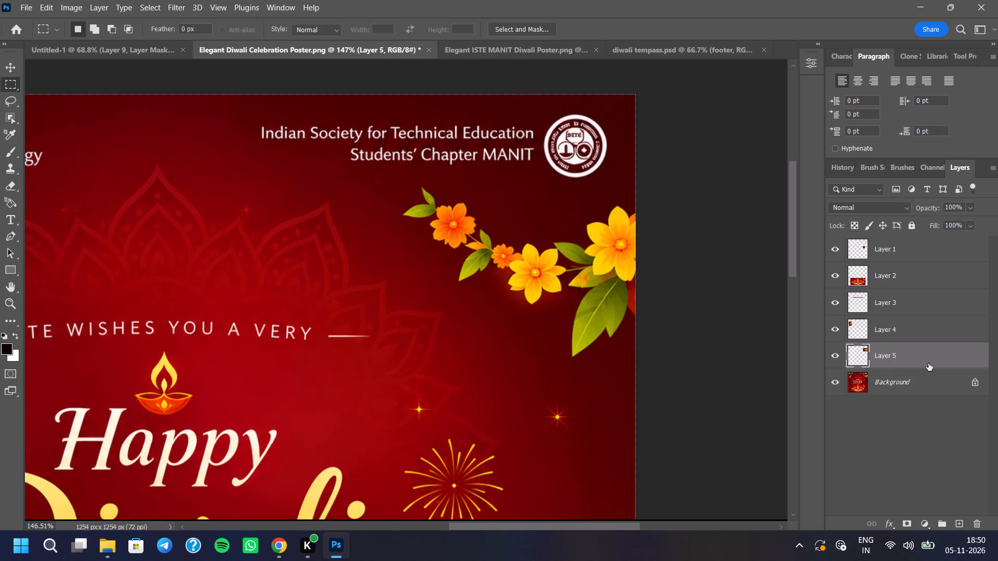
pyautogui.moveTo(928, 363); pyautogui.dragTo(134, 52)
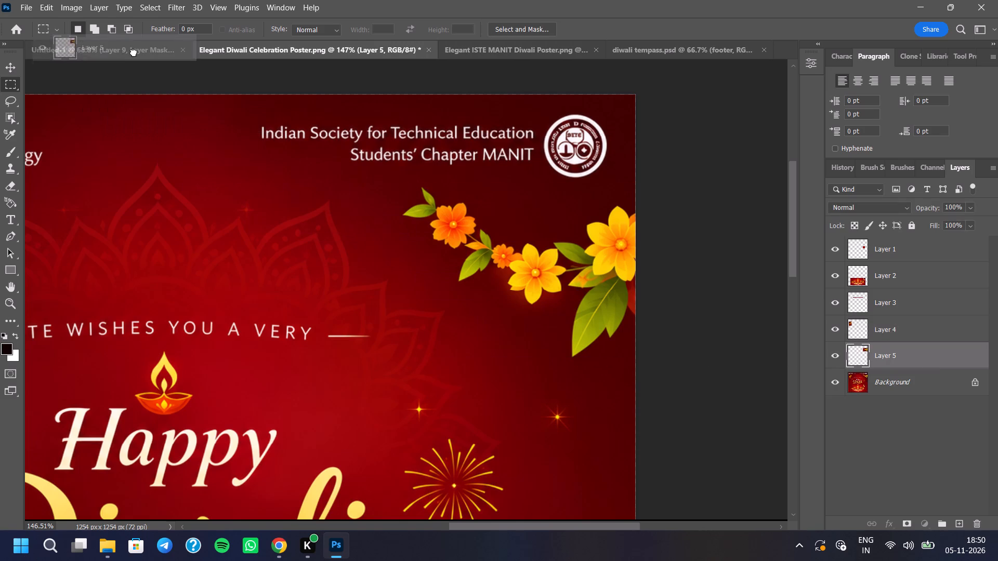
pyautogui.moveTo(134, 52); pyautogui.dragTo(575, 207)
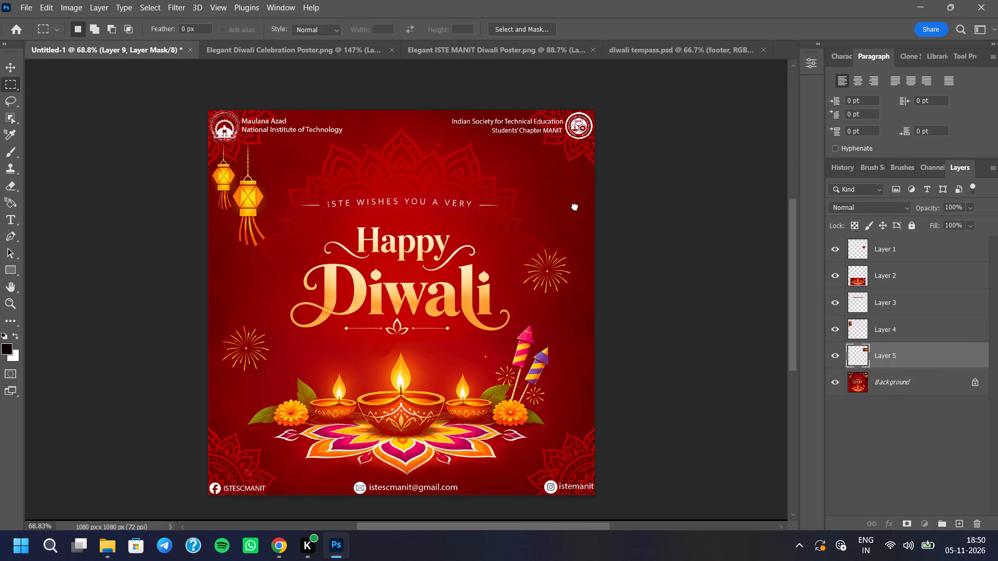
# Set the flower garland layer's blend mode to Lighten.
pyautogui.click(874, 208)
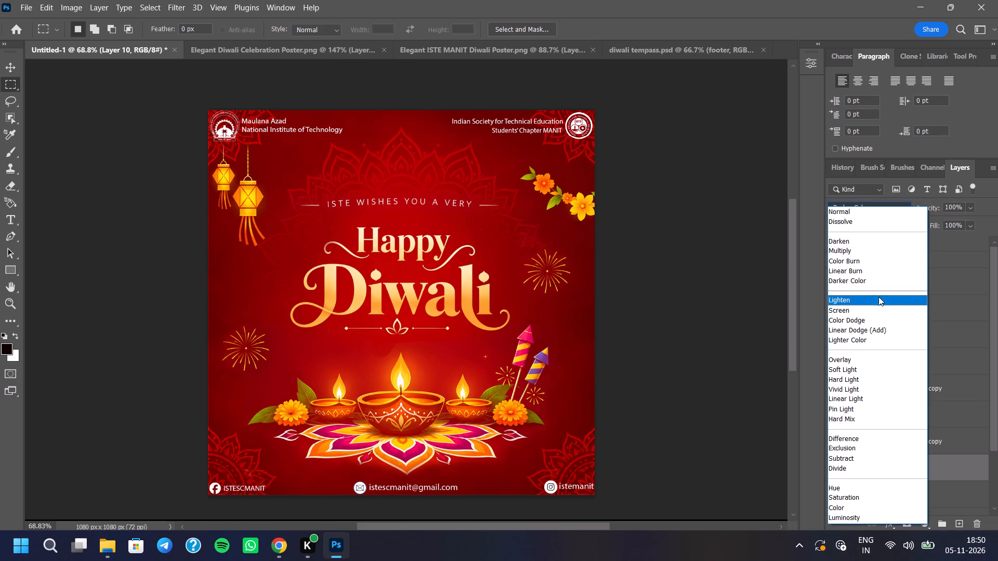
pyautogui.click(878, 300)
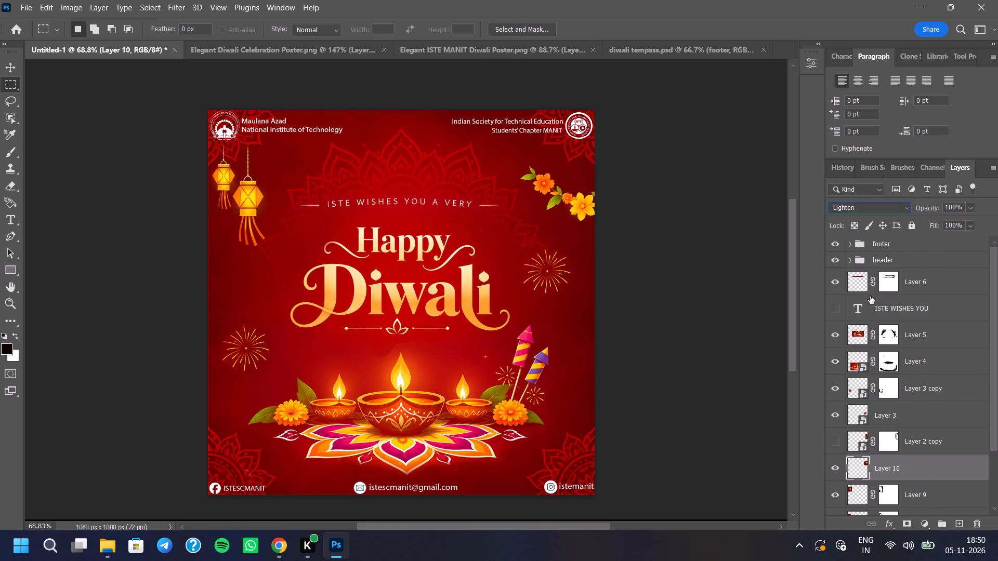
# Scale the flower garland to about 85.7% and place it against the design's right edge, at about X 947.5 px, Y 241.5 px.
pyautogui.hotkey('ctrl', 't')
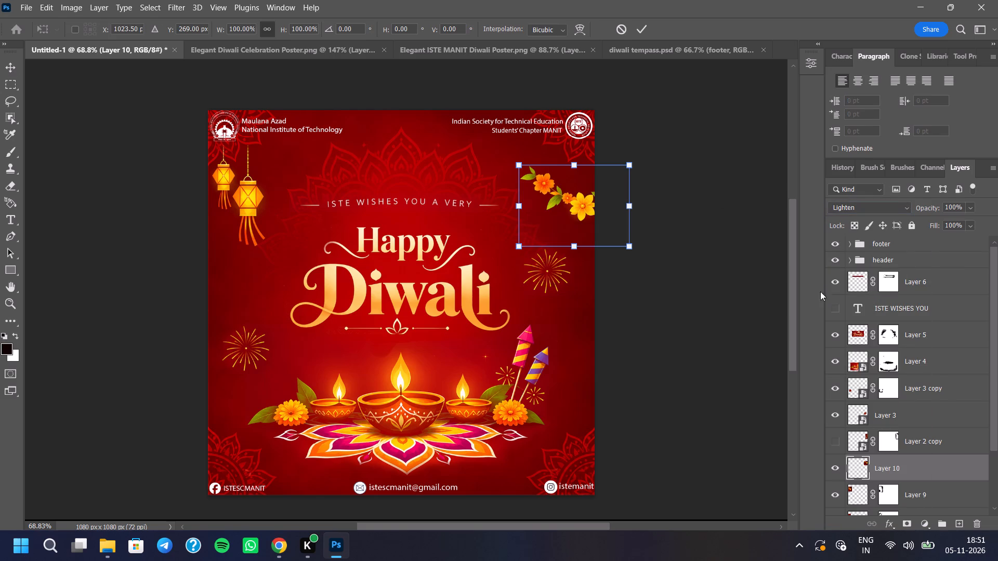
pyautogui.moveTo(597, 210); pyautogui.dragTo(563, 201)
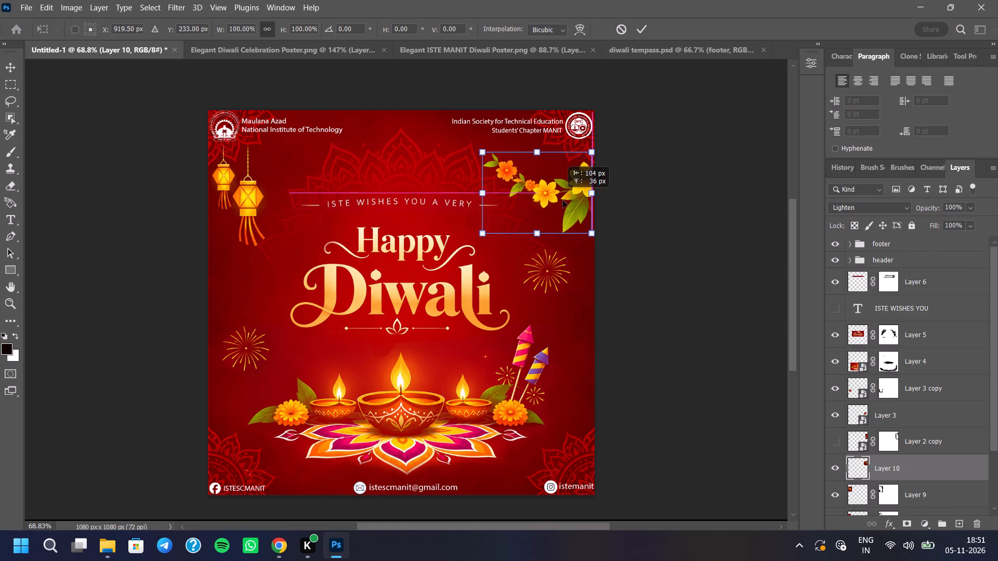
pyautogui.moveTo(563, 201); pyautogui.dragTo(563, 203)
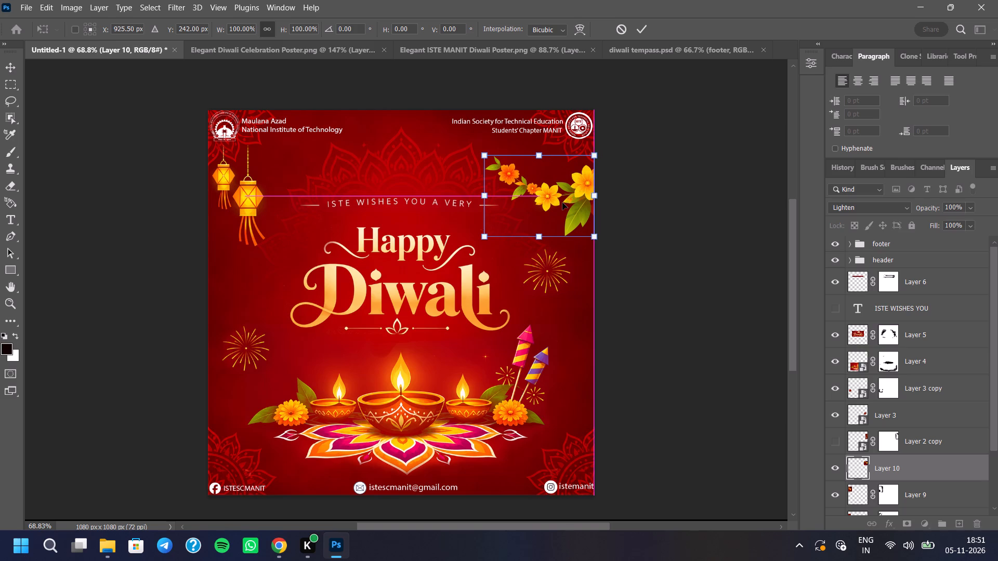
pyautogui.moveTo(484, 238); pyautogui.dragTo(500, 226)
pyautogui.moveTo(535, 199); pyautogui.dragTo(532, 204)
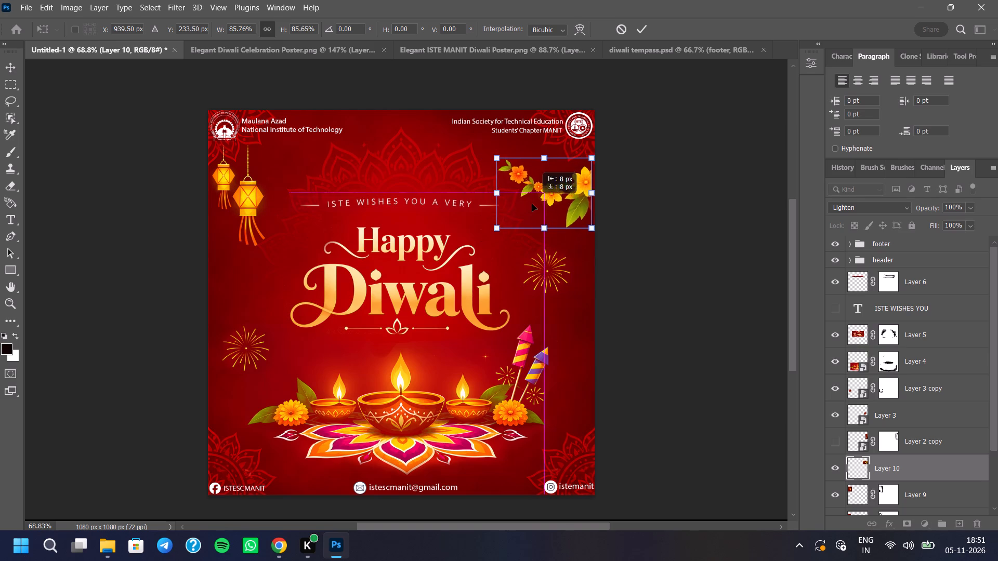
pyautogui.moveTo(532, 204); pyautogui.dragTo(536, 207)
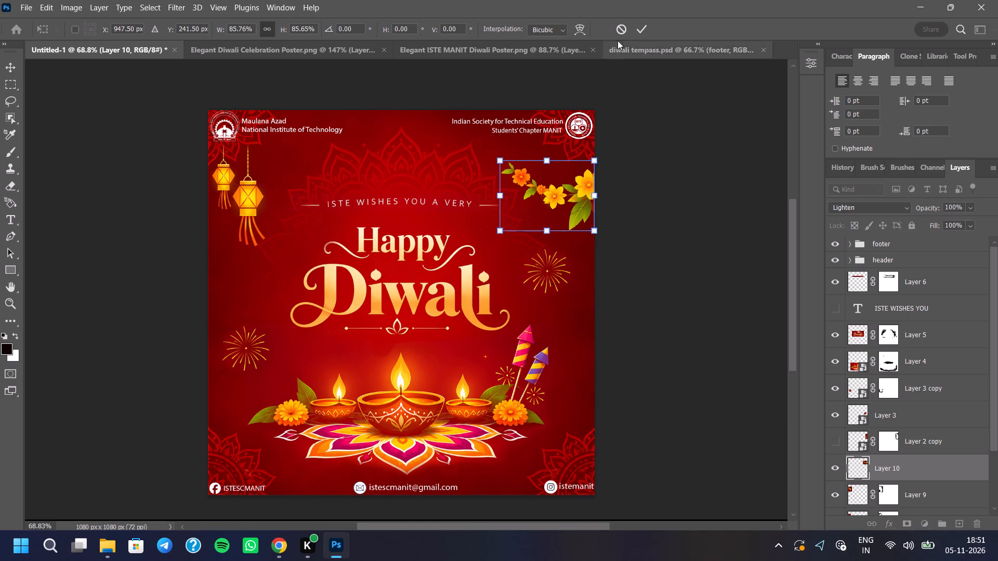
pyautogui.click(646, 30)
# Hide and reshow the flower garland layer to compare the whole design with and without it.
pyautogui.scroll(6, 447, 282)
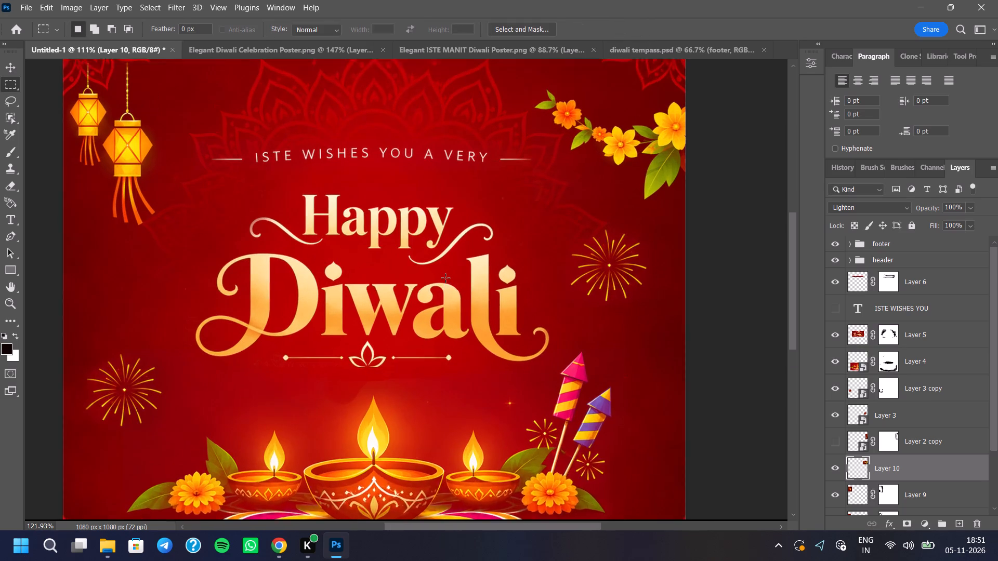
pyautogui.scroll(-7, 445, 278)
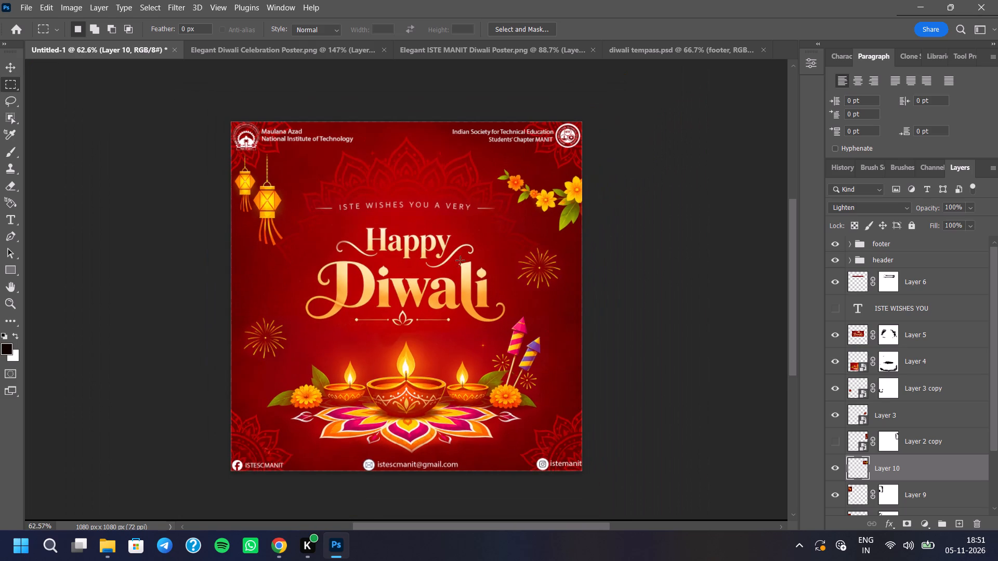
pyautogui.click(829, 464)
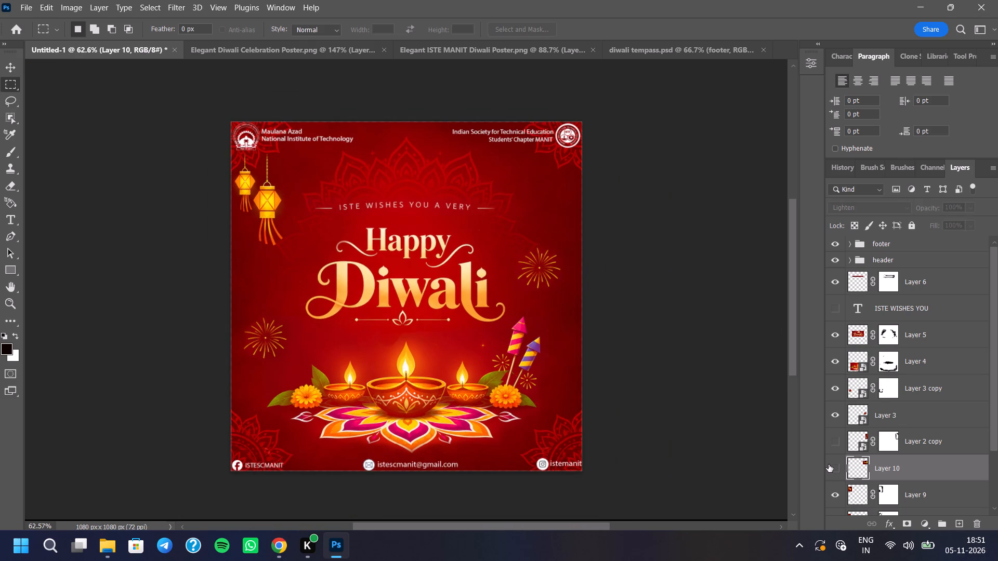
pyautogui.click(829, 465)
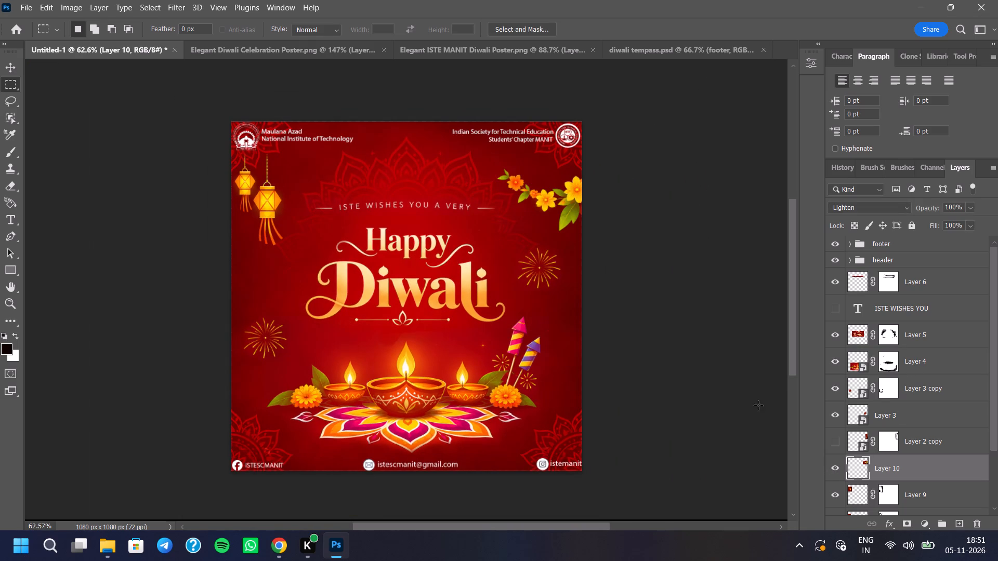
# Add a layer mask to the flower garland layer and erase the patch's left edge and the lower-left area beneath the flowers.
pyautogui.scroll(9, 548, 184)
pyautogui.scroll(3, 609, 185)
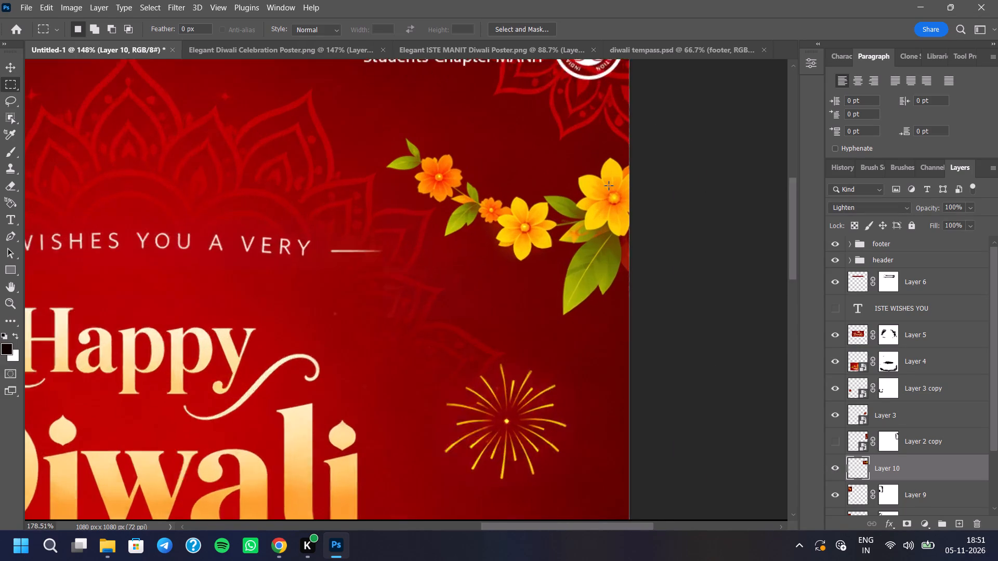
pyautogui.scroll(3, 609, 185)
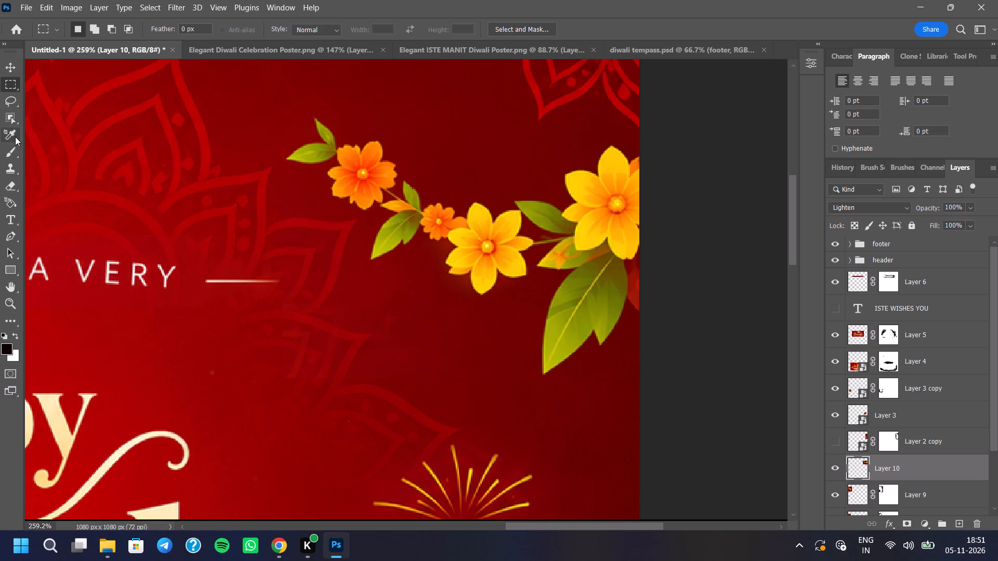
pyautogui.click(7, 186)
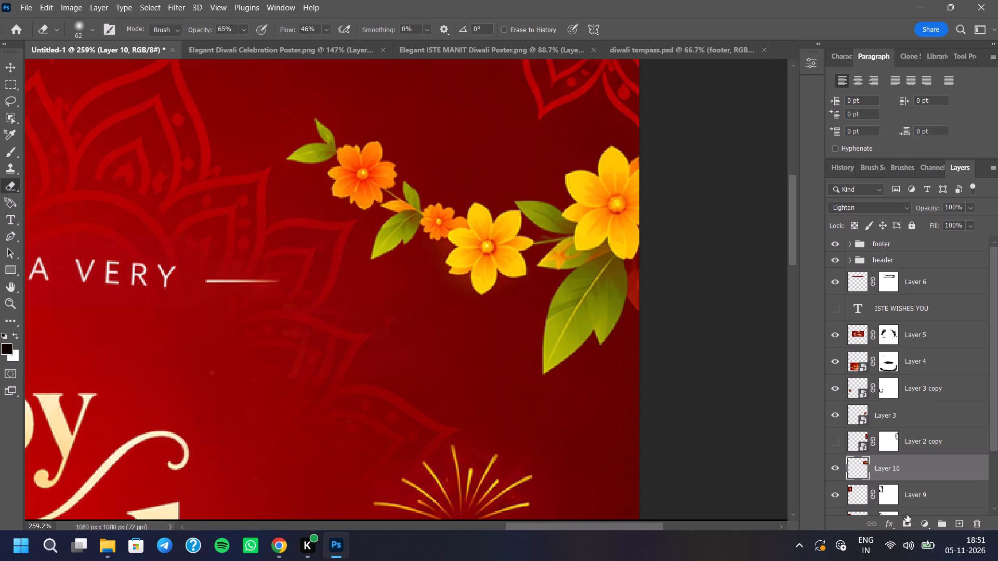
pyautogui.click(912, 524)
pyautogui.click(254, 155)
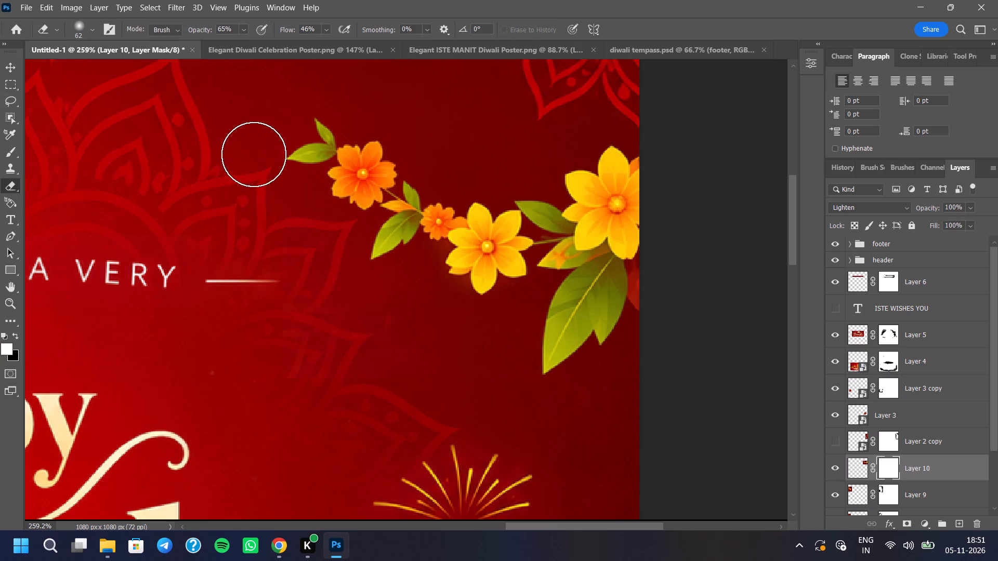
pyautogui.doubleClick(254, 138)
pyautogui.click(252, 142)
pyautogui.moveTo(252, 142); pyautogui.dragTo(259, 172)
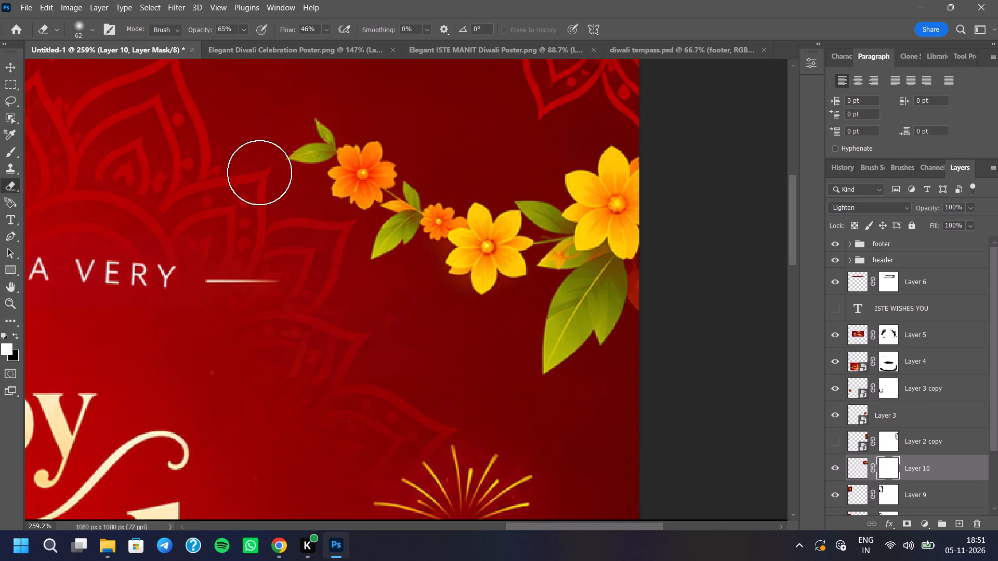
pyautogui.moveTo(259, 172); pyautogui.dragTo(259, 190)
pyautogui.moveTo(266, 199); pyautogui.dragTo(364, 323)
pyautogui.moveTo(364, 322); pyautogui.dragTo(432, 338)
pyautogui.doubleClick(433, 339)
pyautogui.click(440, 349)
pyautogui.doubleClick(476, 356)
pyautogui.click(480, 358)
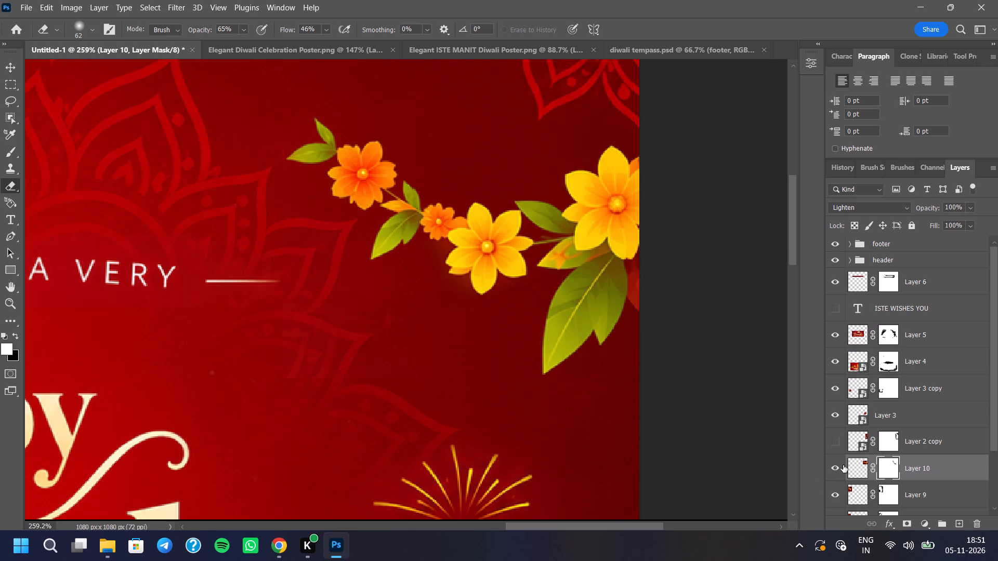
# Erase the remaining patch background beneath and above the flower garland on Layer 10's mask, checking the blend with the layer hidden and reshown.
pyautogui.click(843, 465)
pyautogui.click(843, 466)
pyautogui.moveTo(583, 423); pyautogui.dragTo(607, 408)
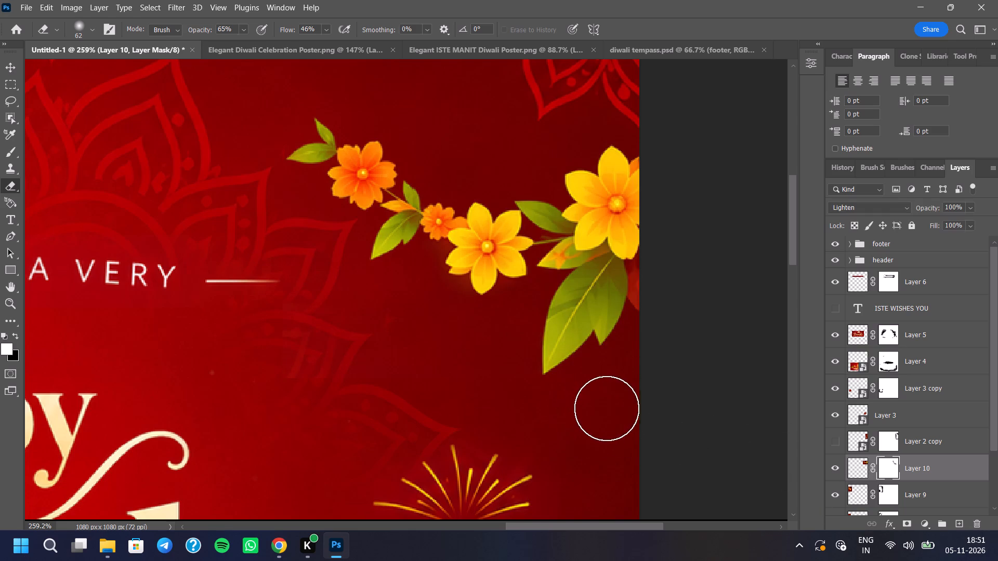
pyautogui.moveTo(607, 408); pyautogui.dragTo(424, 341)
pyautogui.moveTo(409, 338); pyautogui.dragTo(397, 327)
pyautogui.moveTo(383, 312); pyautogui.dragTo(421, 341)
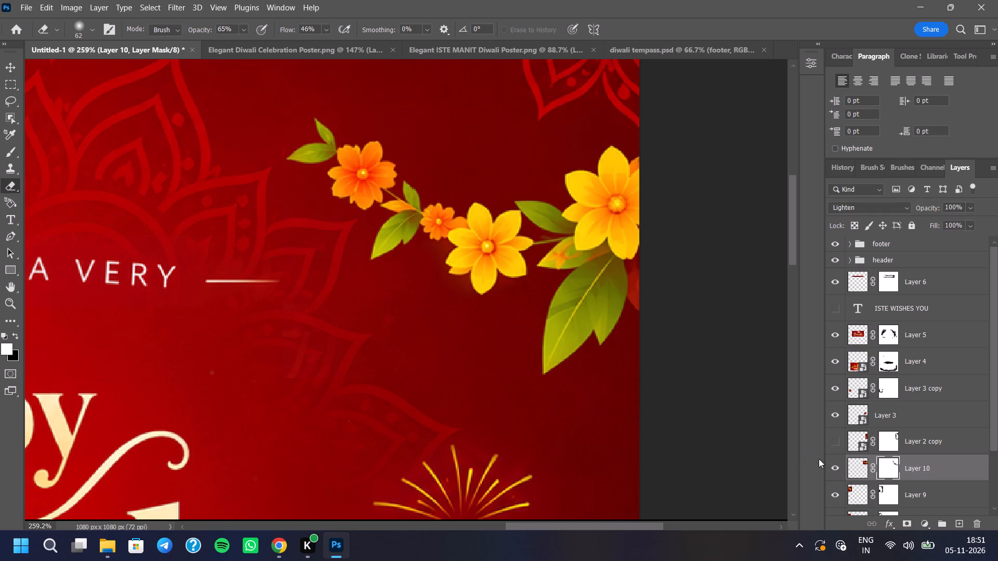
pyautogui.click(834, 465)
pyautogui.click(834, 465)
pyautogui.click(834, 465)
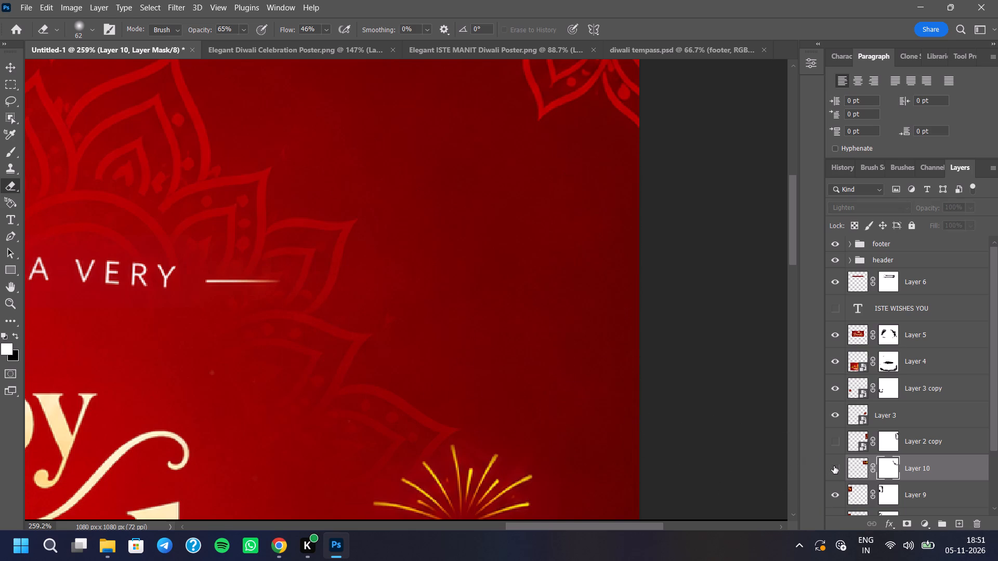
pyautogui.click(835, 466)
pyautogui.moveTo(307, 357); pyautogui.dragTo(393, 330)
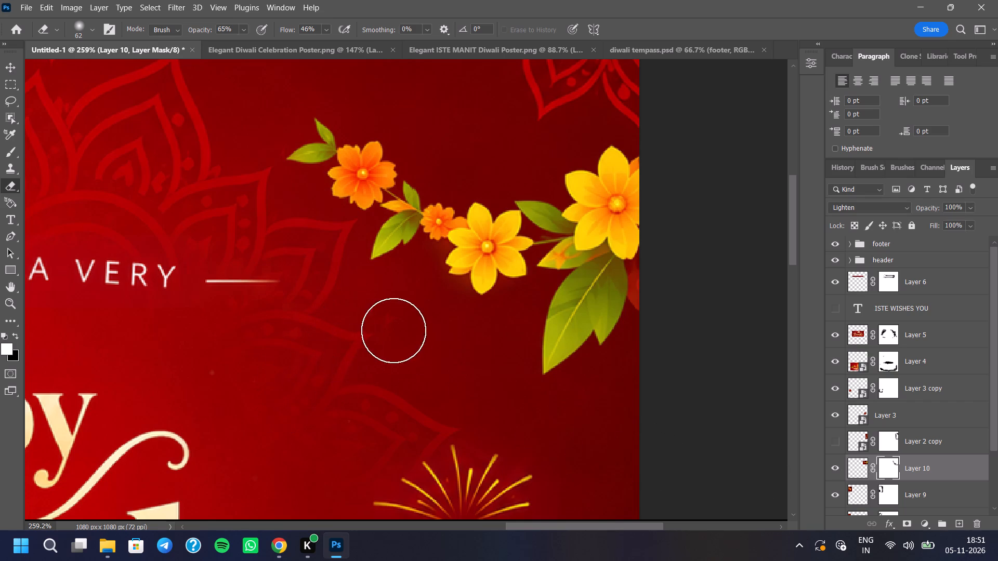
pyautogui.moveTo(393, 330); pyautogui.dragTo(369, 329)
pyautogui.moveTo(497, 114); pyautogui.dragTo(514, 133)
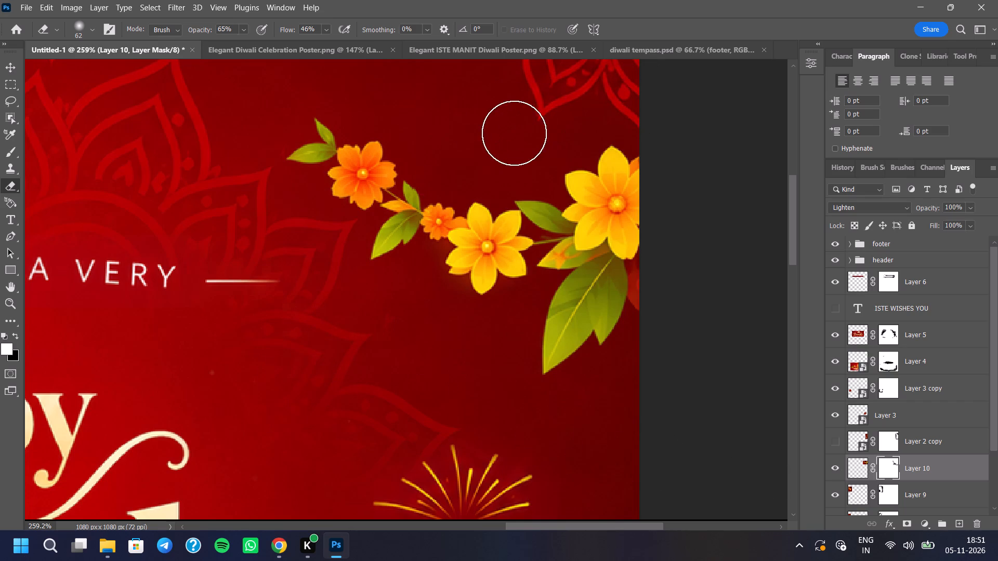
pyautogui.moveTo(514, 133); pyautogui.dragTo(488, 141)
# Compare the whole design with the hanging bells of Layer 2 and its copy against the version with lanterns and flower garland.
pyautogui.scroll(-11, 483, 143)
pyautogui.scroll(-3, 521, 175)
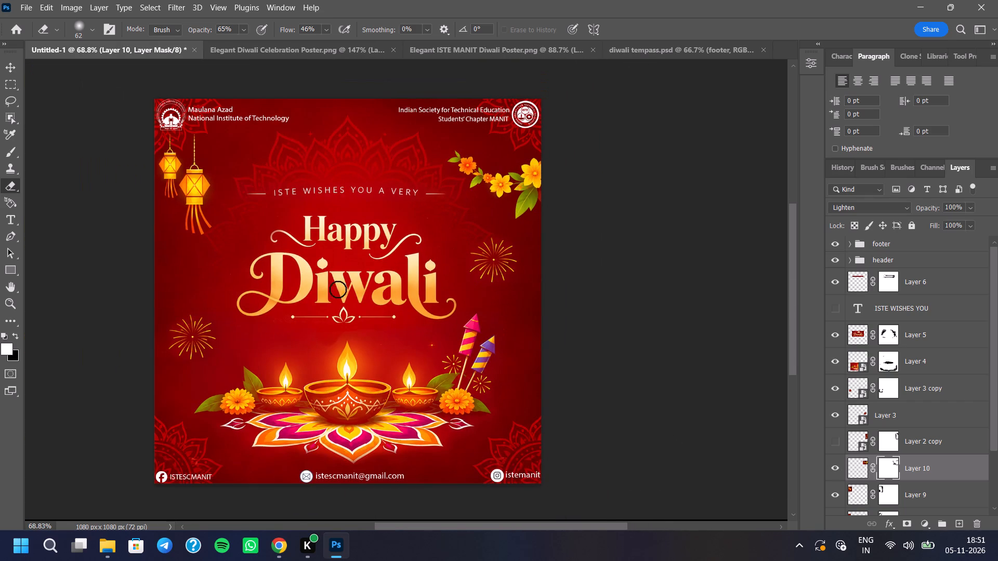
pyautogui.scroll(1, 331, 303)
pyautogui.scroll(-1, 363, 290)
pyautogui.scroll(2, 342, 286)
pyautogui.scroll(-3, 314, 279)
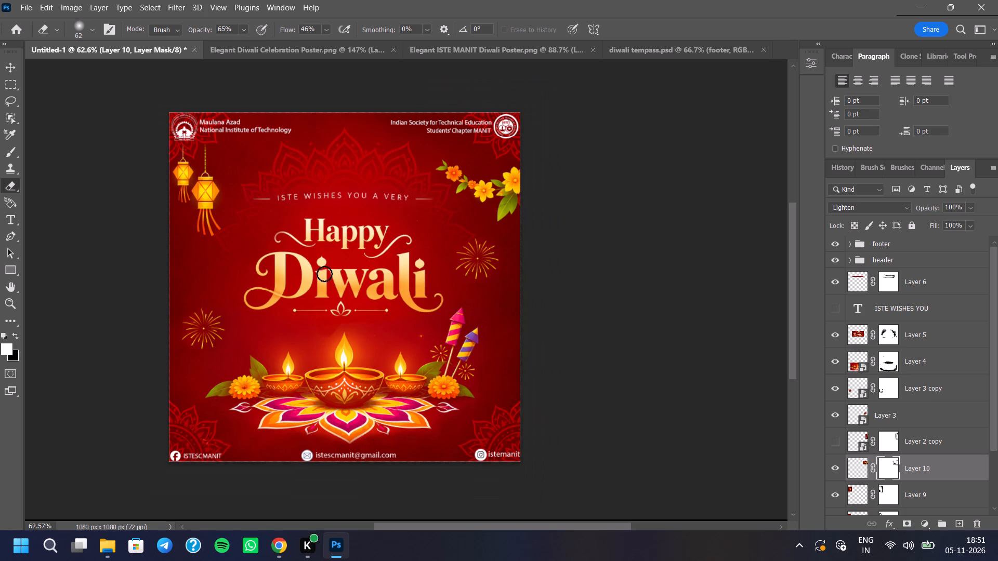
pyautogui.scroll(-3, 946, 389)
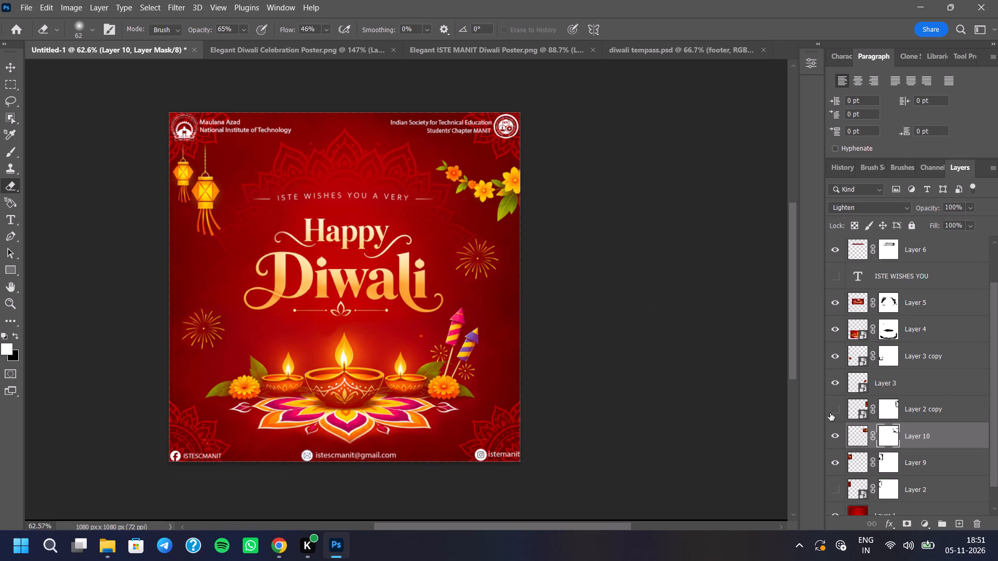
pyautogui.click(830, 413)
pyautogui.click(838, 447)
pyautogui.click(831, 475)
pyautogui.click(830, 448)
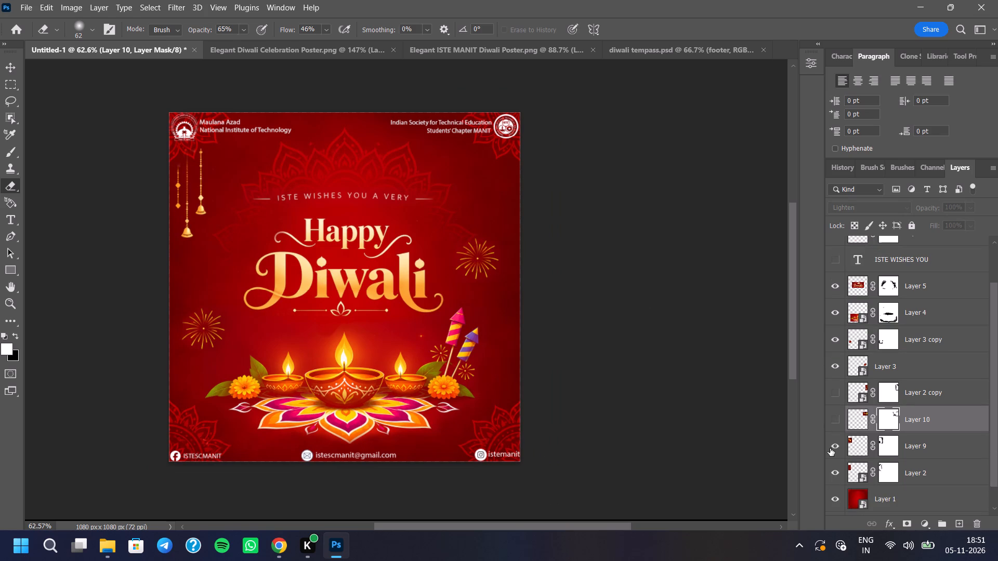
pyautogui.click(830, 448)
pyautogui.click(836, 406)
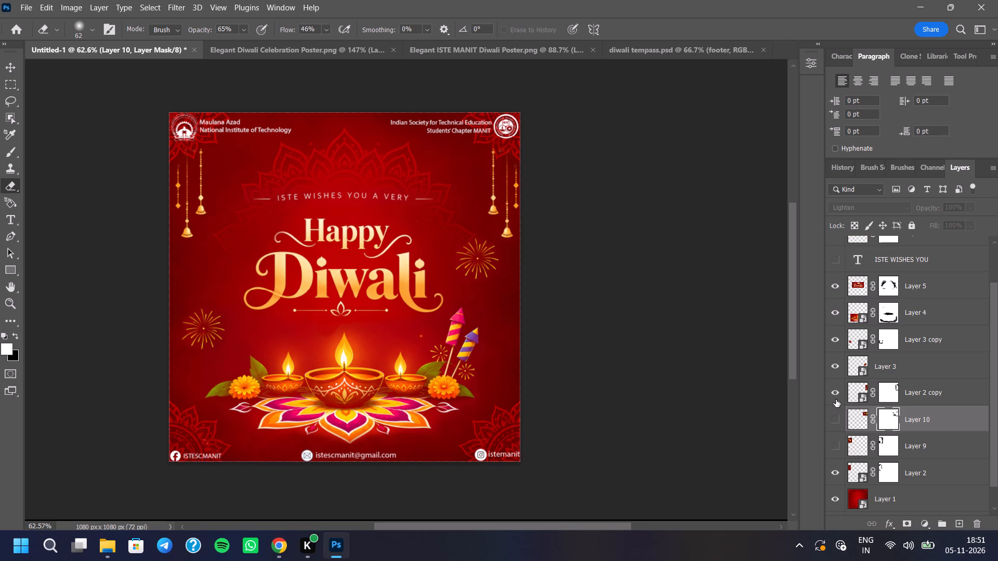
pyautogui.click(836, 399)
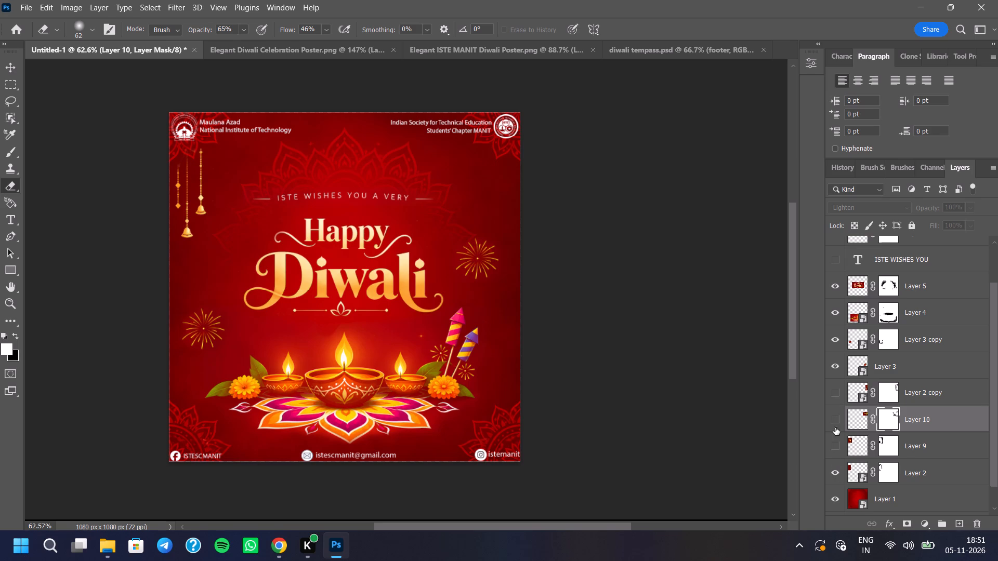
pyautogui.click(837, 419)
pyautogui.click(838, 419)
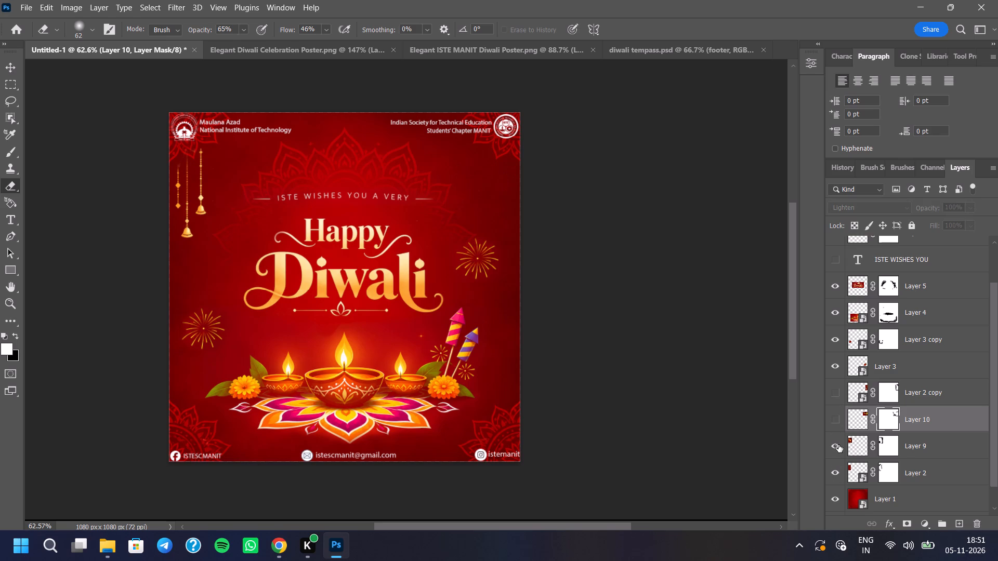
pyautogui.click(838, 445)
pyautogui.click(836, 479)
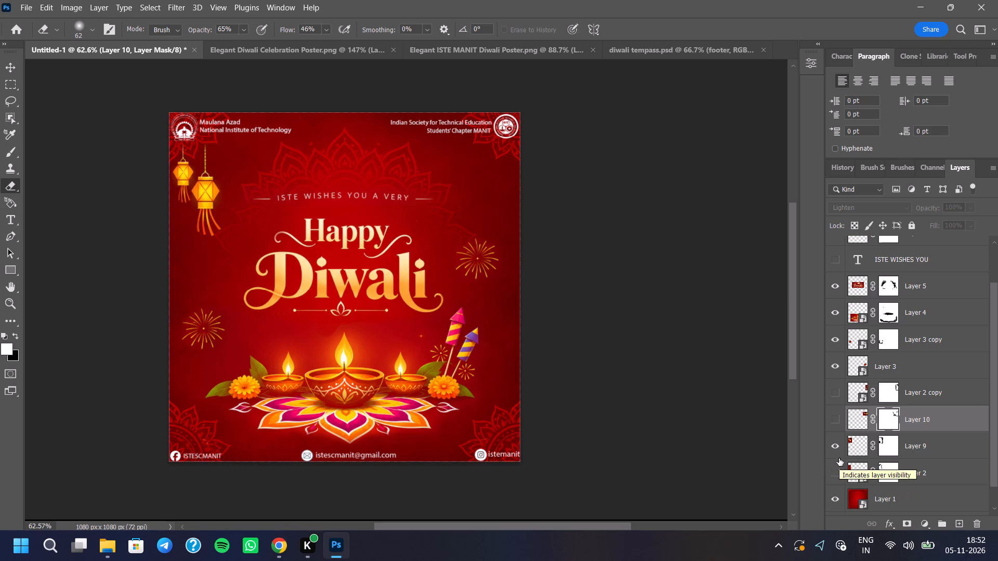
pyautogui.scroll(3, 272, 240)
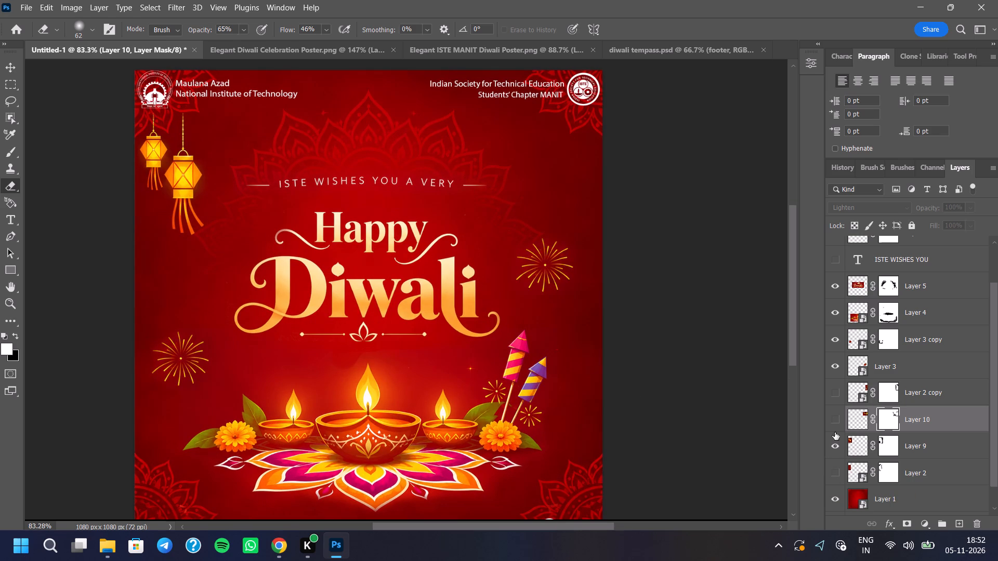
pyautogui.click(833, 418)
# Examine the diya and rangoli artwork up close and in the full design, hiding and reshowing Layer 4 to compare.
pyautogui.scroll(-3, 526, 334)
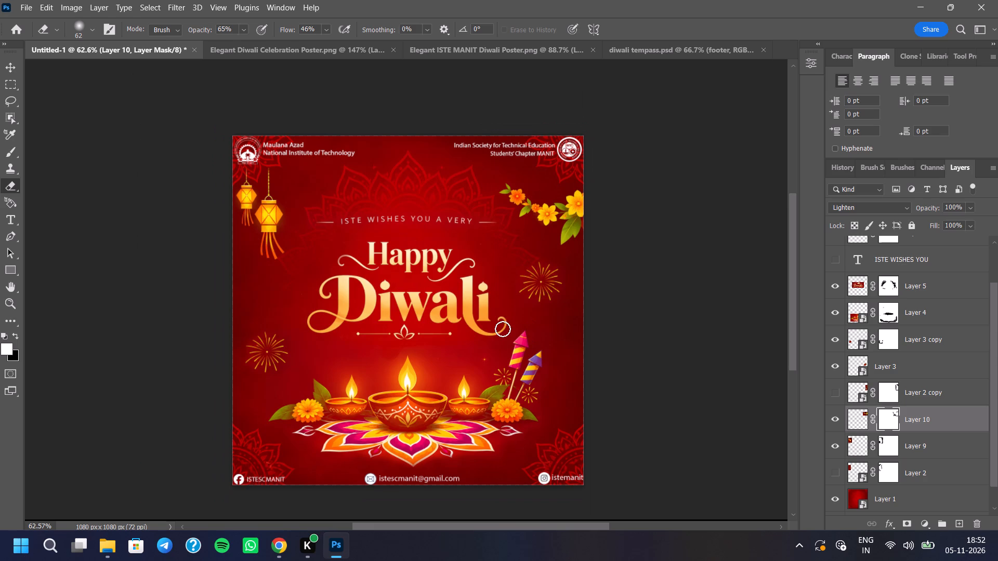
pyautogui.scroll(10, 411, 461)
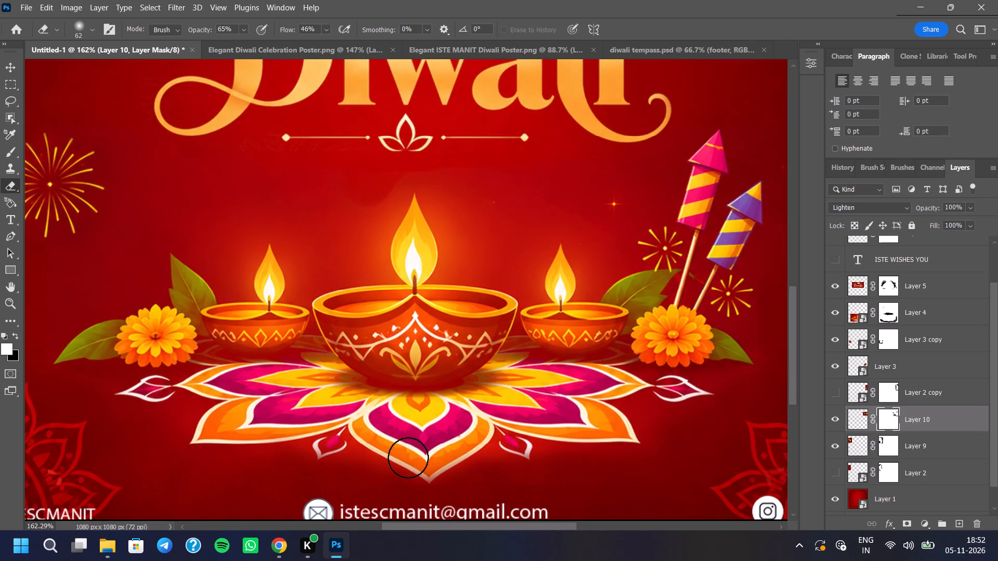
pyautogui.scroll(-1, 411, 458)
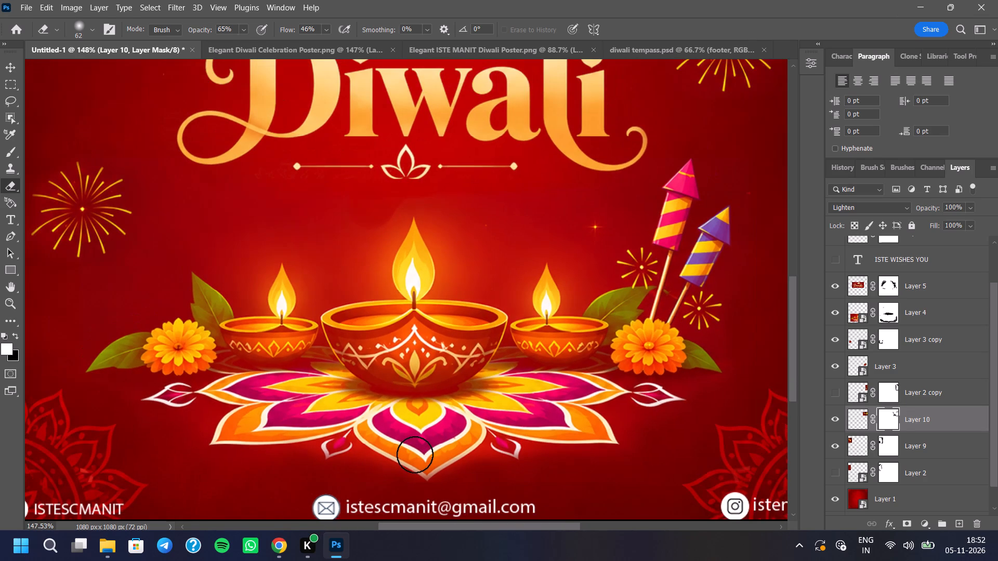
pyautogui.scroll(-8, 416, 453)
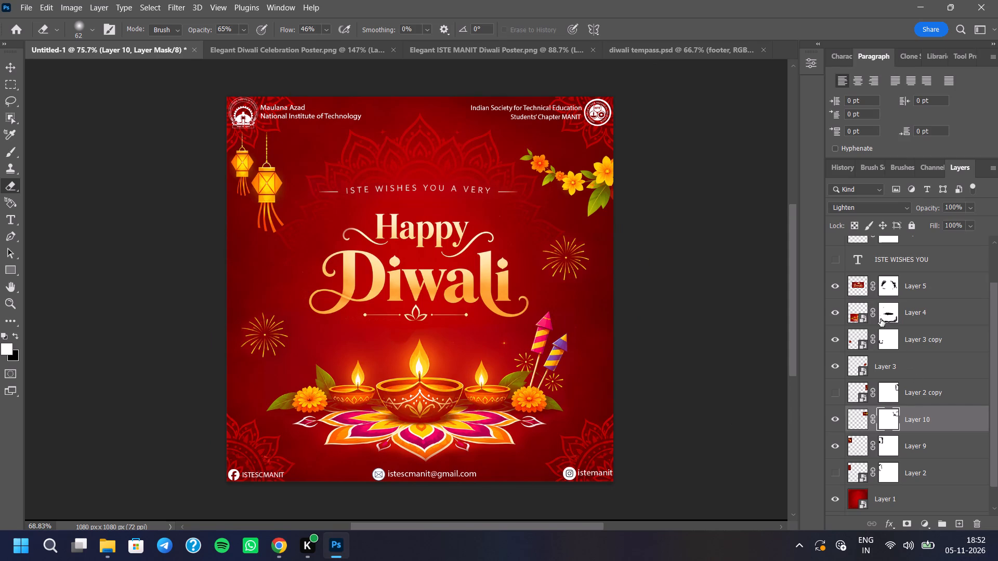
pyautogui.click(844, 311)
pyautogui.click(844, 311)
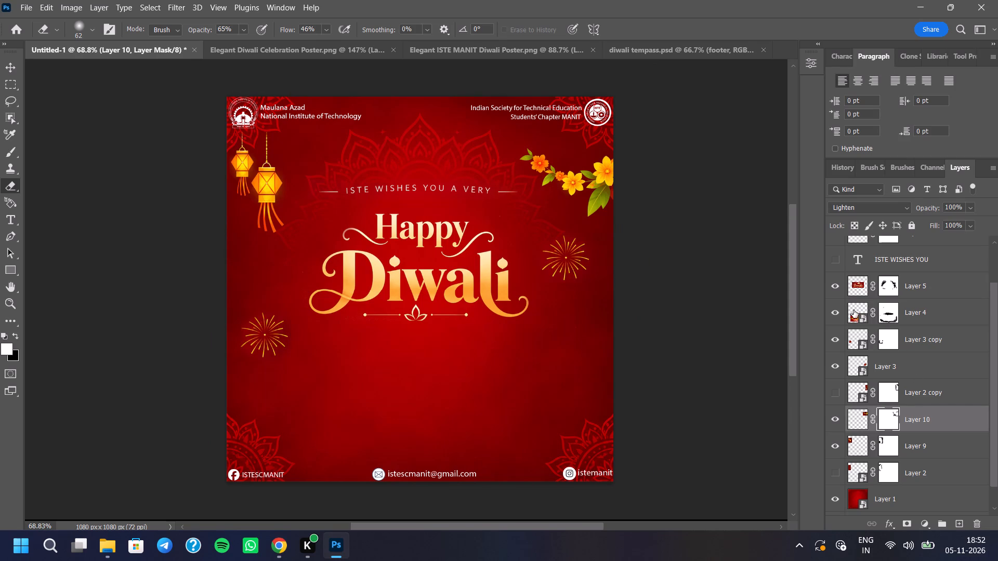
# Add an empty layer above Layer 4 and try a soft black elliptical brush dab at 165 px beneath the left leaf.
pyautogui.click(917, 307)
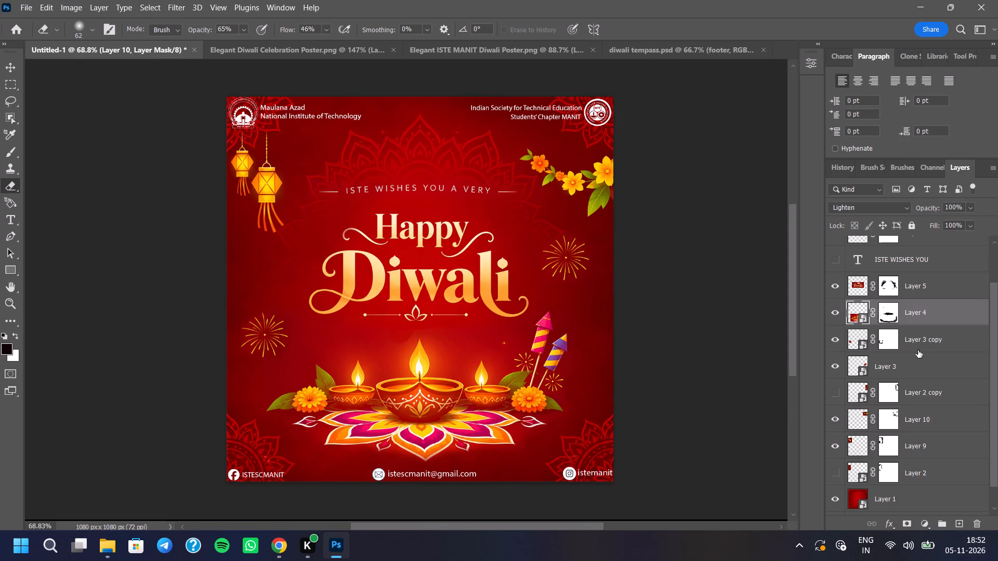
pyautogui.click(968, 523)
pyautogui.click(0, 150)
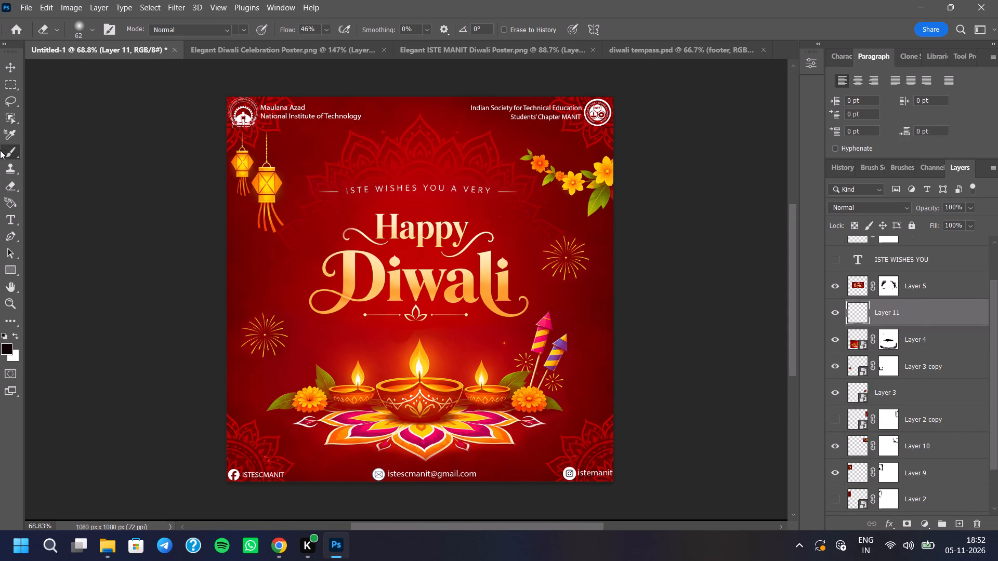
pyautogui.rightClick(339, 228)
pyautogui.click(400, 337)
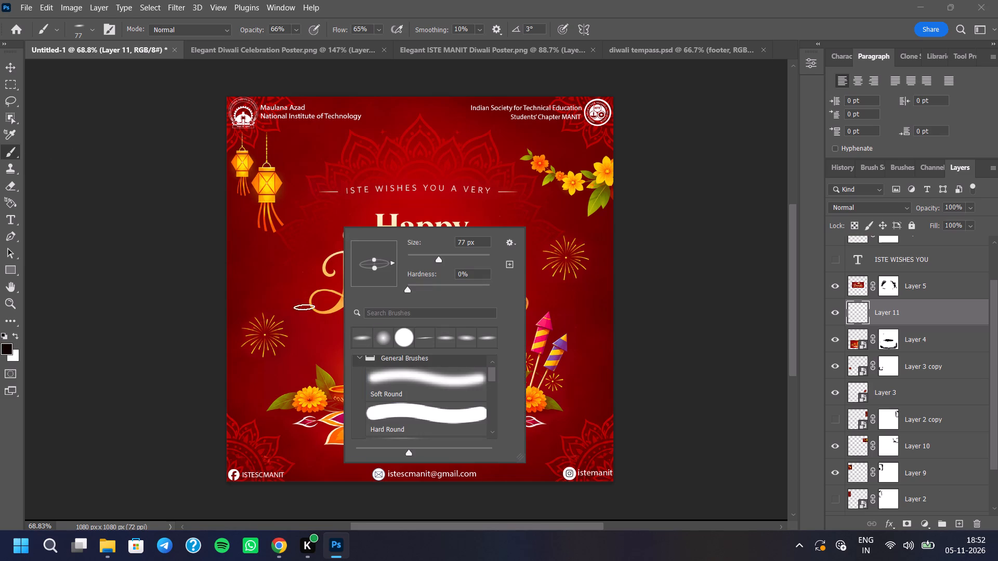
pyautogui.click(208, 273)
pyautogui.scroll(9, 291, 416)
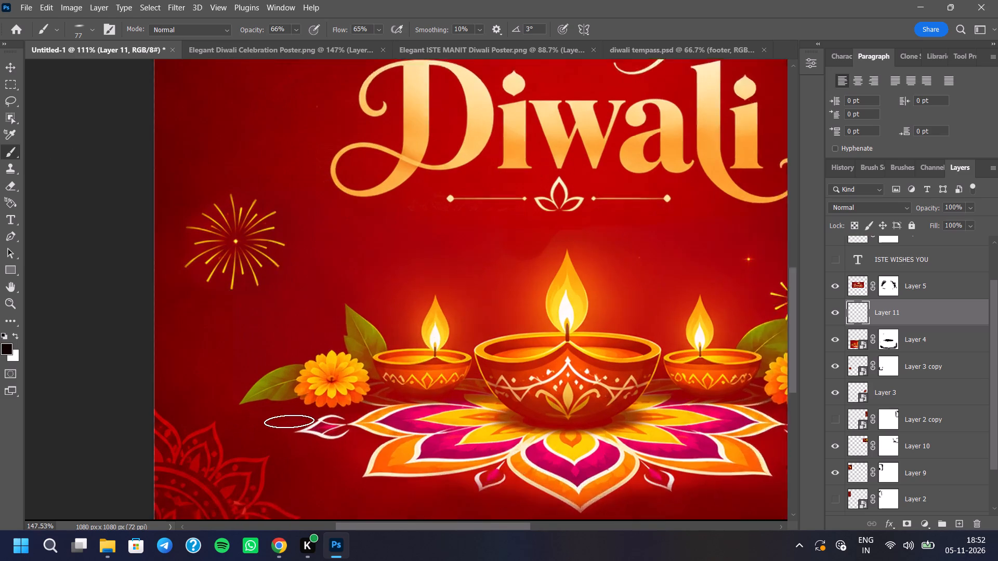
pyautogui.rightClick(288, 413)
pyautogui.click(411, 321)
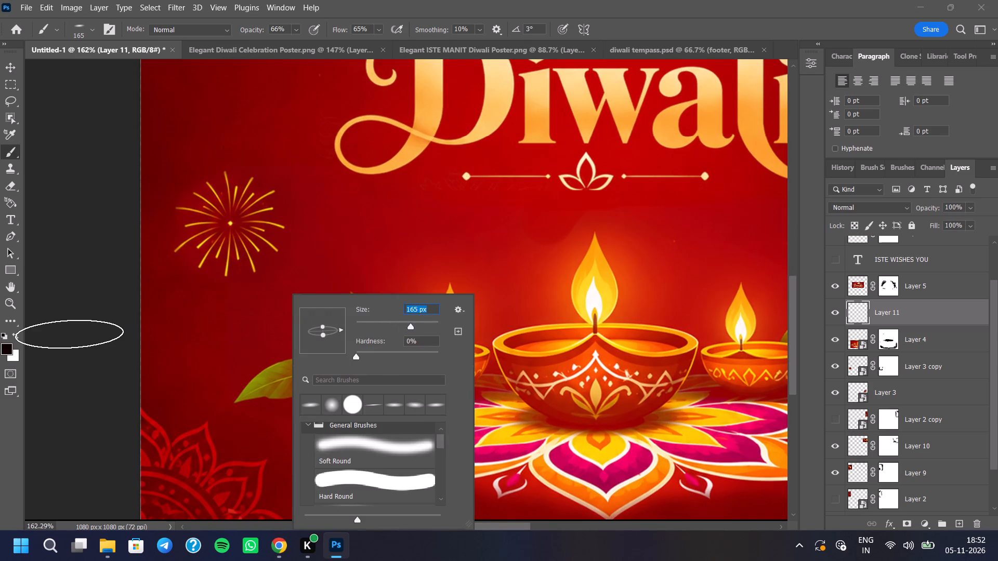
pyautogui.click(69, 334)
pyautogui.click(264, 410)
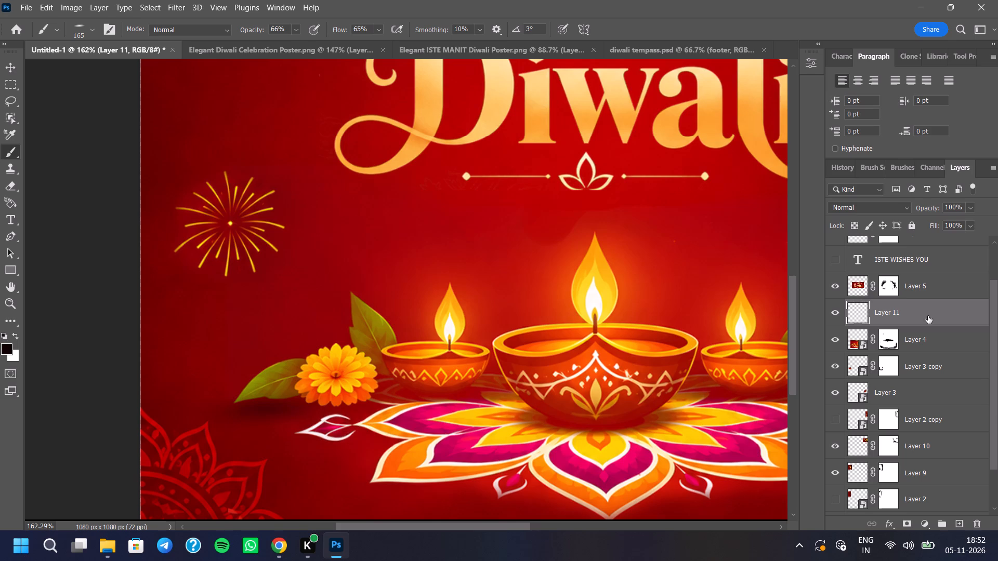
# Move the new layer directly beneath Layer 4 and paint soft black shadow dabs below the left marigold and around the rangoli's left tip.
pyautogui.moveTo(928, 316); pyautogui.dragTo(928, 347)
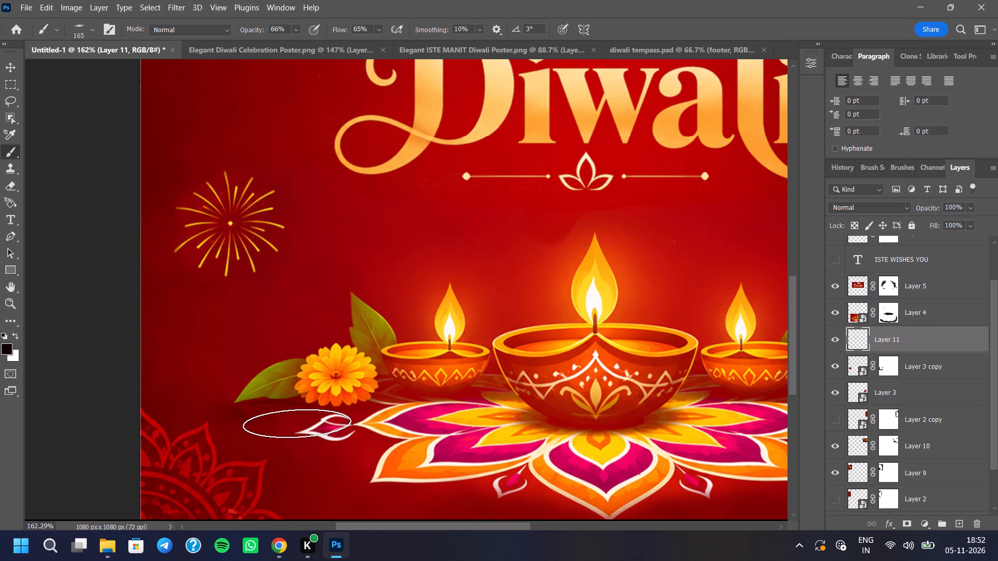
pyautogui.click(270, 422)
pyautogui.click(286, 420)
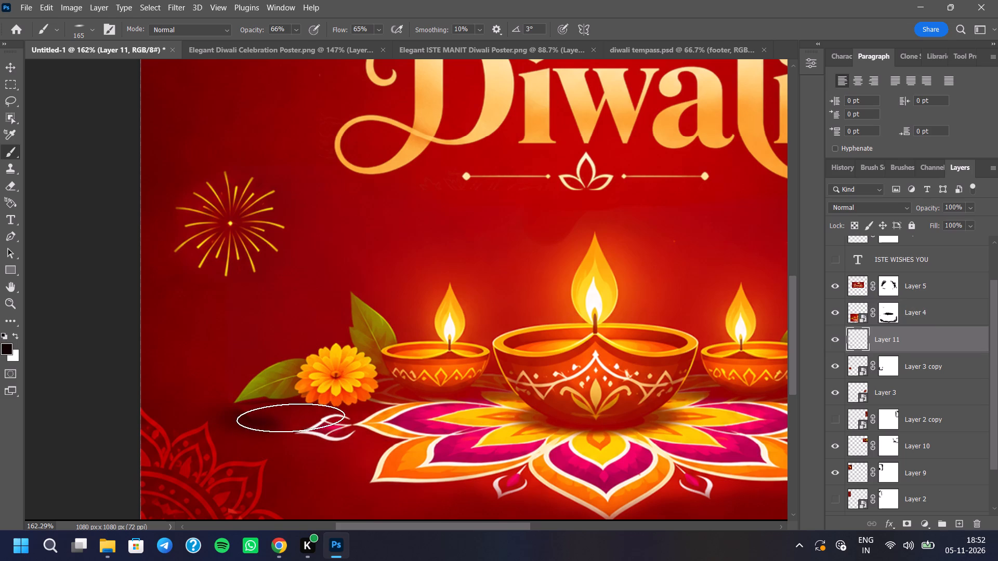
pyautogui.click(292, 418)
pyautogui.click(301, 421)
pyautogui.click(314, 424)
pyautogui.click(334, 444)
pyautogui.click(336, 465)
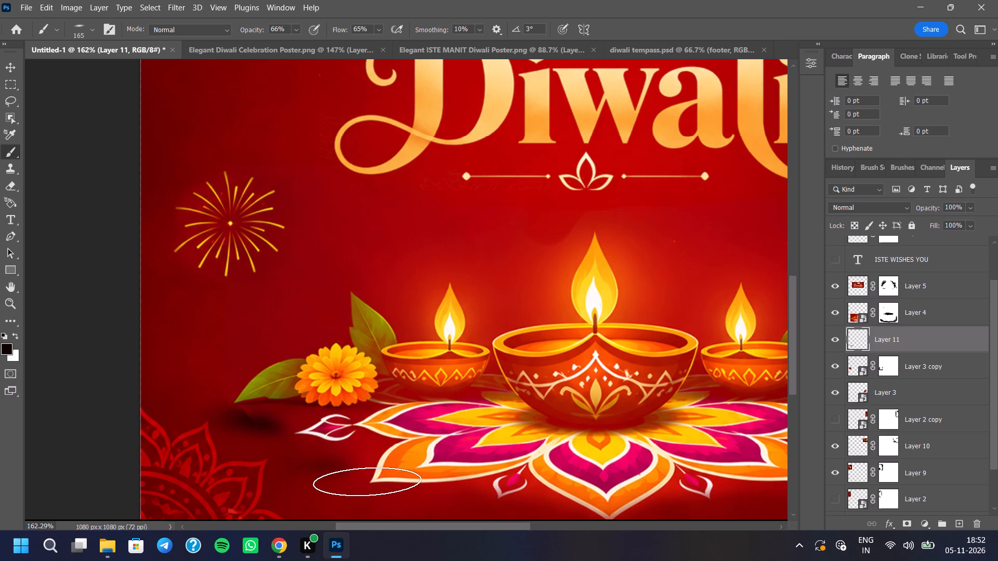
# Erase Layer 4's mask with the 62 px eraser around the left leaf and the dark area beneath it to blend the shadow.
pyautogui.click(894, 317)
pyautogui.click(6, 184)
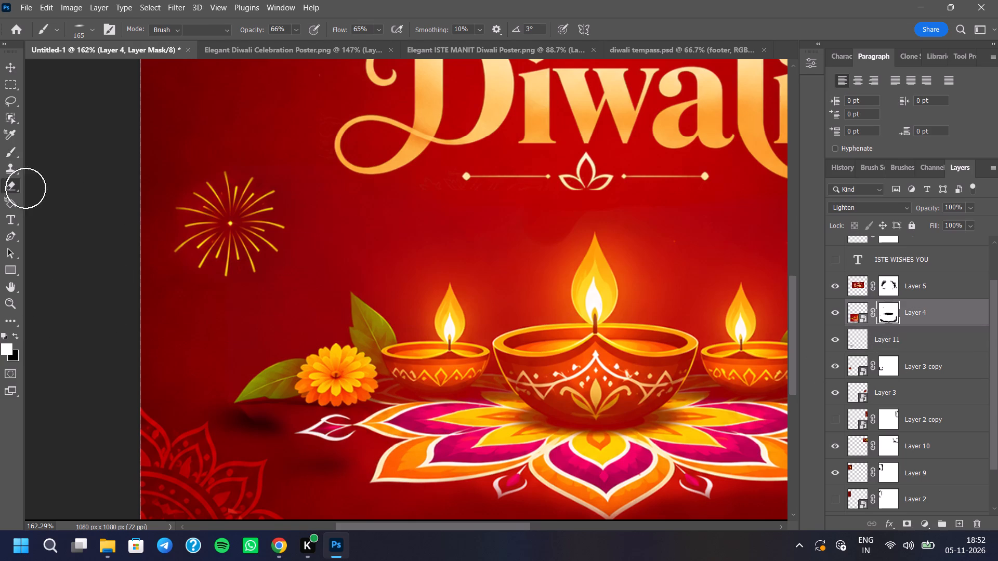
pyautogui.rightClick(337, 258)
pyautogui.click(54, 296)
pyautogui.scroll(5, 294, 418)
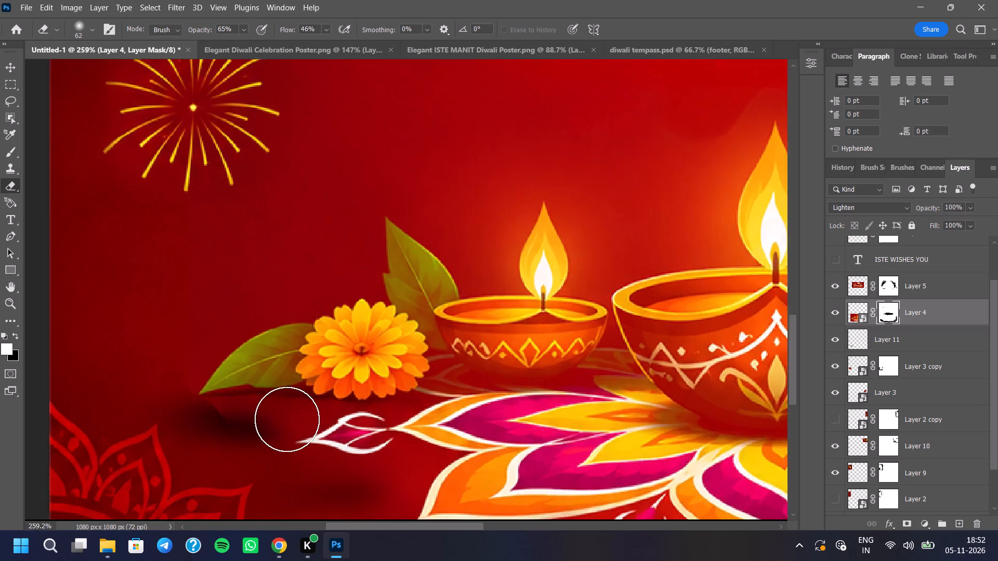
pyautogui.scroll(3, 287, 419)
pyautogui.click(215, 421)
pyautogui.doubleClick(214, 425)
pyautogui.doubleClick(216, 431)
pyautogui.moveTo(221, 430); pyautogui.dragTo(254, 427)
pyautogui.doubleClick(255, 429)
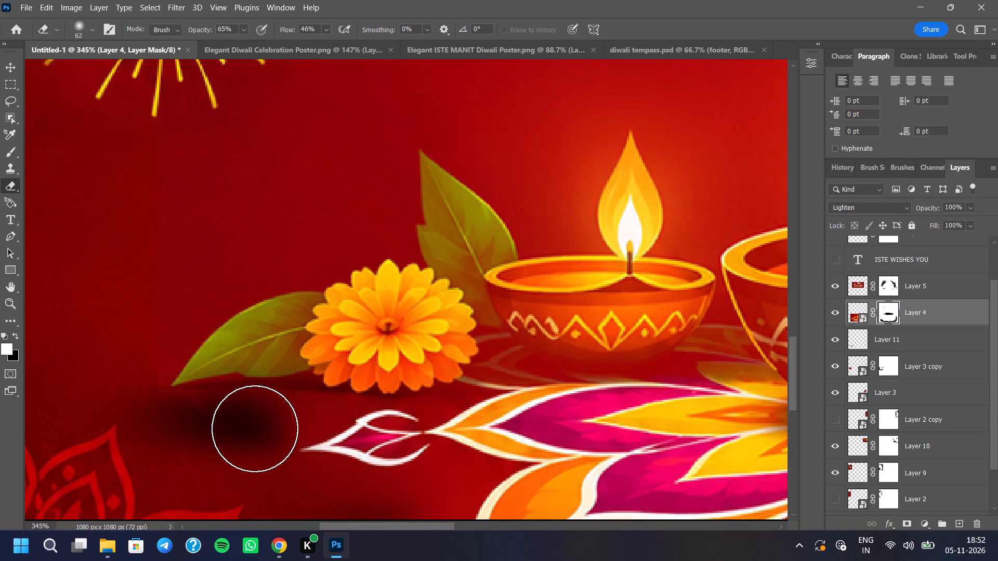
pyautogui.click(136, 369)
pyautogui.tripleClick(128, 361)
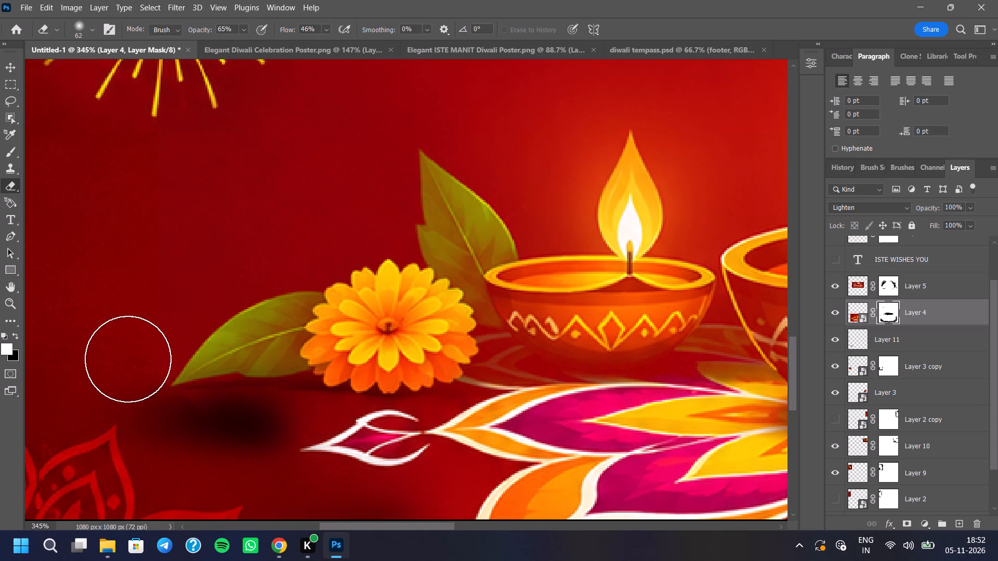
pyautogui.click(128, 359)
pyautogui.moveTo(129, 415); pyautogui.dragTo(268, 436)
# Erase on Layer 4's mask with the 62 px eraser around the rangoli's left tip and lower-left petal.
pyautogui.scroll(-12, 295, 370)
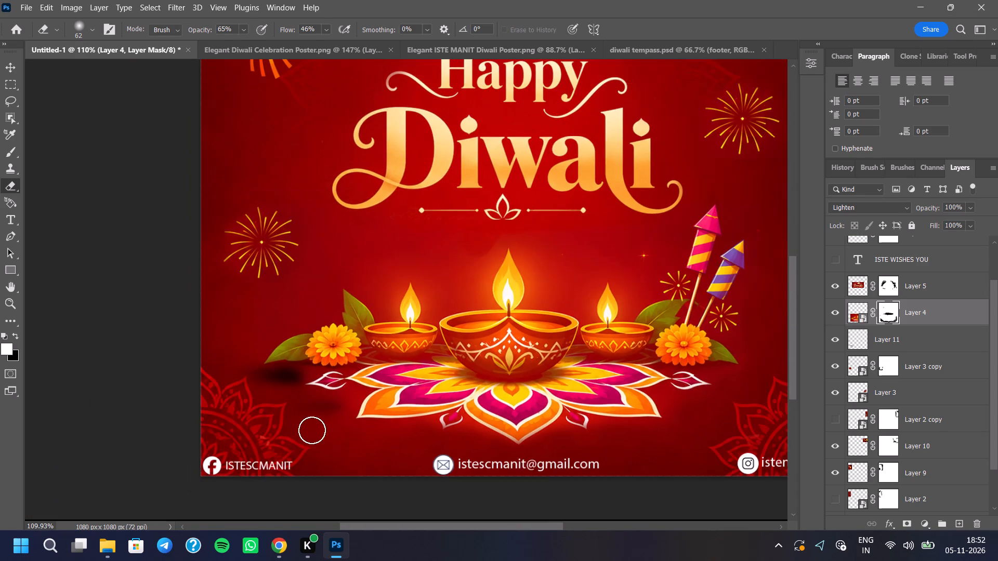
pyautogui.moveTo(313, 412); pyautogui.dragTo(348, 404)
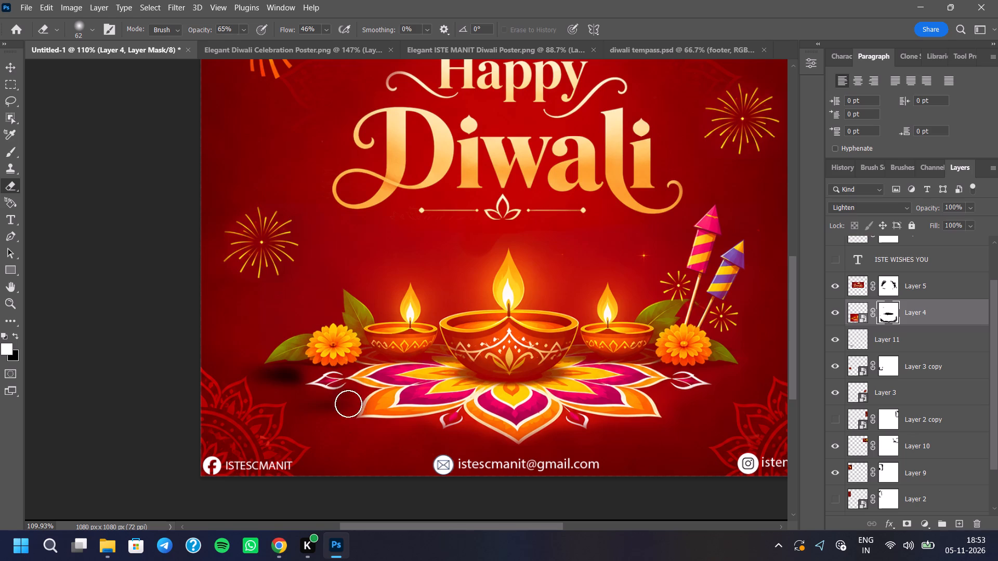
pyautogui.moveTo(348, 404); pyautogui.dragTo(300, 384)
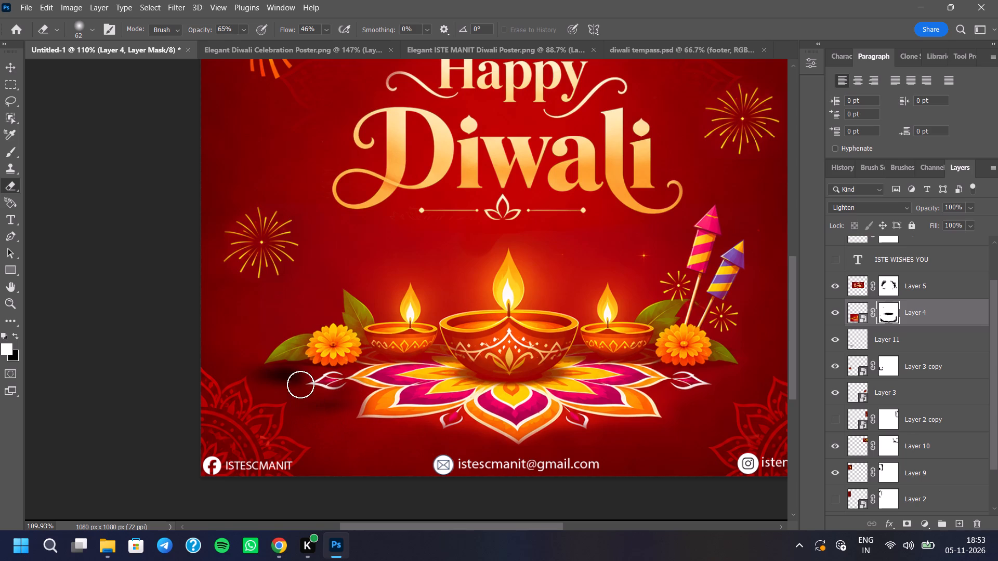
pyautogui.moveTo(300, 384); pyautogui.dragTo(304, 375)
# Undo the Layer 4 mask erasing, the shadow dabs and the layer move, back to Layer 11 sitting above Layer 4.
pyautogui.hotkey('ctrl', 'z')
pyautogui.hotkey('ctrl', 'z')
pyautogui.hotkey('ctrl', 'z')
pyautogui.hotkey('ctrl', 'z')
pyautogui.hotkey('ctrl', 'z')
pyautogui.hotkey('ctrl', 'z')
pyautogui.hotkey('ctrl', 'z')
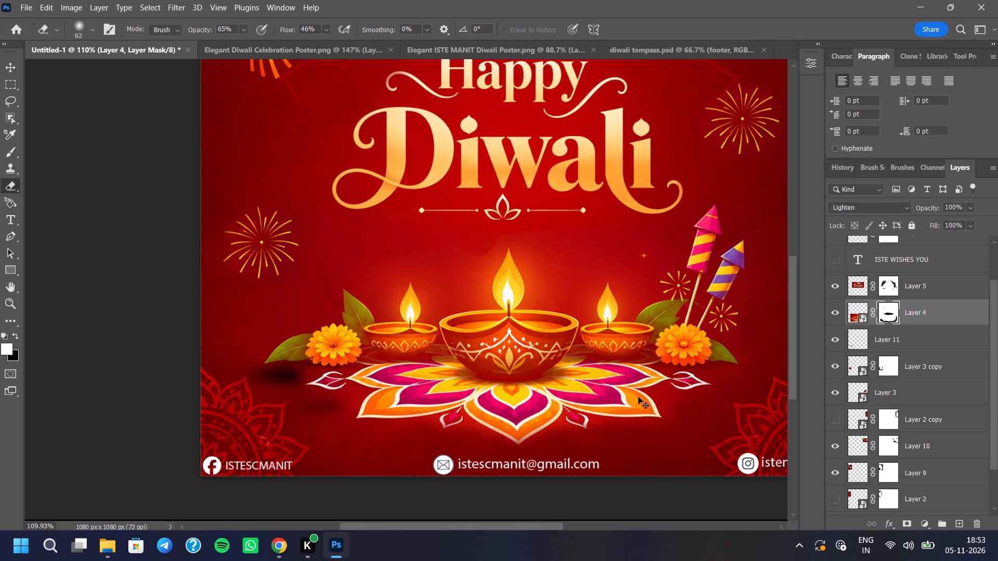
pyautogui.hotkey('ctrl', 'z')
pyautogui.hotkey('ctrl', 'z')
pyautogui.hotkey('ctrl', 'z')
pyautogui.hotkey('ctrl', 'z')
pyautogui.hotkey('ctrl', 'z')
pyautogui.hotkey('ctrl', 'z')
pyautogui.hotkey('ctrl', 'z')
pyautogui.hotkey('ctrl', 'z')
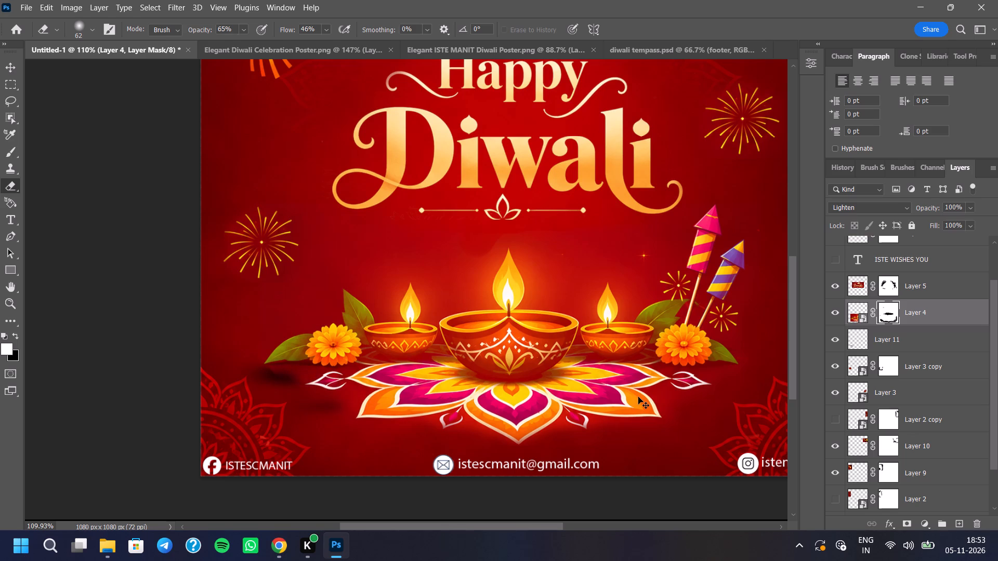
pyautogui.hotkey('ctrl', 'z')
pyautogui.hotkey('ctrl', 'z')
pyautogui.hotkey('ctrl', 'z')
pyautogui.hotkey('ctrl', 'z')
pyautogui.hotkey('ctrl', 'z')
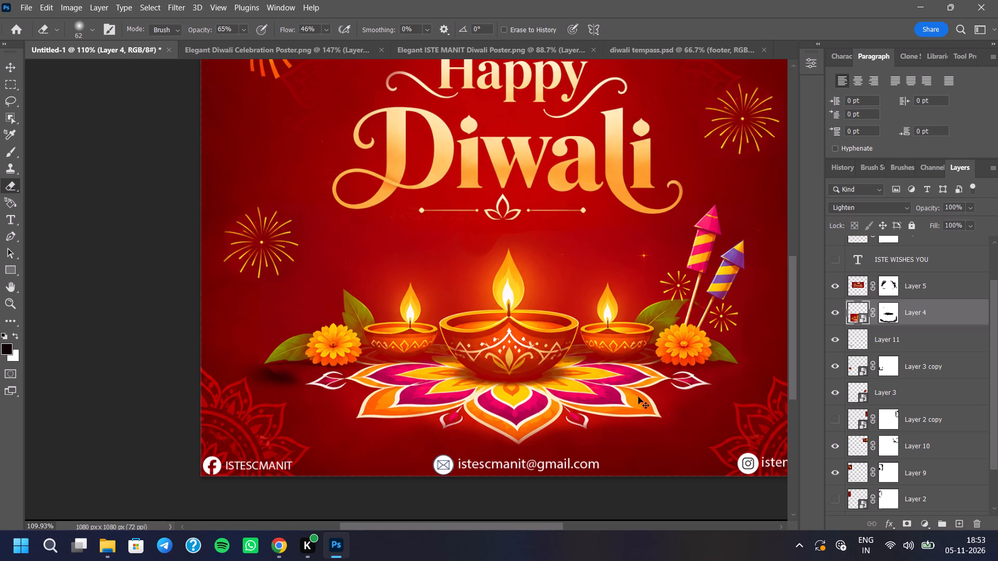
pyautogui.hotkey('ctrl', 'z')
pyautogui.hotkey('ctrl', 'z')
pyautogui.hotkey('ctrl', 'z')
pyautogui.hotkey('ctrl', 'z')
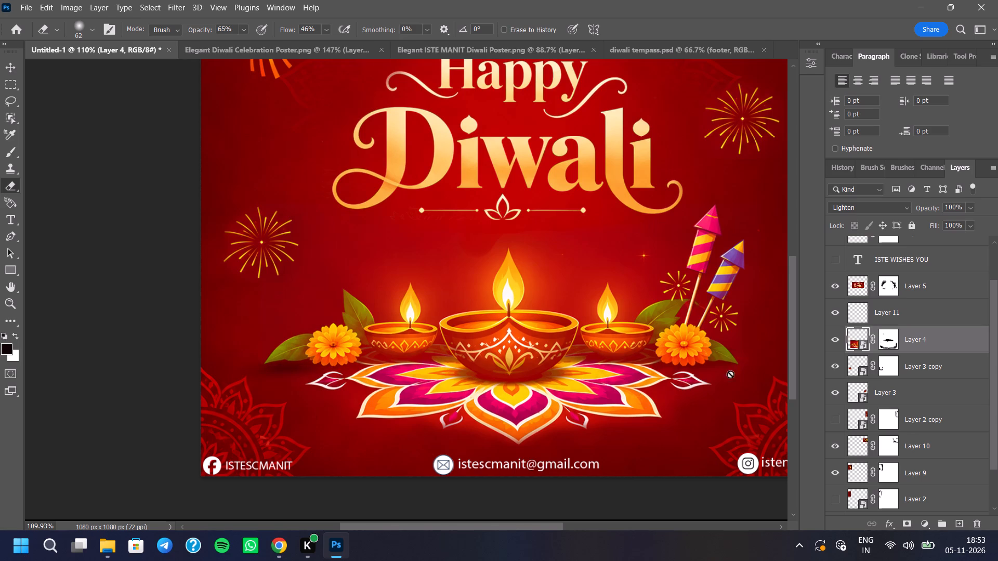
# Paint soft black shadow dabs on Layer 11 under the left leaf and rangoli tip with the 165 px elliptical brush angled -2°.
pyautogui.click(887, 308)
pyautogui.scroll(8, 309, 369)
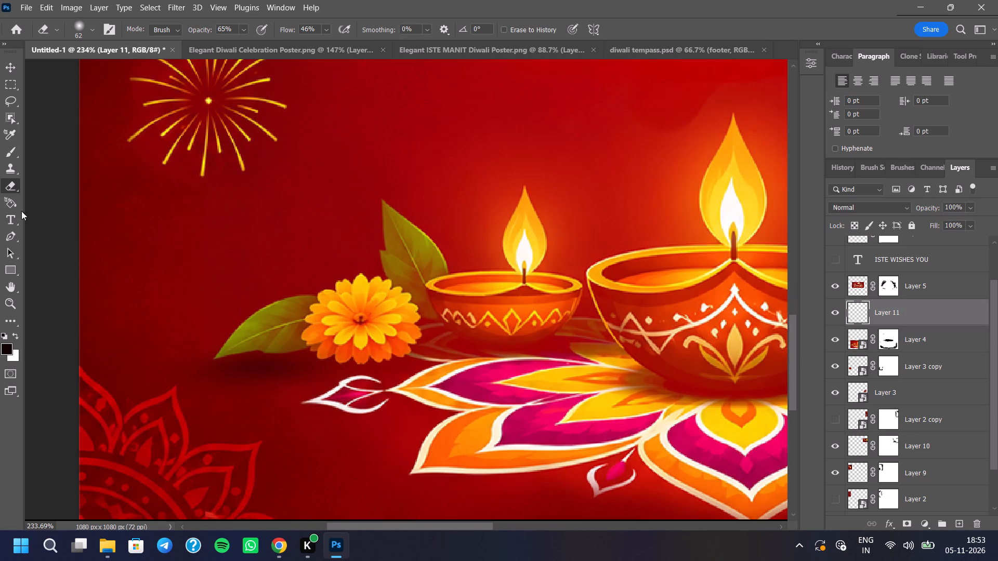
pyautogui.click(10, 146)
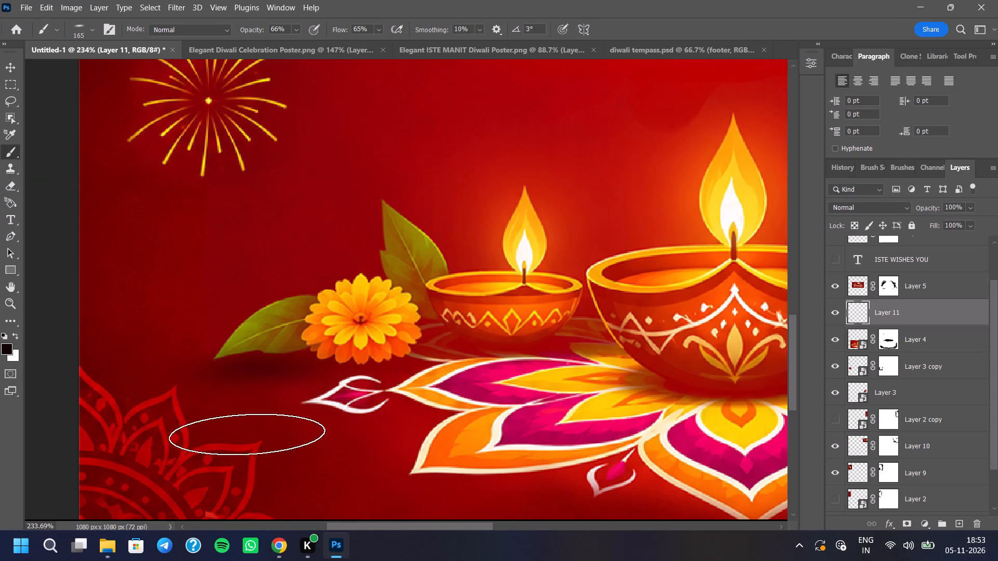
pyautogui.rightClick(292, 376)
pyautogui.click(345, 328)
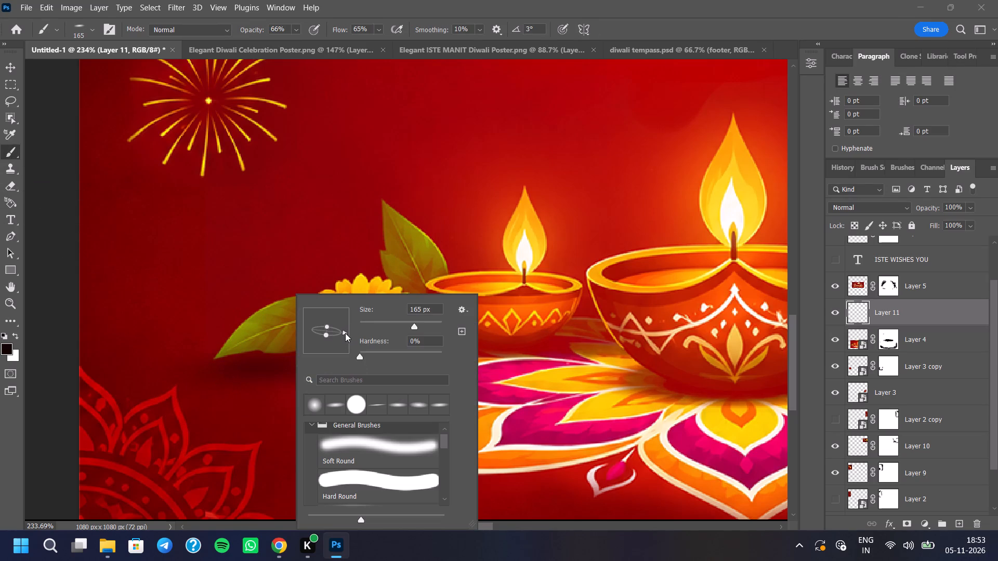
pyautogui.click(27, 358)
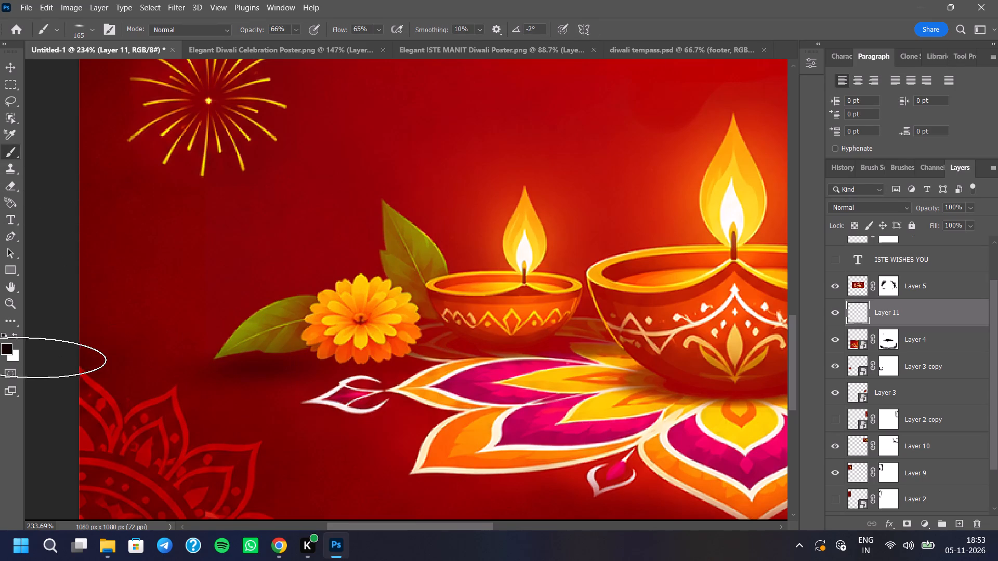
pyautogui.hotkey('ctrl', 'z')
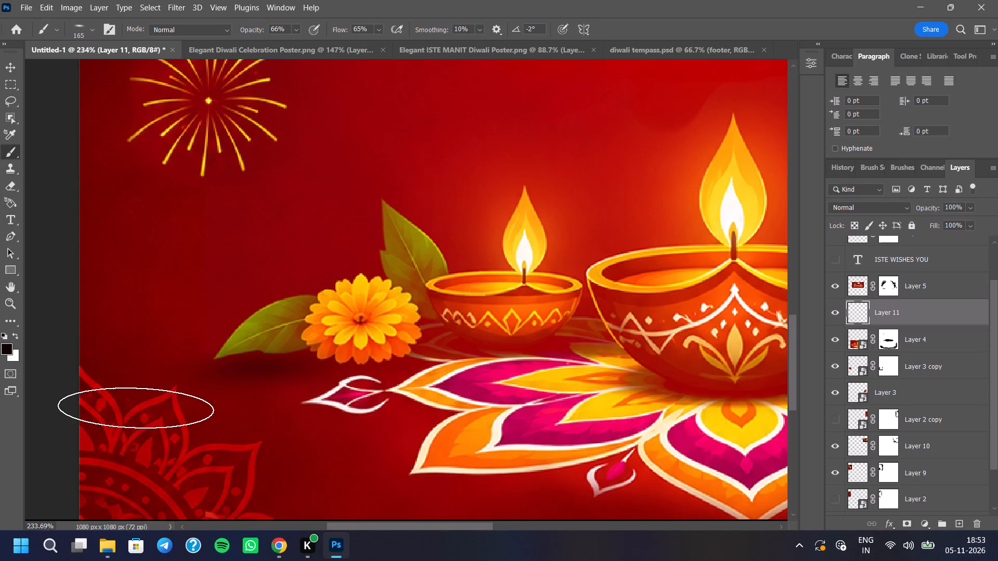
pyautogui.click(354, 421)
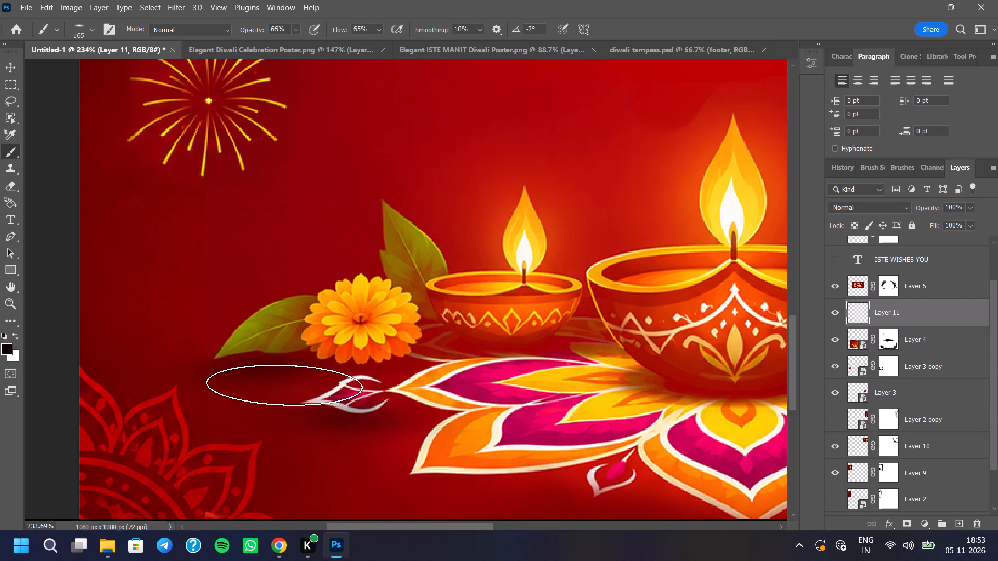
pyautogui.click(284, 385)
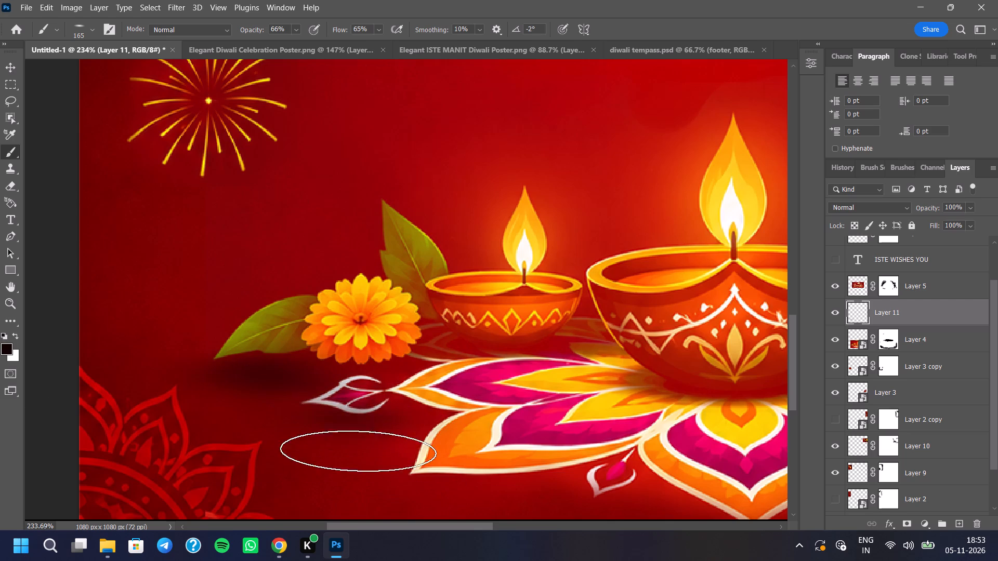
# Build up black shadow dabs on Layer 11 around the rangoli's lower-left petal and along its lower edge.
pyautogui.scroll(-4, 358, 430)
pyautogui.scroll(4, 424, 497)
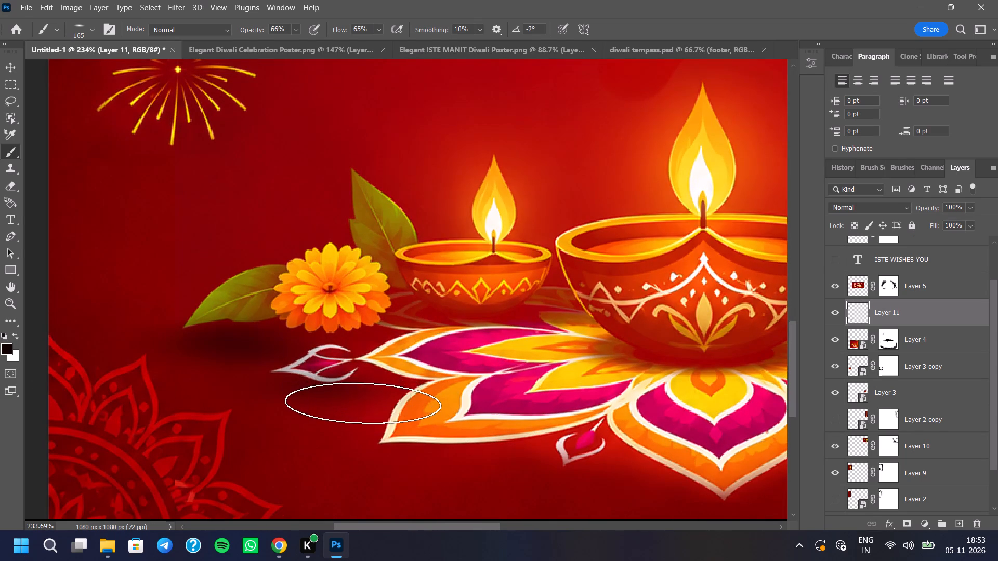
pyautogui.click(363, 403)
pyautogui.click(374, 440)
pyautogui.click(375, 419)
pyautogui.click(450, 460)
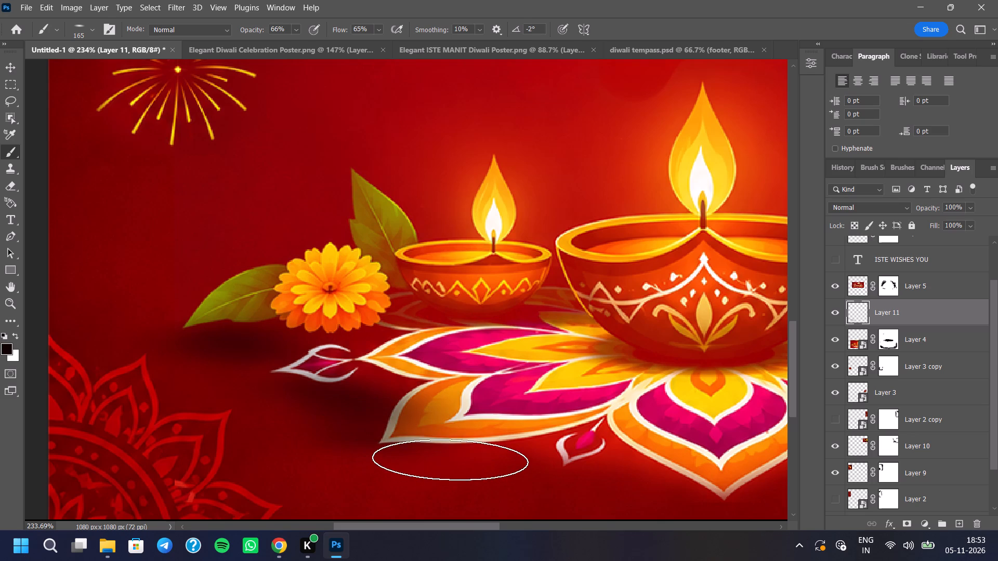
pyautogui.click(378, 448)
pyautogui.click(357, 424)
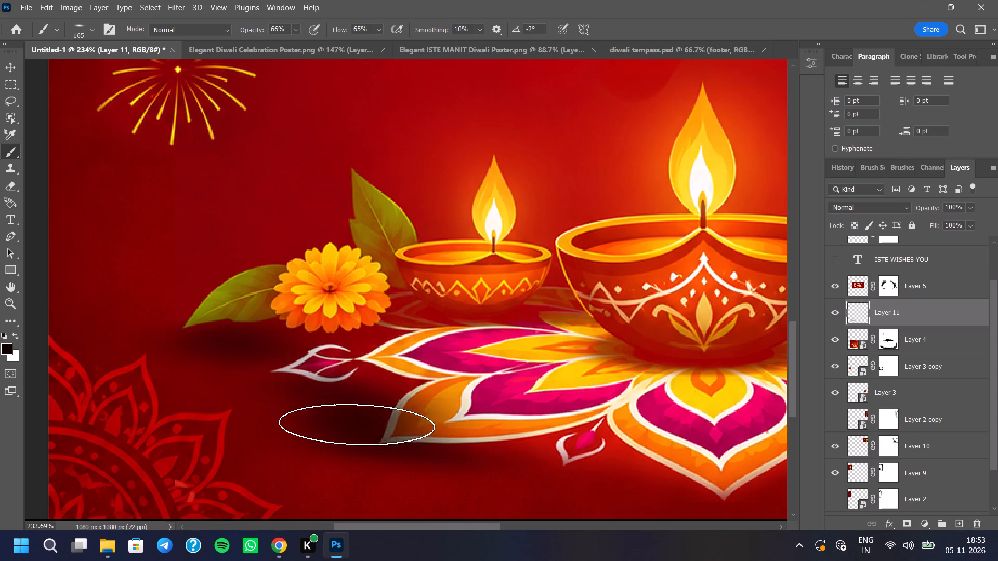
pyautogui.click(345, 417)
pyautogui.click(318, 403)
pyautogui.click(278, 371)
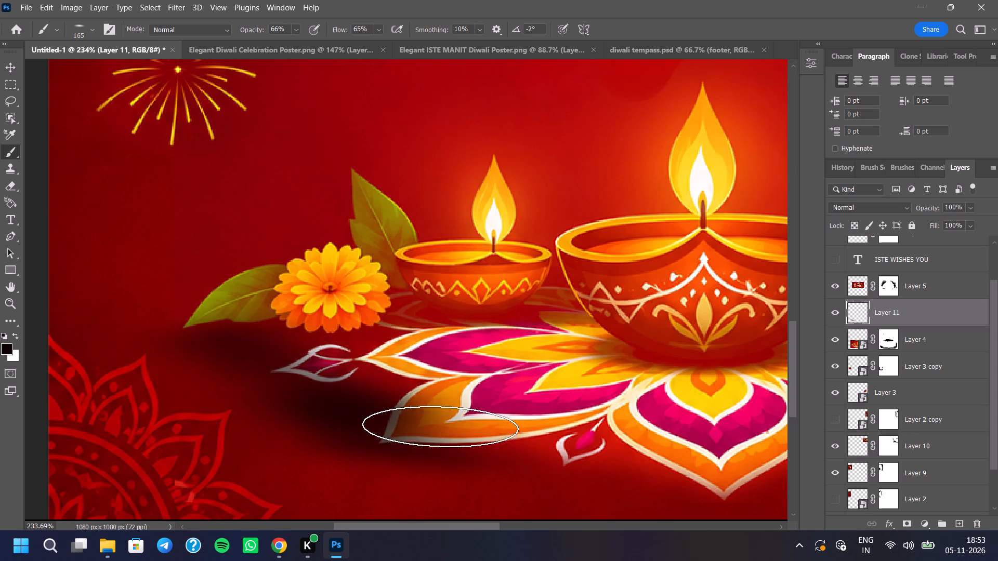
pyautogui.click(485, 459)
pyautogui.click(538, 459)
pyautogui.click(563, 457)
# Continue the black shadow dabs along the rangoli's bottom petals and up around its right side to the right tip.
pyautogui.scroll(-7, 325, 403)
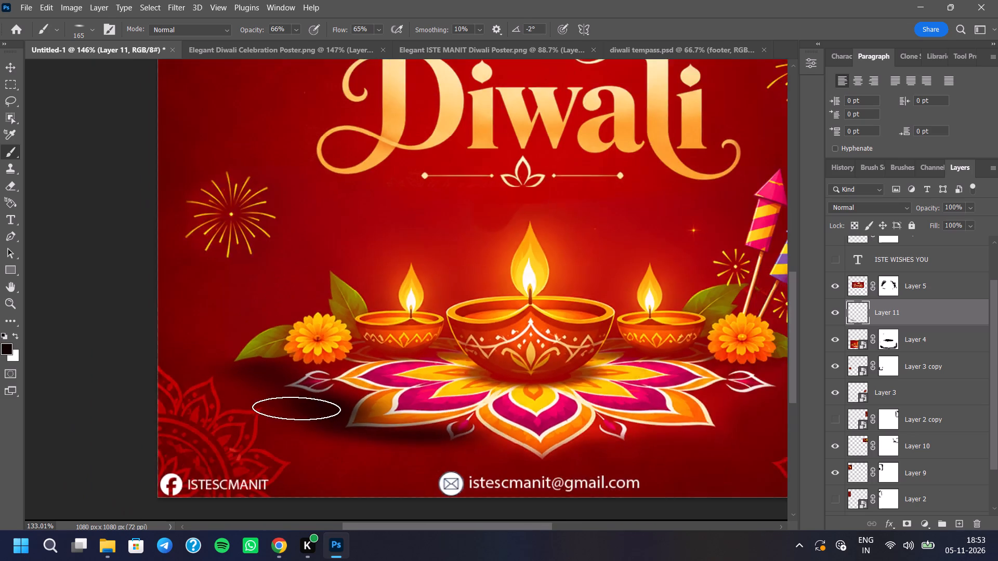
pyautogui.scroll(-3, 296, 408)
pyautogui.scroll(5, 419, 428)
pyautogui.click(429, 424)
pyautogui.click(477, 447)
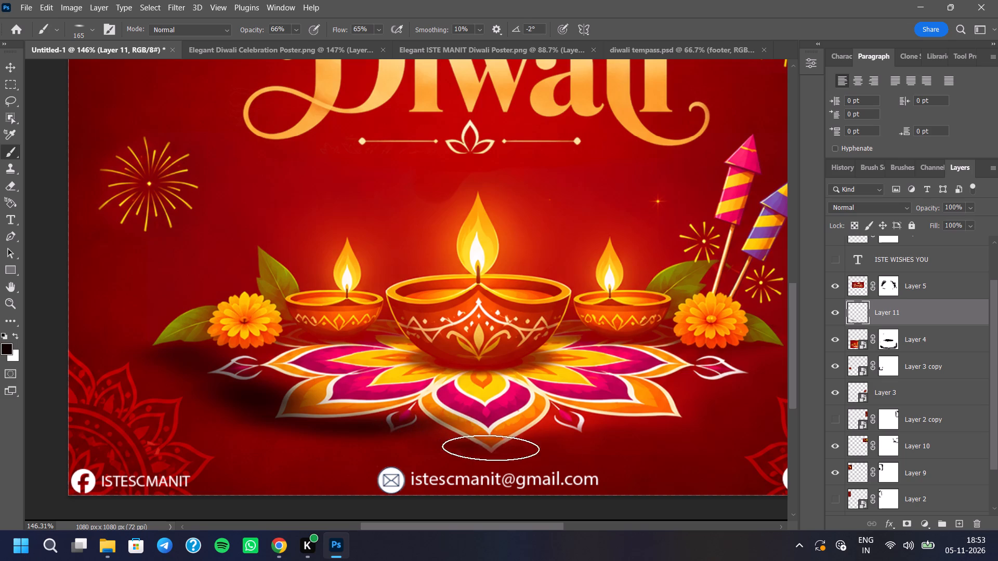
pyautogui.click(538, 438)
pyautogui.moveTo(584, 426); pyautogui.dragTo(588, 426)
pyautogui.click(671, 415)
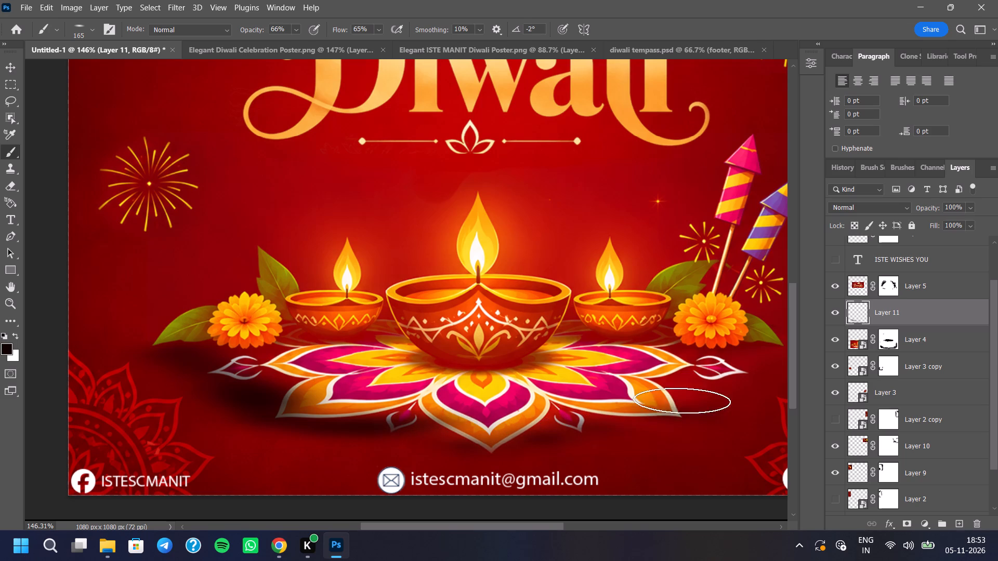
pyautogui.click(687, 392)
pyautogui.click(714, 371)
# Reduce Layer 11's opacity to 53%.
pyautogui.click(970, 204)
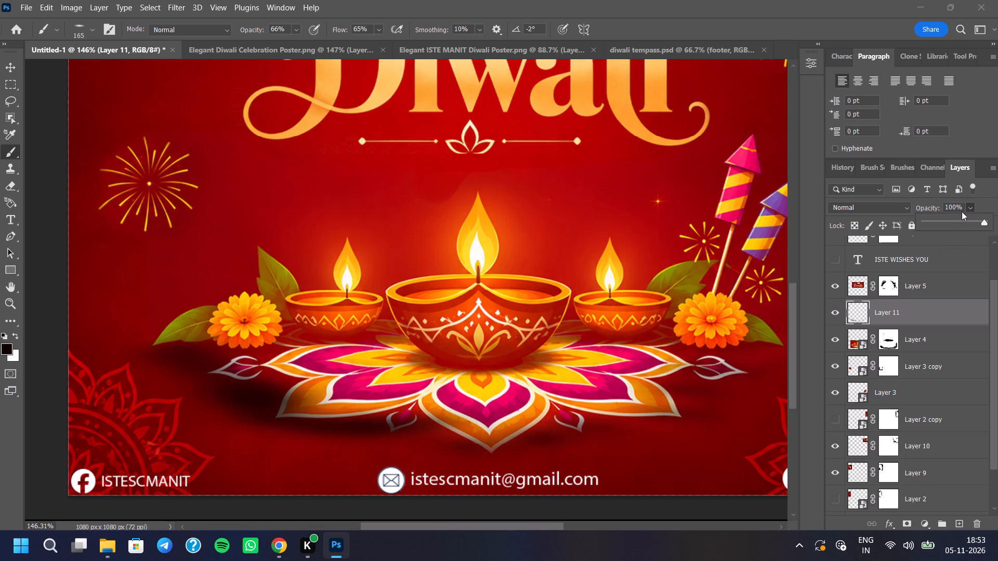
pyautogui.click(956, 223)
pyautogui.click(970, 207)
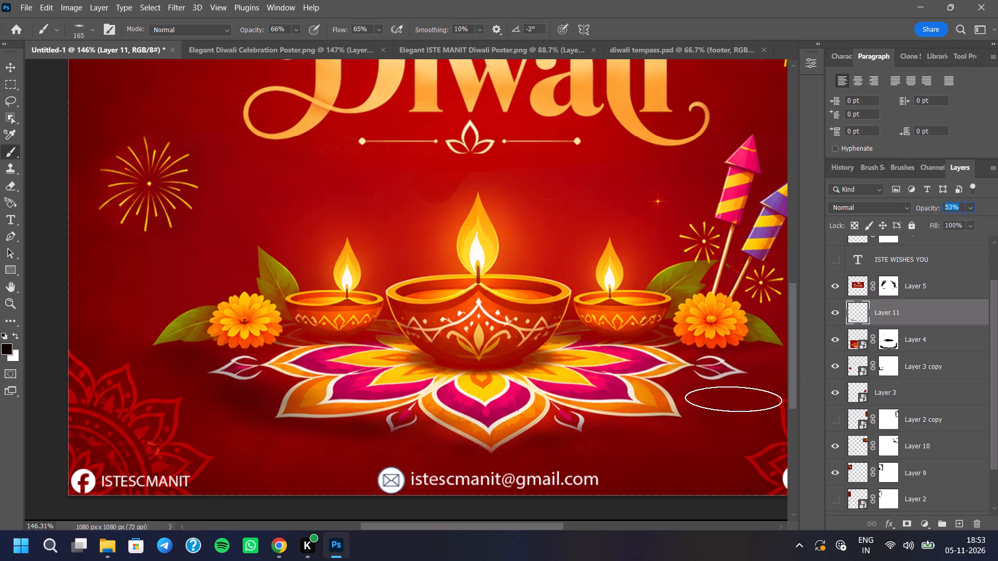
# Add more shadow dabs on Layer 11 beside the rangoli's right tip and under its bottom petals.
pyautogui.click(706, 389)
pyautogui.click(739, 361)
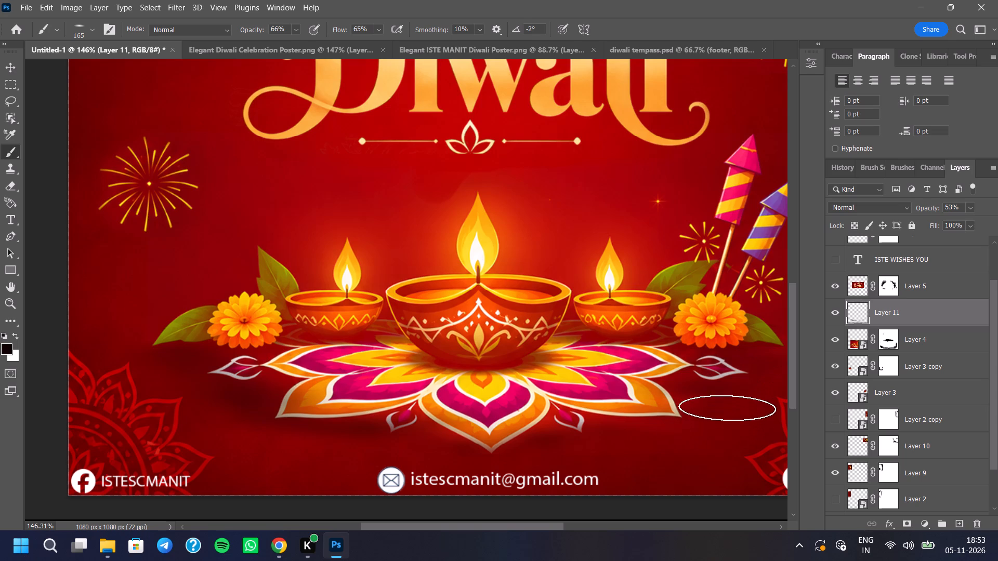
pyautogui.click(613, 426)
pyautogui.click(568, 423)
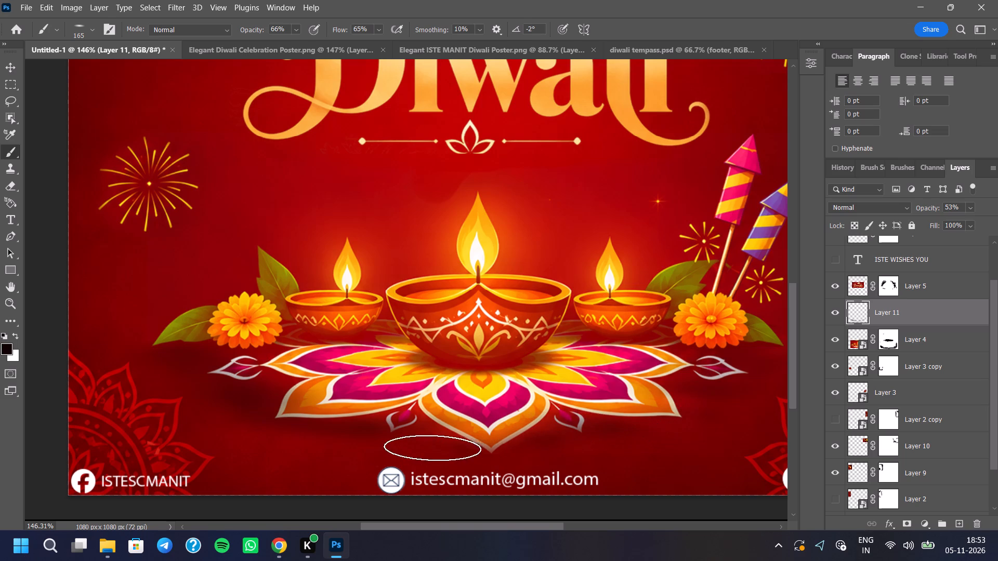
pyautogui.click(432, 432)
# Erase Layer 11's shadow over the left leaf, marigold and rangoli's left tip with a hard round 25 px eraser at 100% opacity.
pyautogui.click(7, 188)
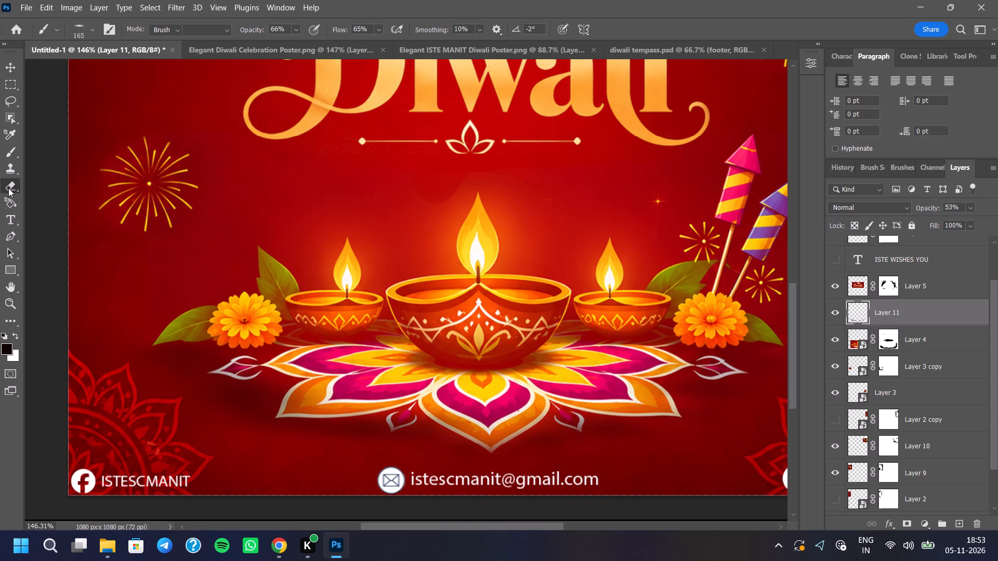
pyautogui.scroll(10, 129, 316)
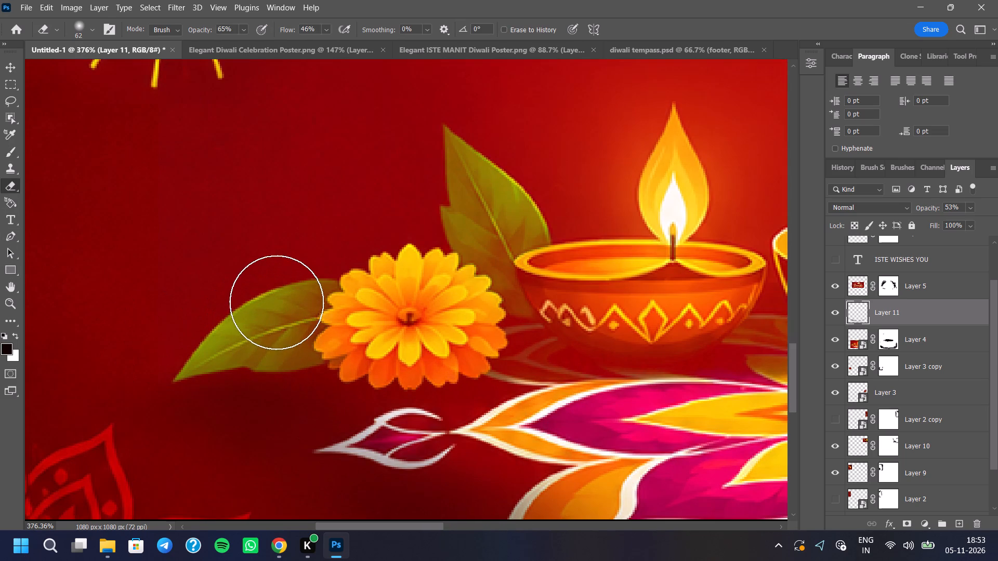
pyautogui.rightClick(281, 279)
pyautogui.click(357, 464)
pyautogui.click(135, 140)
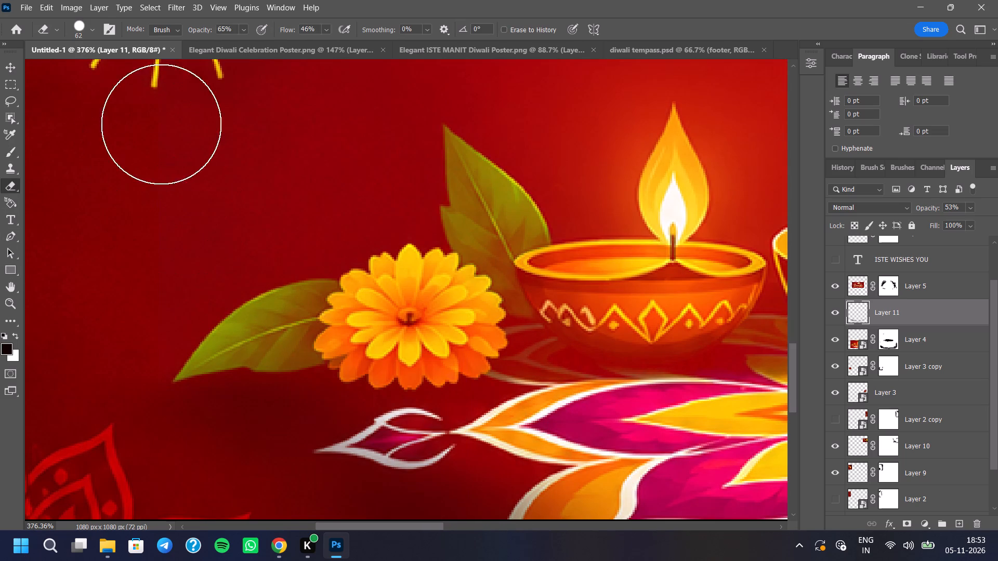
pyautogui.click(239, 25)
pyautogui.moveTo(249, 40); pyautogui.dragTo(292, 49)
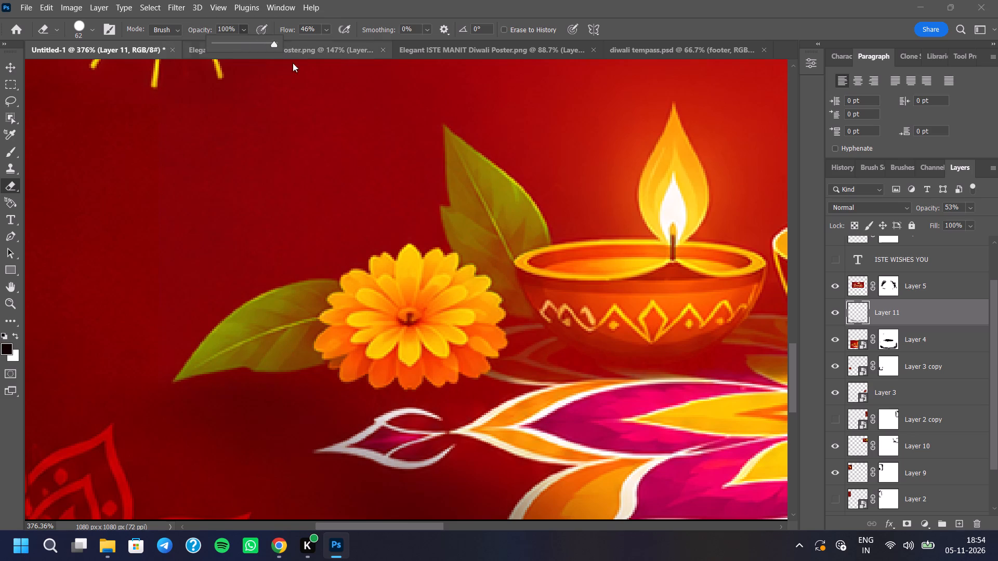
pyautogui.click(281, 156)
pyautogui.rightClick(320, 171)
pyautogui.doubleClick(404, 200)
pyautogui.click(224, 205)
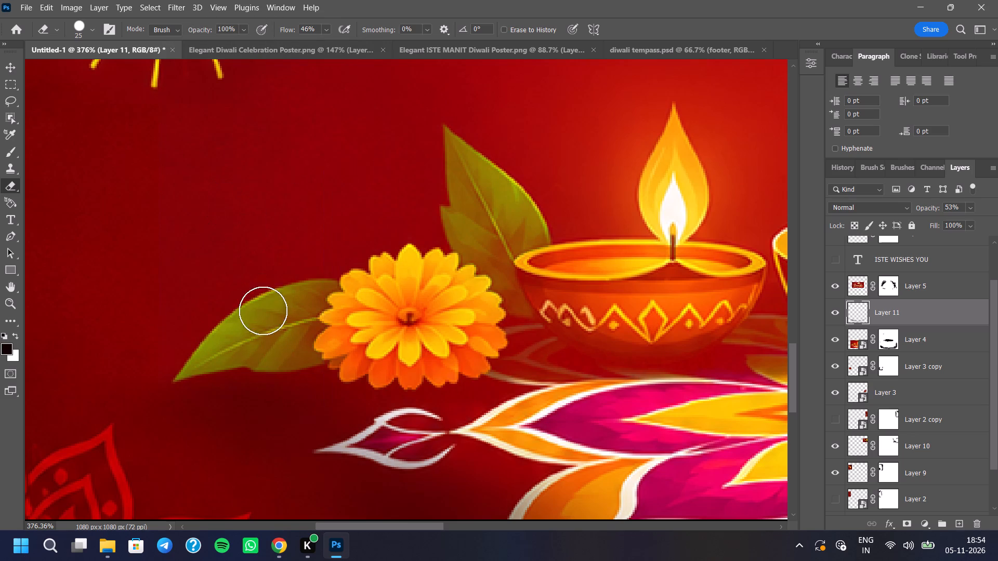
pyautogui.moveTo(264, 326); pyautogui.dragTo(408, 351)
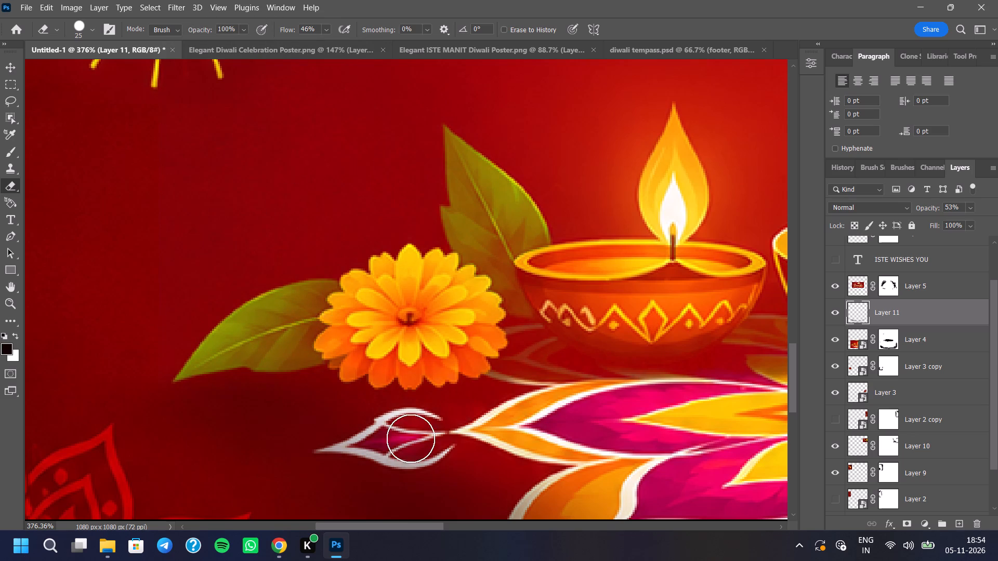
pyautogui.click(410, 435)
pyautogui.moveTo(402, 442); pyautogui.dragTo(649, 441)
# Erase Layer 11's shadow over the rangoli's left tip, lower-left petal and the small pink bud beneath it.
pyautogui.scroll(-6, 256, 192)
pyautogui.scroll(4, 361, 316)
pyautogui.moveTo(472, 387); pyautogui.dragTo(441, 411)
pyautogui.moveTo(440, 409); pyautogui.dragTo(438, 414)
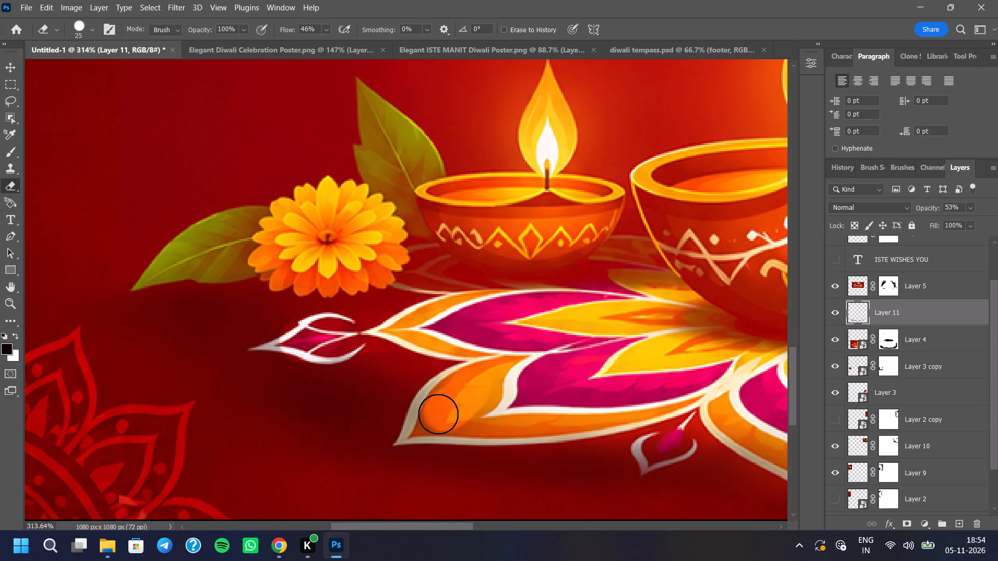
pyautogui.moveTo(438, 414); pyautogui.dragTo(615, 407)
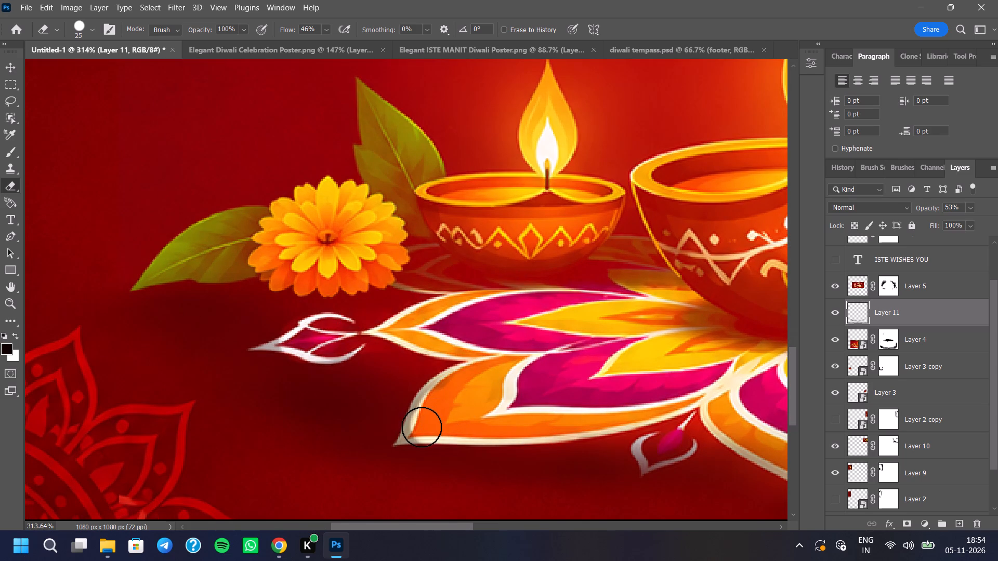
pyautogui.click(422, 428)
pyautogui.moveTo(431, 412); pyautogui.dragTo(531, 371)
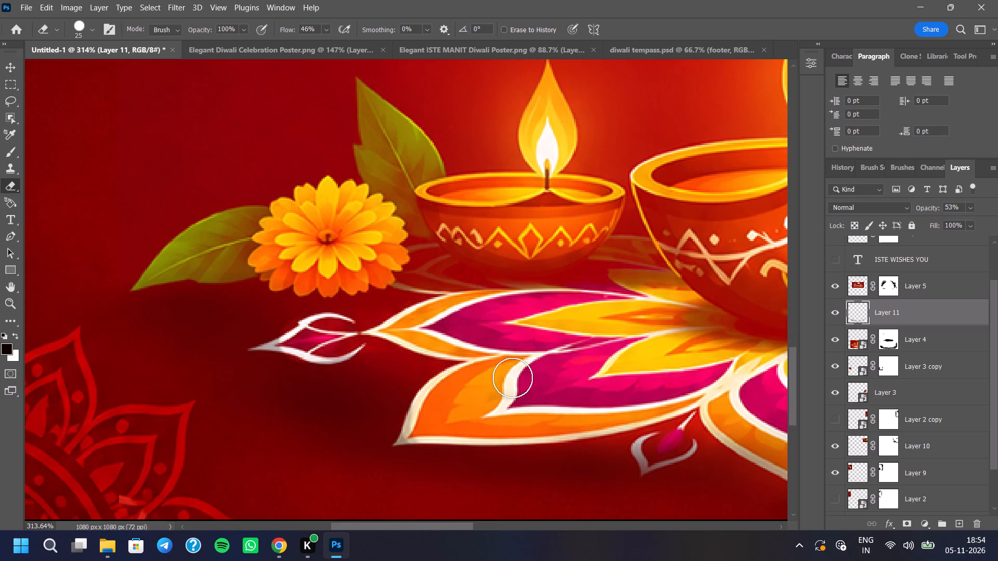
pyautogui.scroll(-6, 497, 379)
pyautogui.scroll(4, 625, 403)
pyautogui.moveTo(550, 435); pyautogui.dragTo(550, 433)
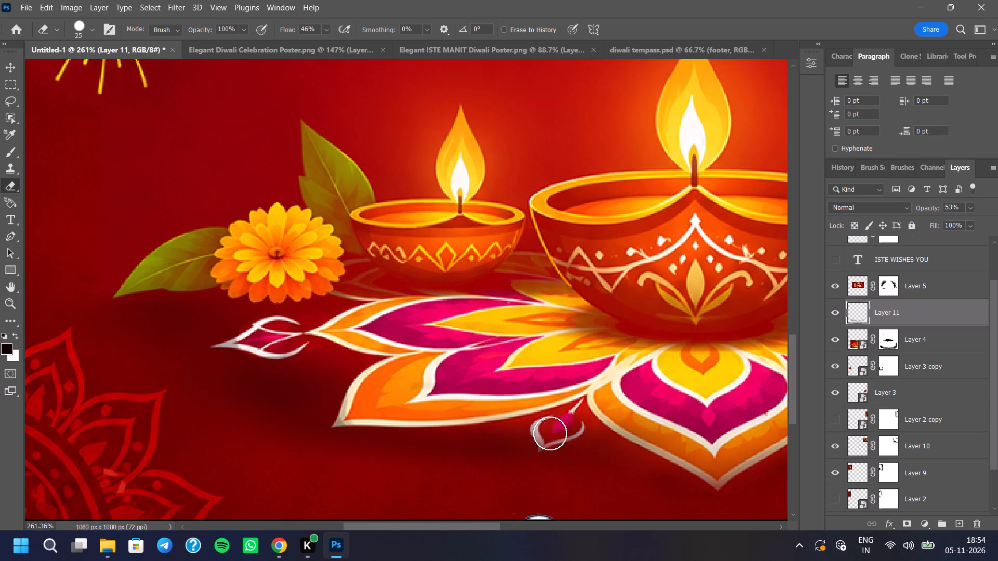
pyautogui.moveTo(550, 433); pyautogui.dragTo(571, 416)
pyautogui.moveTo(568, 420); pyautogui.dragTo(570, 413)
pyautogui.scroll(-3, 240, 362)
pyautogui.scroll(1, 201, 375)
pyautogui.scroll(-5, 199, 376)
pyautogui.scroll(4, 476, 383)
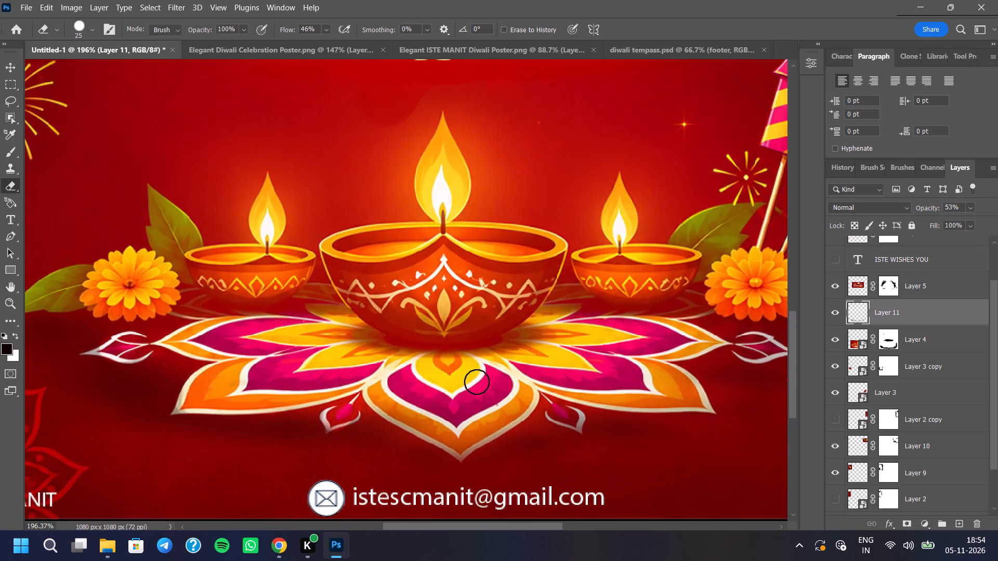
pyautogui.scroll(1, 476, 383)
pyautogui.scroll(-9, 473, 390)
pyautogui.scroll(-6, 426, 458)
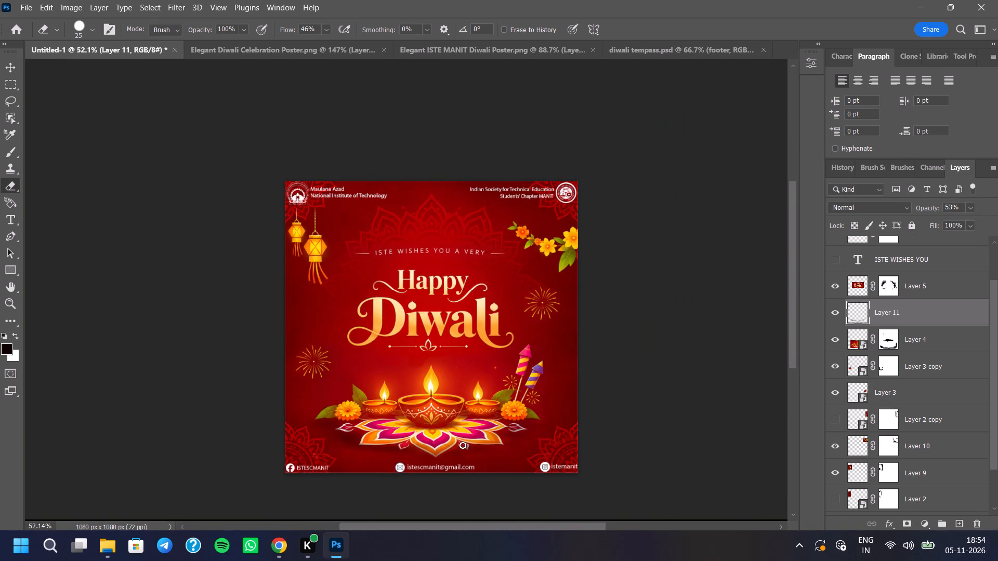
# Switch the eraser to the Soft Round brush tip.
pyautogui.scroll(4, 462, 445)
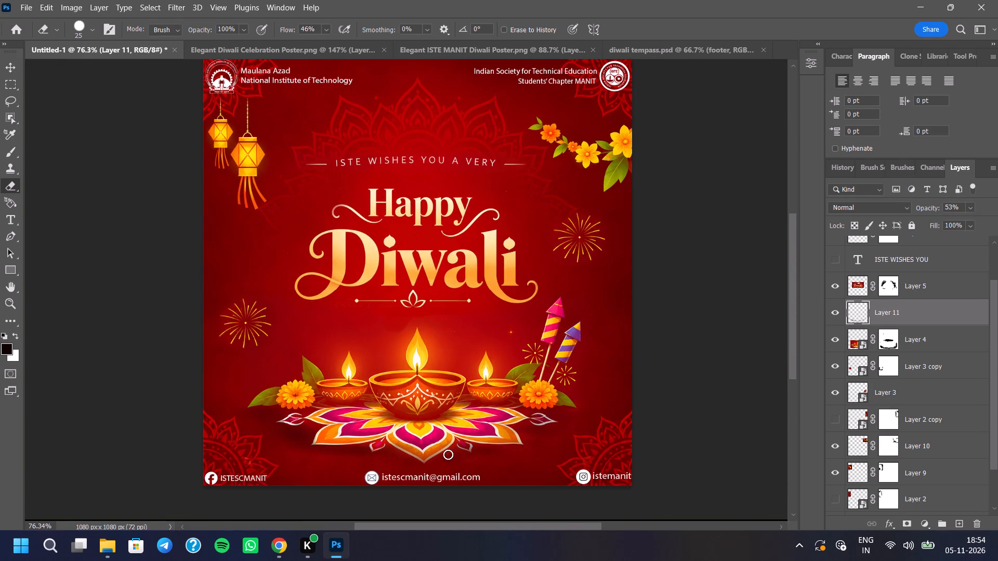
pyautogui.scroll(12, 262, 452)
pyautogui.rightClick(282, 434)
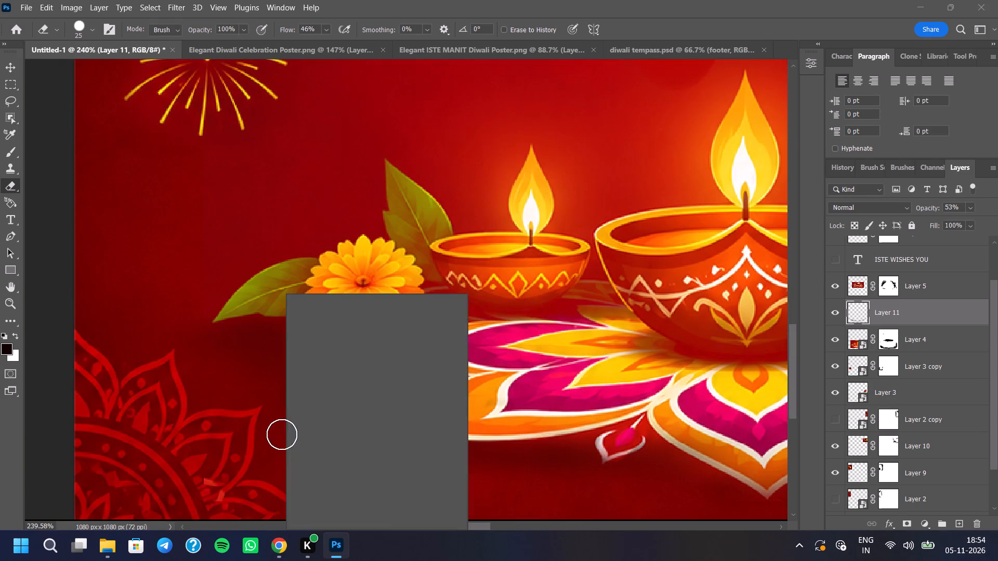
pyautogui.click(352, 449)
pyautogui.click(133, 257)
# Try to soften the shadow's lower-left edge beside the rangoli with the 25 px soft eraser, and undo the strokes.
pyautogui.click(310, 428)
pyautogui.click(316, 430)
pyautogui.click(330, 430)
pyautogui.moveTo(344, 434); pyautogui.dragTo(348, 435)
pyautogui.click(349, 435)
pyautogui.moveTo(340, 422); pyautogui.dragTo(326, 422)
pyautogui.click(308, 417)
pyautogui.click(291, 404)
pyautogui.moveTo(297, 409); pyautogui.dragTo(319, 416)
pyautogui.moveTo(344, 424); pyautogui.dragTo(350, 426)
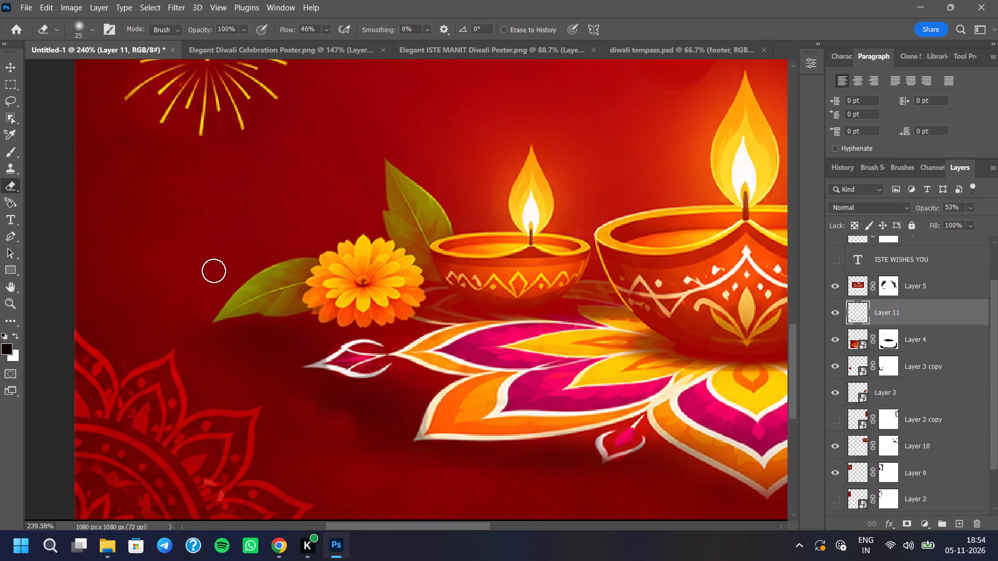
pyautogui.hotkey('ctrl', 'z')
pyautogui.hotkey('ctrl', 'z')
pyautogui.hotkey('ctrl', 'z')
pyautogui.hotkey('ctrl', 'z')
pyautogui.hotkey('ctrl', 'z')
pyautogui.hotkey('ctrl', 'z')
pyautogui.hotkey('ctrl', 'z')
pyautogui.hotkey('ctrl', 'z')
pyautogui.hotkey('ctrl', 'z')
# Soften the shadow's outer edge below and left of the rangoli with a 78 px soft eraser at 63% opacity.
pyautogui.click(246, 32)
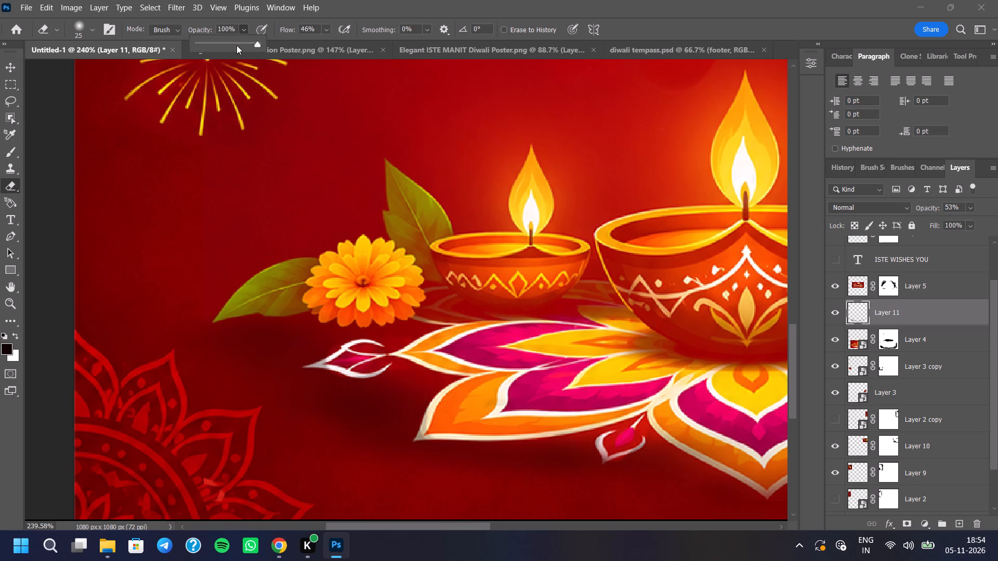
pyautogui.click(235, 45)
pyautogui.rightClick(200, 168)
pyautogui.click(300, 201)
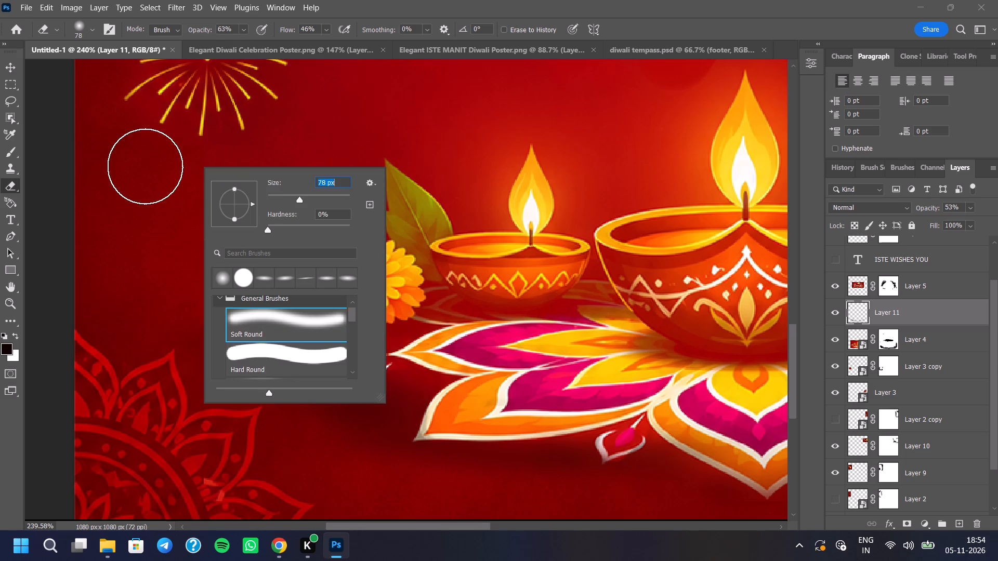
pyautogui.click(145, 166)
pyautogui.click(310, 449)
pyautogui.moveTo(311, 447); pyautogui.dragTo(317, 446)
pyautogui.click(321, 445)
pyautogui.moveTo(315, 436); pyautogui.dragTo(302, 433)
pyautogui.click(287, 425)
pyautogui.click(261, 416)
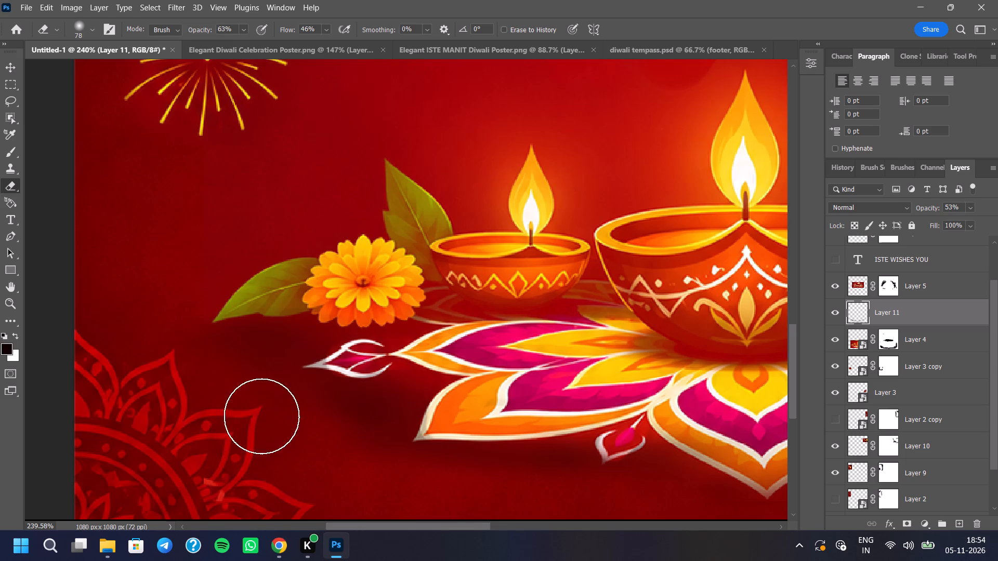
pyautogui.moveTo(265, 421); pyautogui.dragTo(310, 430)
pyautogui.click(330, 434)
pyautogui.click(335, 436)
pyautogui.click(352, 446)
pyautogui.click(364, 456)
pyautogui.click(372, 463)
pyautogui.click(385, 468)
pyautogui.moveTo(398, 472); pyautogui.dragTo(404, 474)
pyautogui.click(418, 478)
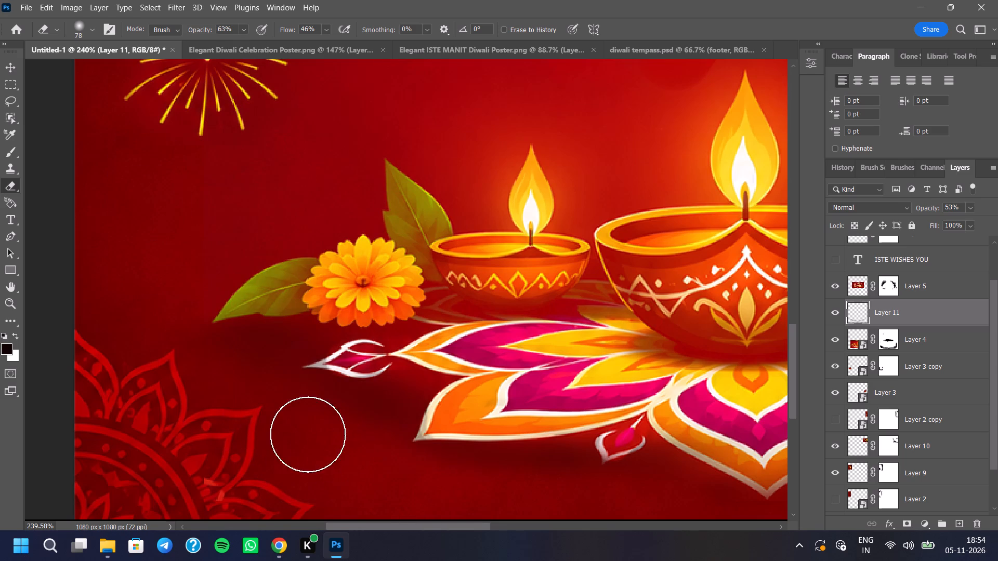
# Soften the outer edge of Layer 11's shadow below the rangoli's right tip with the same soft eraser.
pyautogui.scroll(-6, 293, 432)
pyautogui.scroll(-4, 424, 507)
pyautogui.scroll(4, 675, 374)
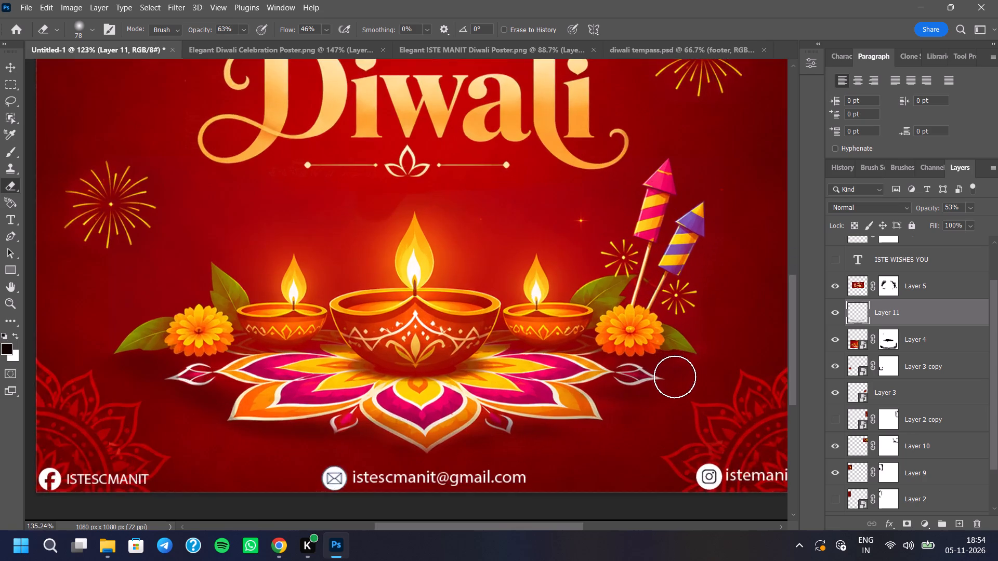
pyautogui.scroll(4, 675, 377)
pyautogui.click(657, 446)
pyautogui.moveTo(656, 448); pyautogui.dragTo(652, 453)
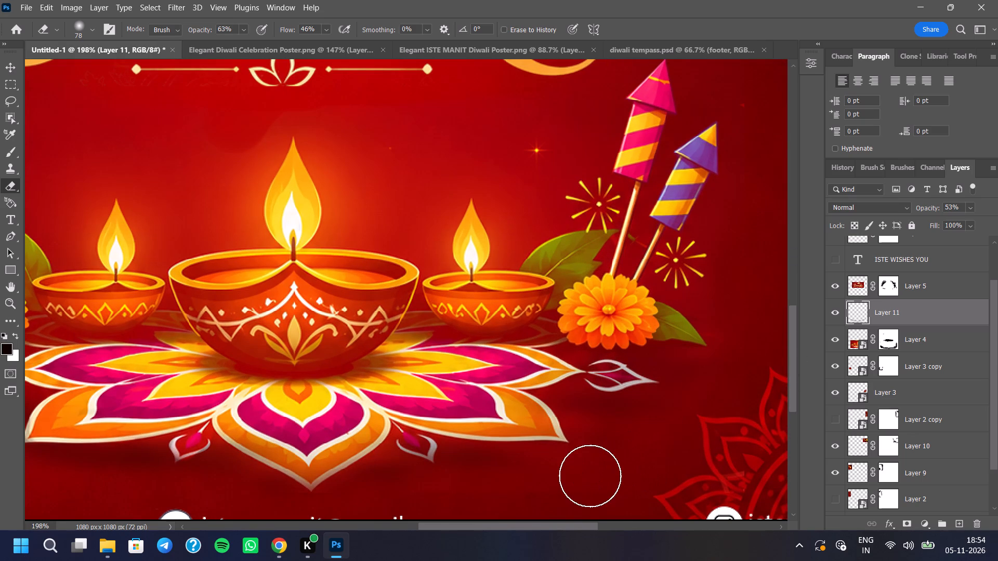
# Erase Layer 11's shadow over the rangoli's front centre petal and its right-hand petals.
pyautogui.doubleClick(312, 451)
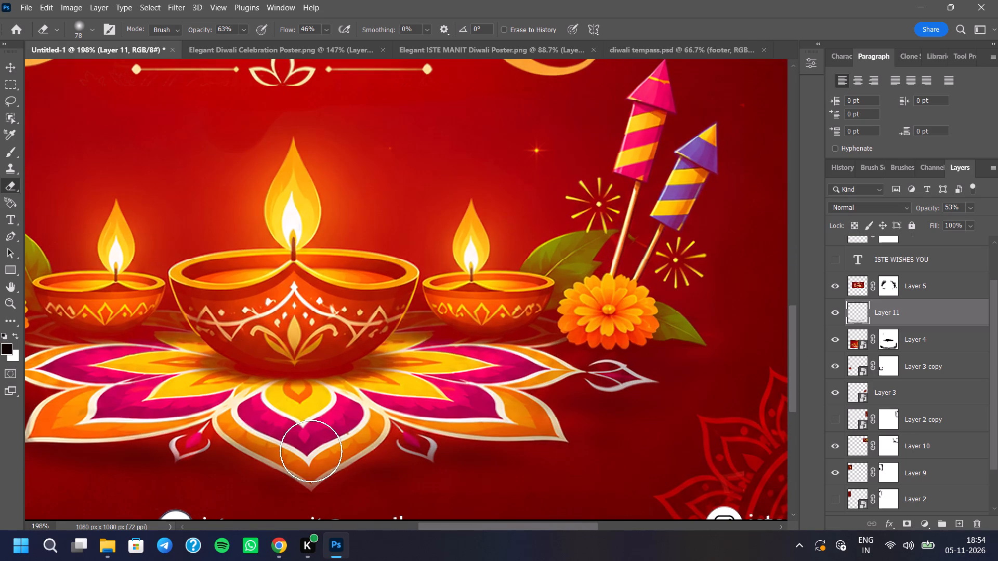
pyautogui.moveTo(311, 447); pyautogui.dragTo(316, 444)
pyautogui.click(337, 437)
pyautogui.click(342, 429)
pyautogui.click(350, 422)
pyautogui.moveTo(354, 421); pyautogui.dragTo(307, 437)
pyautogui.click(278, 421)
pyautogui.moveTo(272, 421); pyautogui.dragTo(321, 413)
pyautogui.moveTo(386, 389); pyautogui.dragTo(443, 398)
pyautogui.moveTo(462, 397); pyautogui.dragTo(481, 399)
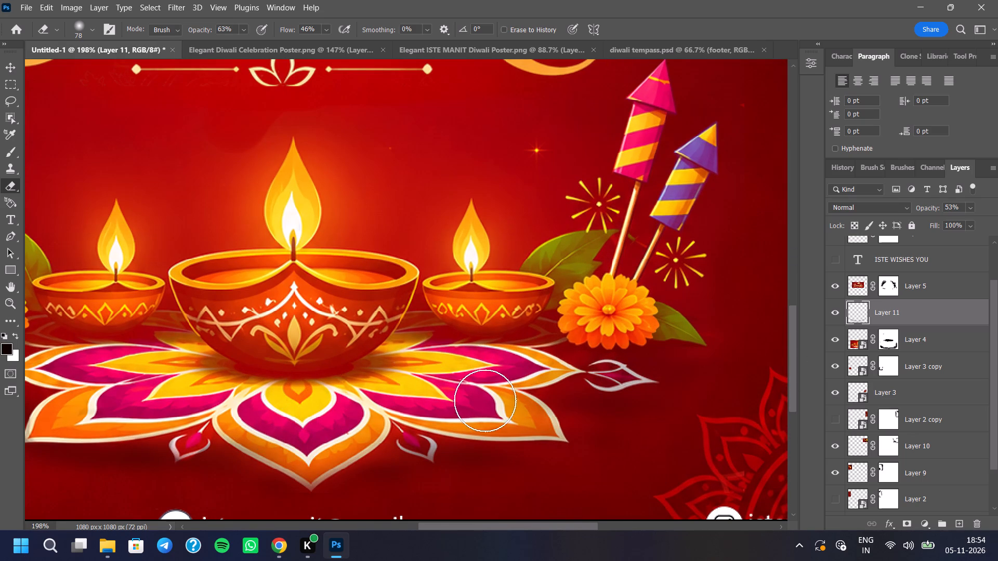
pyautogui.click(490, 405)
pyautogui.click(500, 405)
pyautogui.click(487, 371)
pyautogui.click(489, 365)
# Paint black shadow dabs on Layer 11 around the leaf beside the right marigold using the flattened 165 px brush.
pyautogui.scroll(-5, 450, 419)
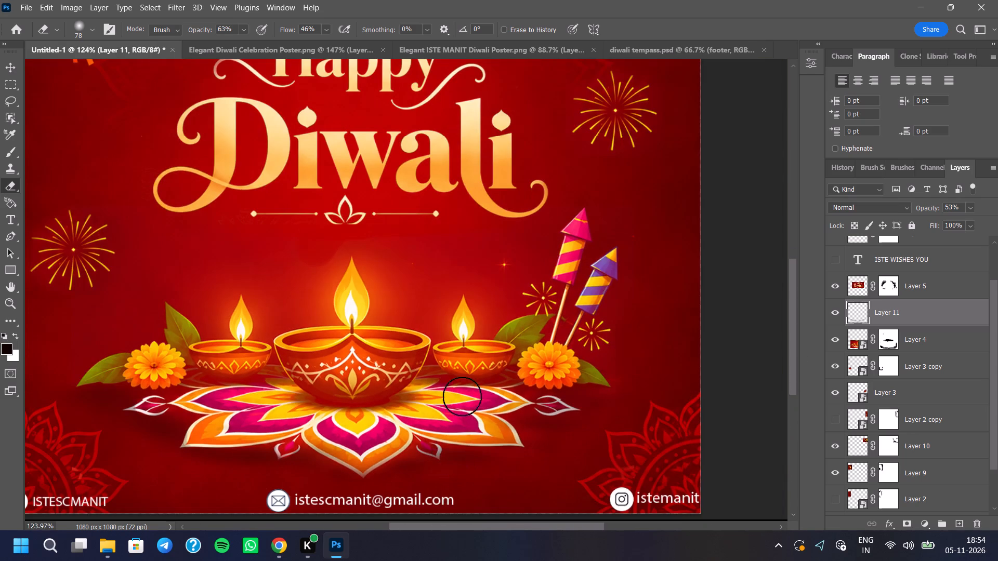
pyautogui.scroll(-8, 466, 392)
pyautogui.scroll(3, 436, 384)
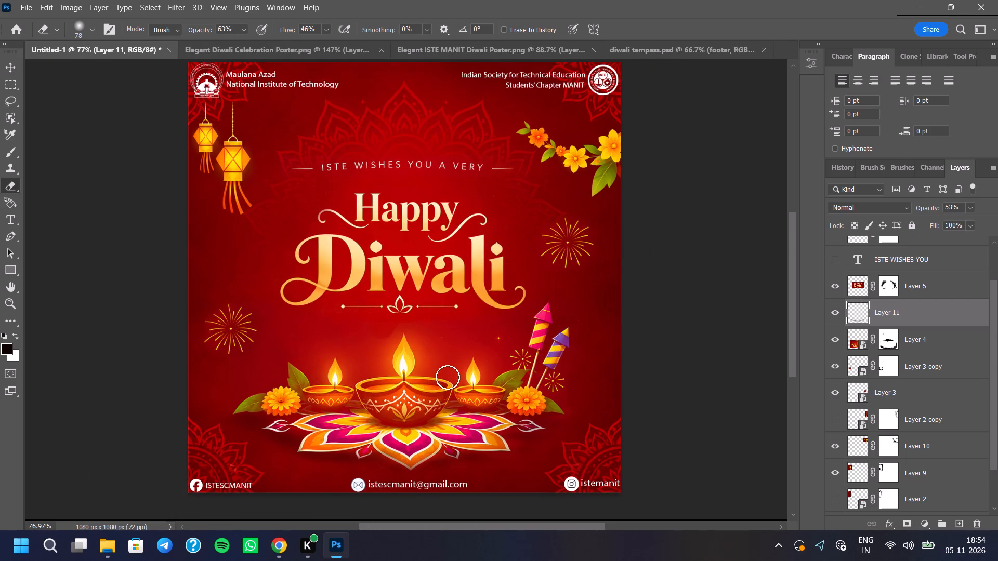
pyautogui.click(14, 145)
pyautogui.scroll(9, 576, 433)
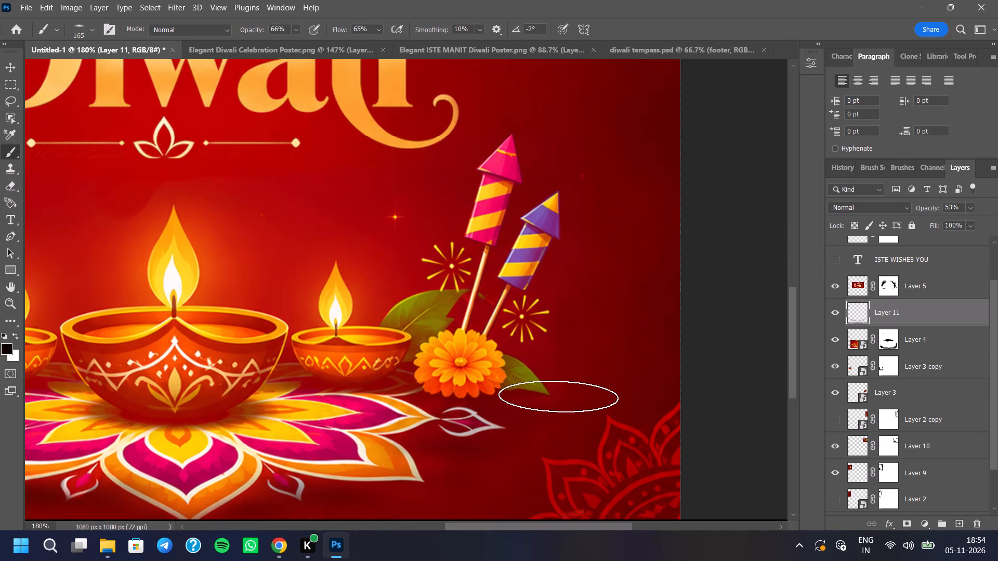
pyautogui.click(558, 396)
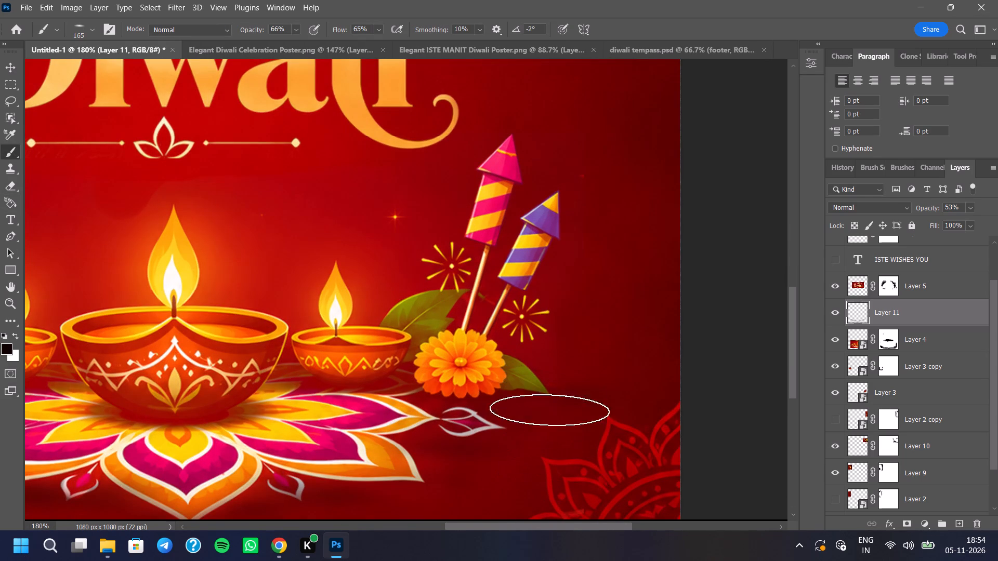
pyautogui.click(537, 352)
pyautogui.click(549, 371)
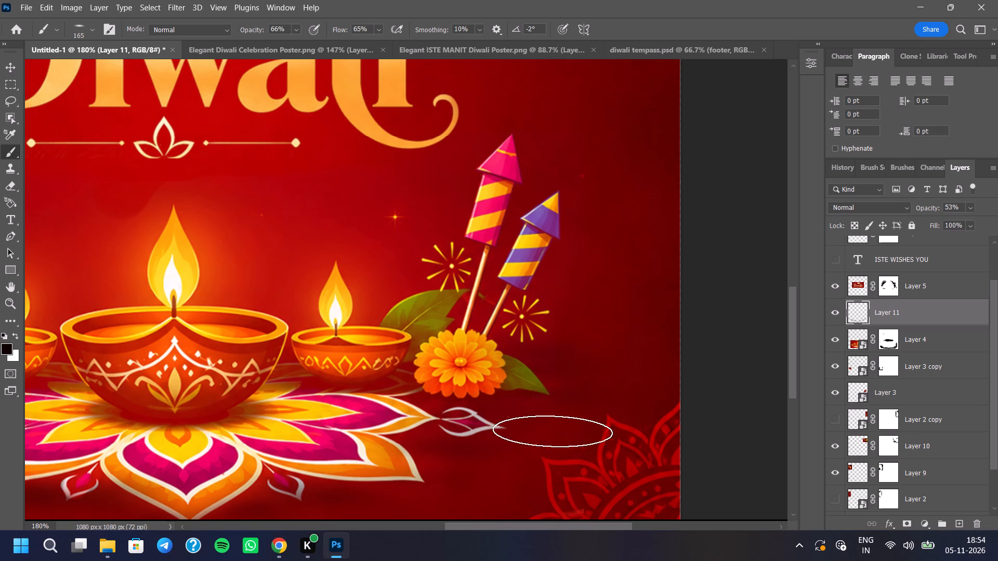
pyautogui.click(549, 397)
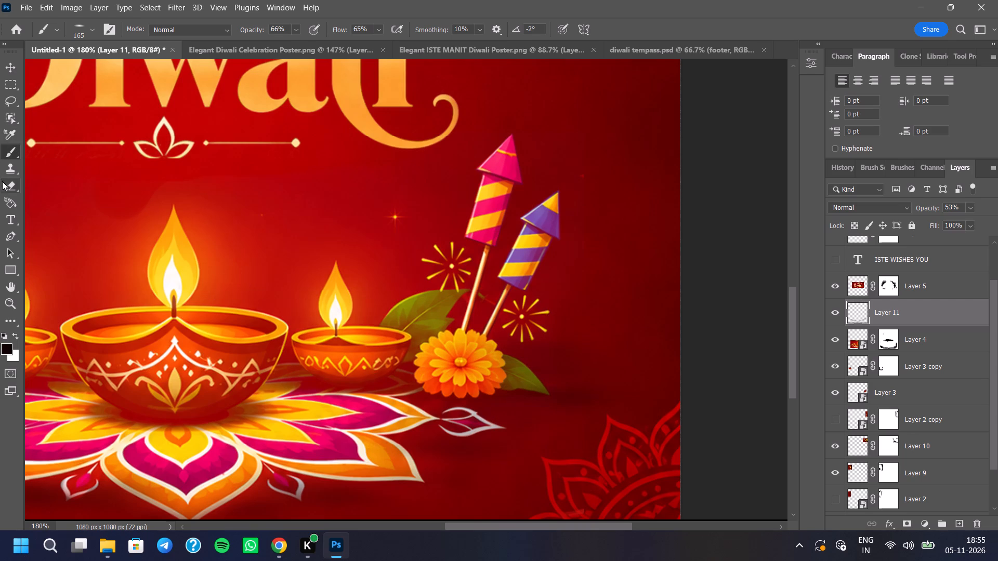
# Erase Layer 11's shadow over the right marigold and its leaf, reducing the soft eraser to 50 px.
pyautogui.click(3, 185)
pyautogui.click(464, 359)
pyautogui.click(467, 362)
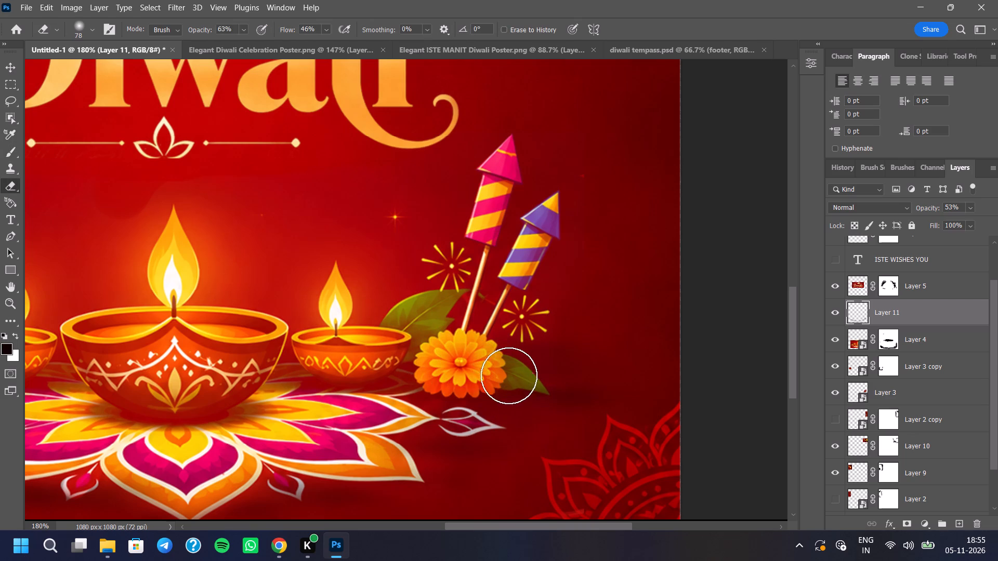
pyautogui.rightClick(438, 328)
pyautogui.click(527, 326)
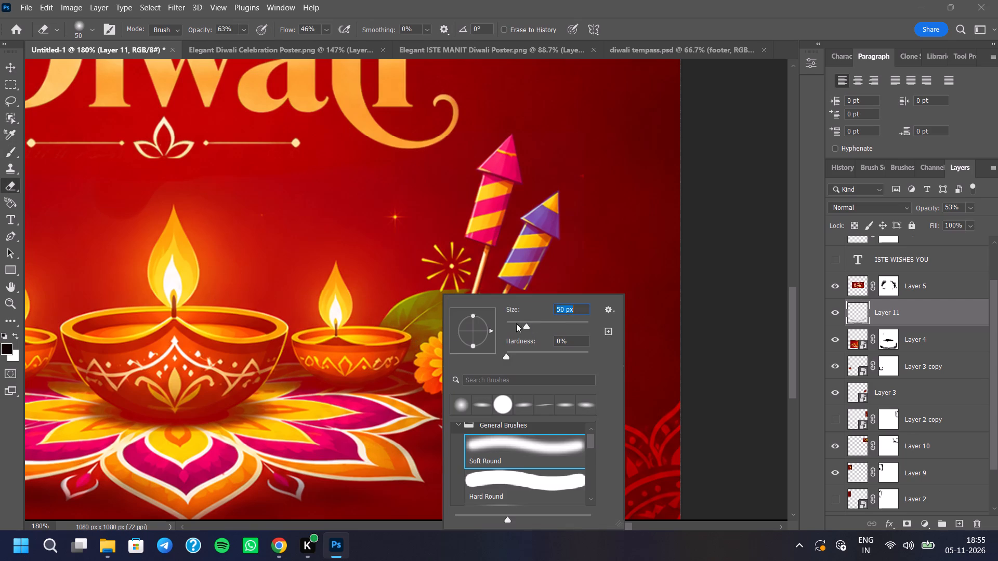
pyautogui.click(299, 266)
pyautogui.click(521, 380)
pyautogui.click(527, 383)
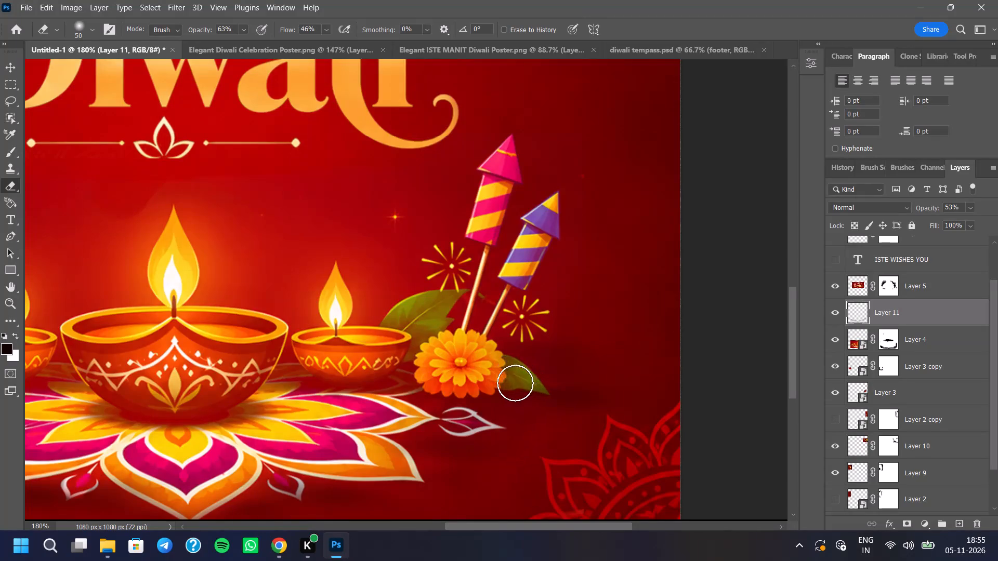
pyautogui.click(505, 379)
pyautogui.click(485, 377)
pyautogui.click(471, 375)
pyautogui.doubleClick(460, 377)
pyautogui.click(448, 419)
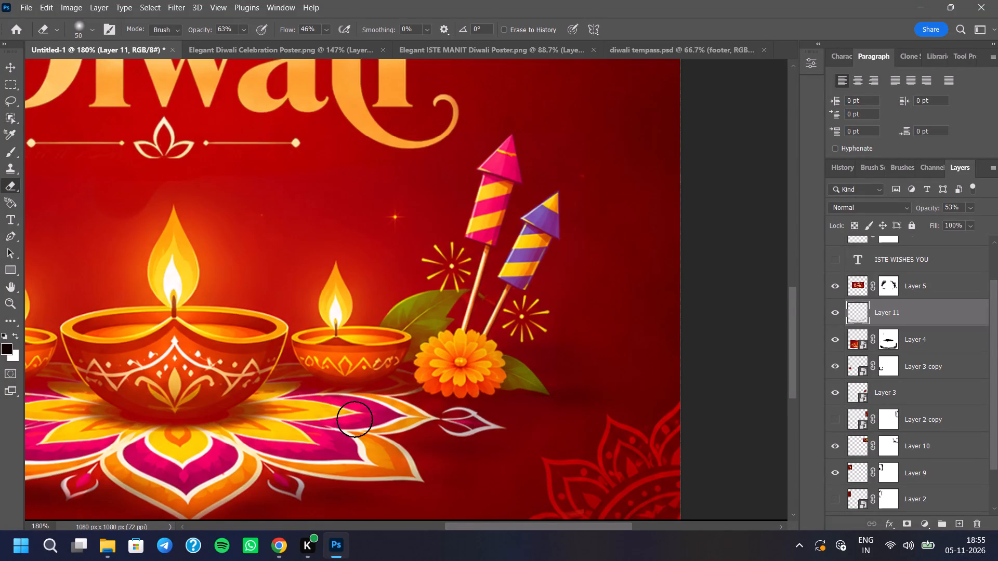
# Toggle Layer 9's visibility off and on, and hide Layer 10.
pyautogui.scroll(-12, 257, 333)
pyautogui.scroll(3, 285, 283)
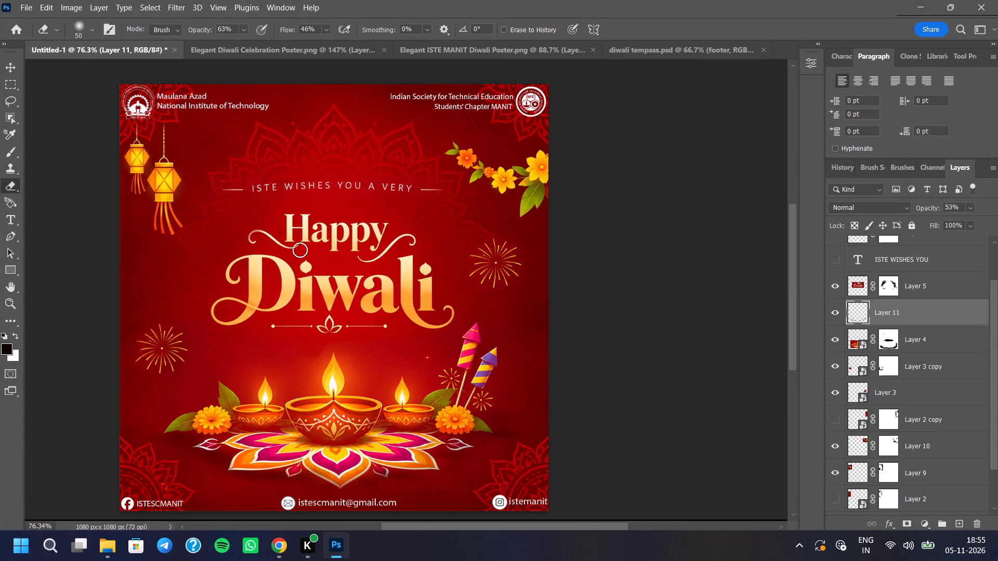
pyautogui.scroll(-2, 308, 243)
pyautogui.scroll(2, 318, 271)
pyautogui.scroll(-4, 870, 383)
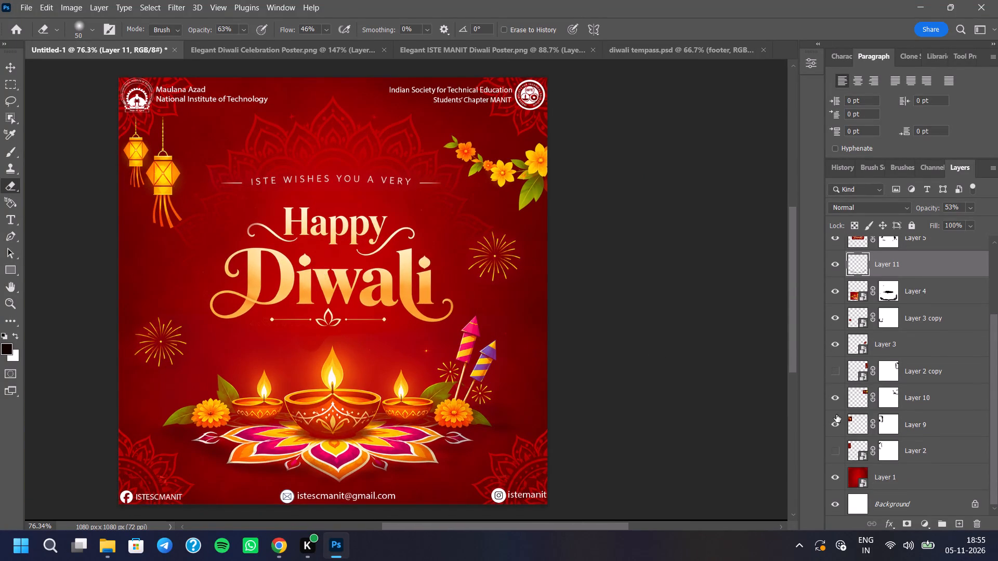
pyautogui.click(836, 415)
pyautogui.click(836, 415)
pyautogui.click(835, 400)
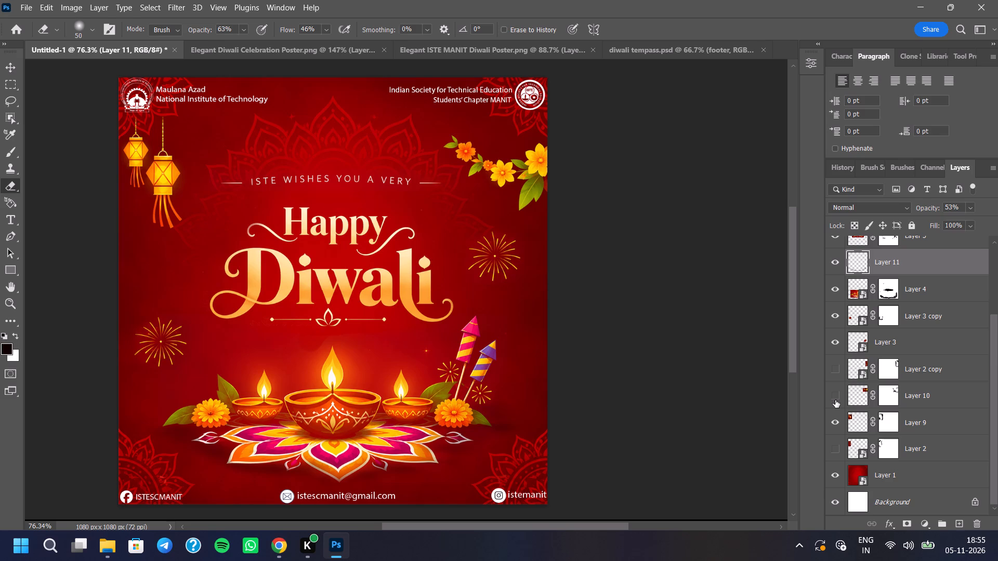
# Duplicate Layer 9's lanterns, flip the copy horizontally, and place it opposite the originals at X 992 px, Y 241.5 px.
pyautogui.click(922, 421)
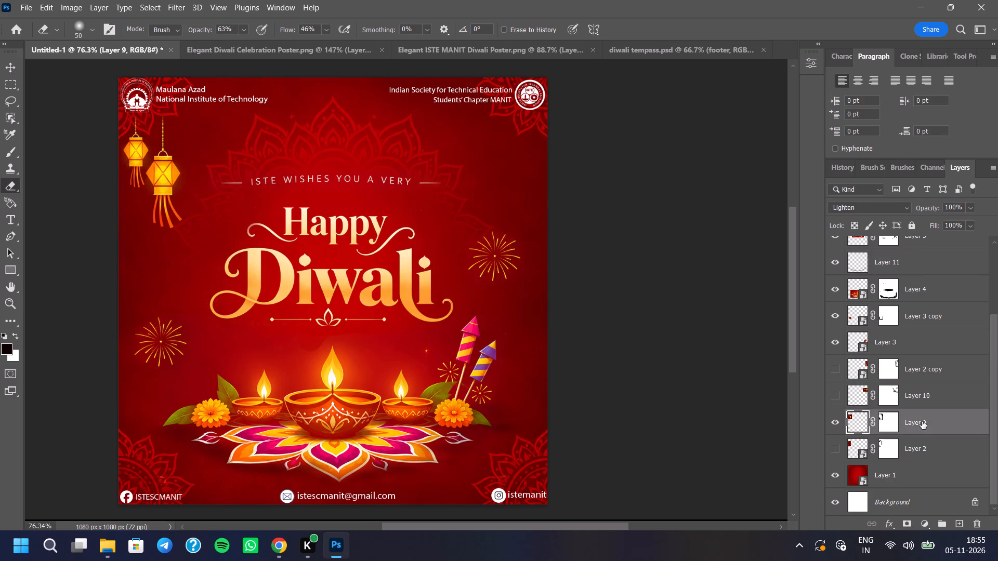
pyautogui.hotkey('ctrl', 'j')
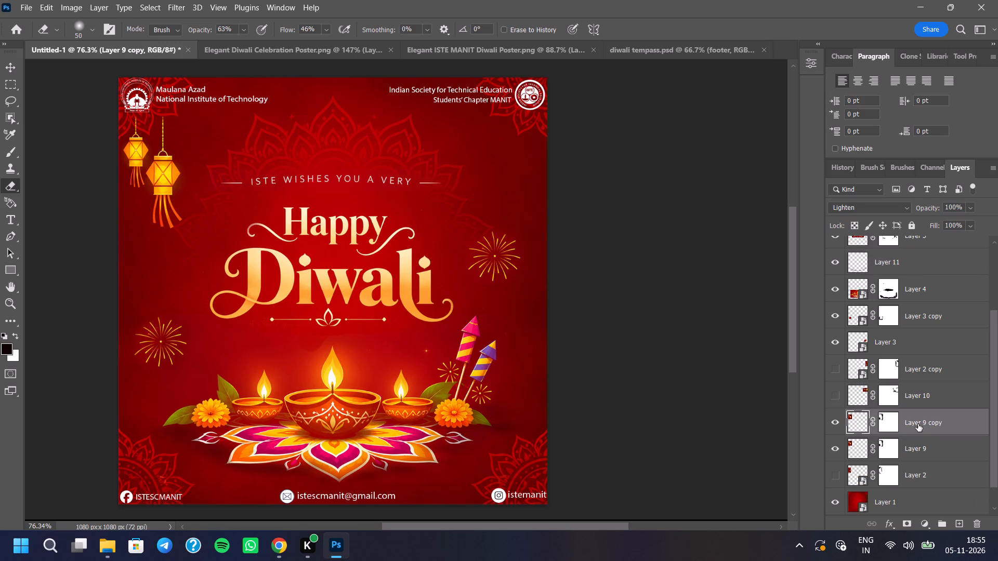
pyautogui.hotkey('ctrl', 't')
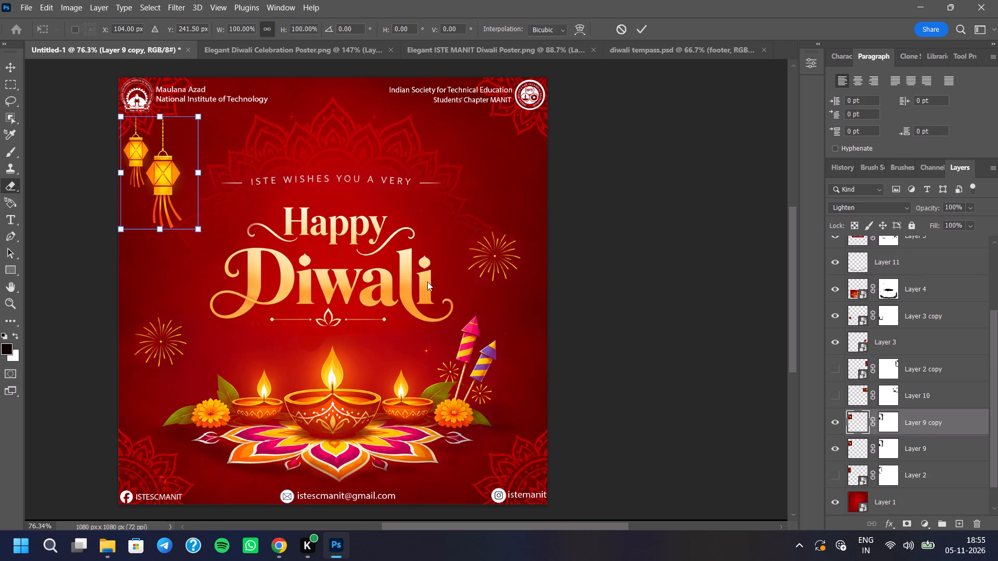
pyautogui.moveTo(147, 171); pyautogui.dragTo(500, 177)
pyautogui.rightClick(500, 177)
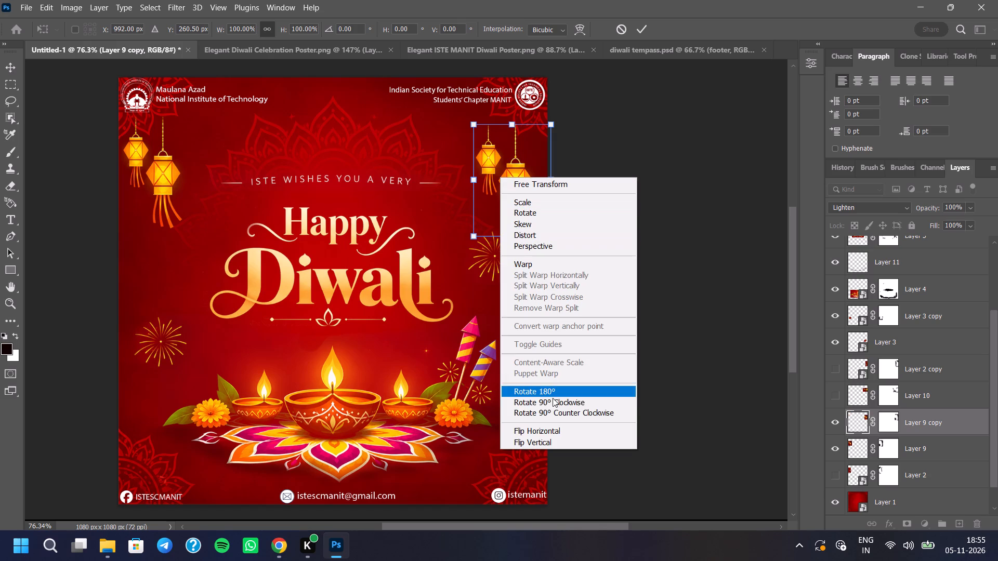
pyautogui.click(555, 425)
pyautogui.click(554, 428)
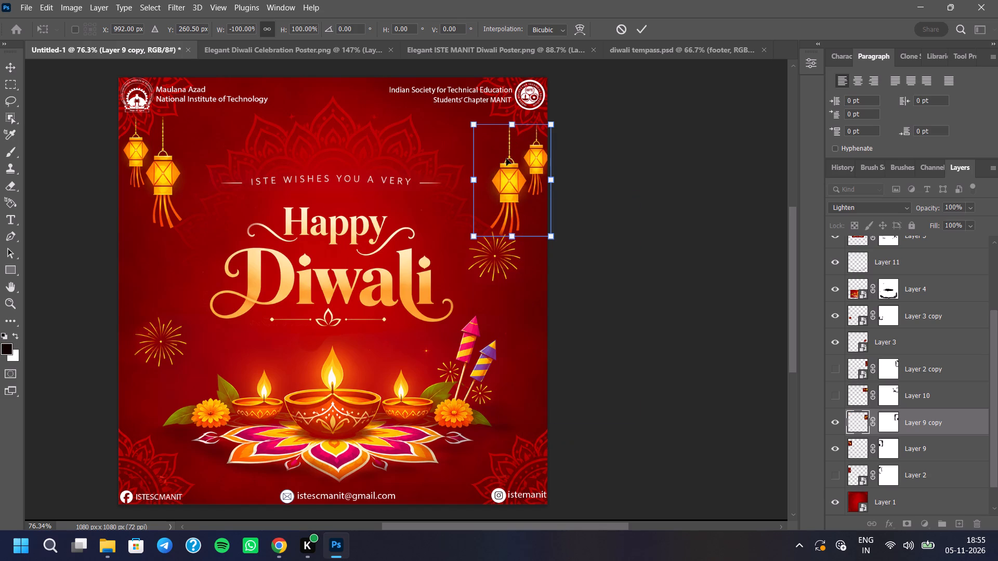
pyautogui.moveTo(506, 158); pyautogui.dragTo(507, 151)
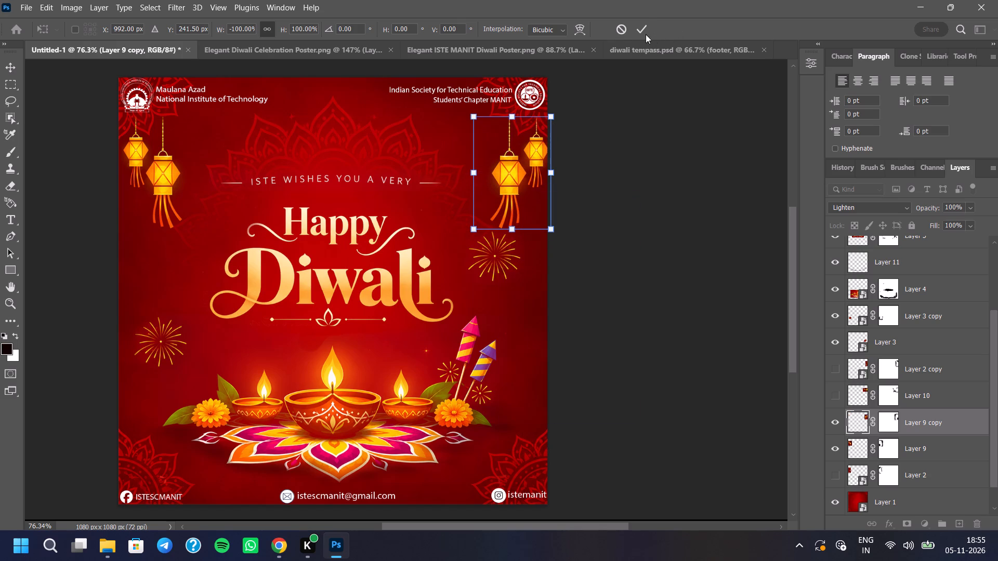
pyautogui.click(645, 33)
# Group Layer 9 and Layer 9 copy together.
pyautogui.keyDown('ctrl'); pyautogui.click(922, 445); pyautogui.keyUp('ctrl')
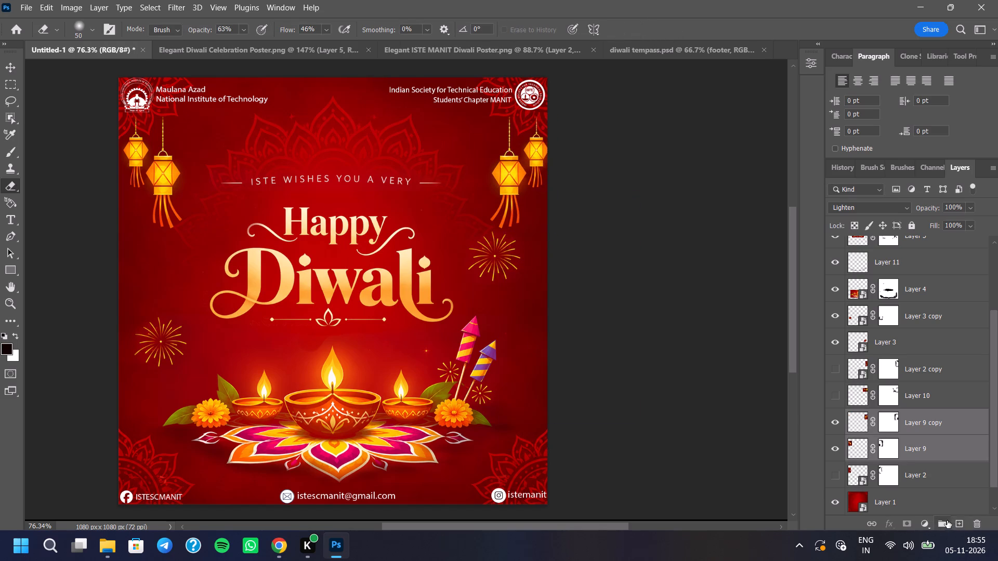
pyautogui.keyDown('ctrl'); pyautogui.click(945, 520); pyautogui.keyUp('ctrl')
pyautogui.doubleClick(833, 427)
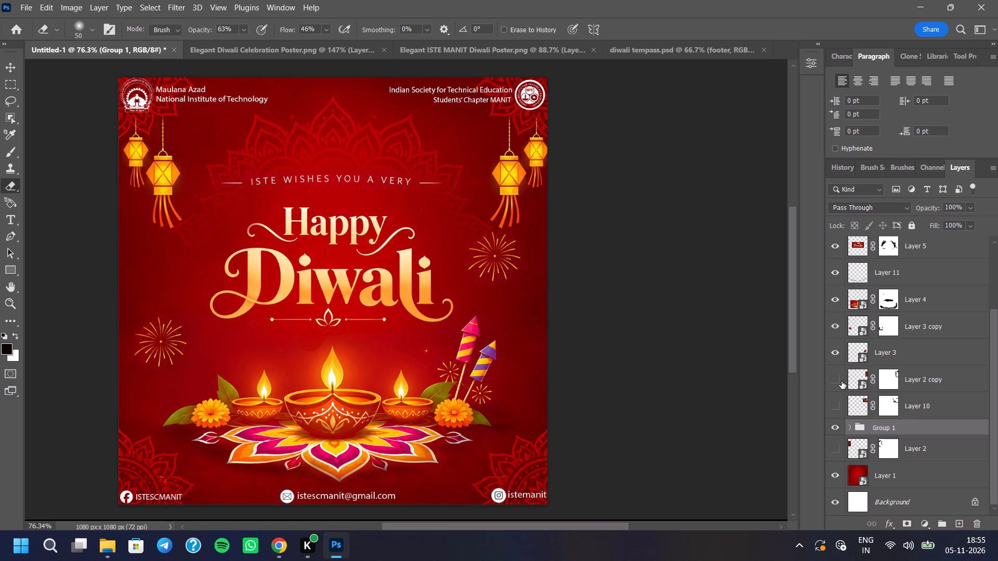
# Show Layer 2 copy, check Layer 10 and Layer 2, and group Layer 2 copy with Layer 2.
pyautogui.click(841, 381)
pyautogui.click(838, 407)
pyautogui.click(838, 407)
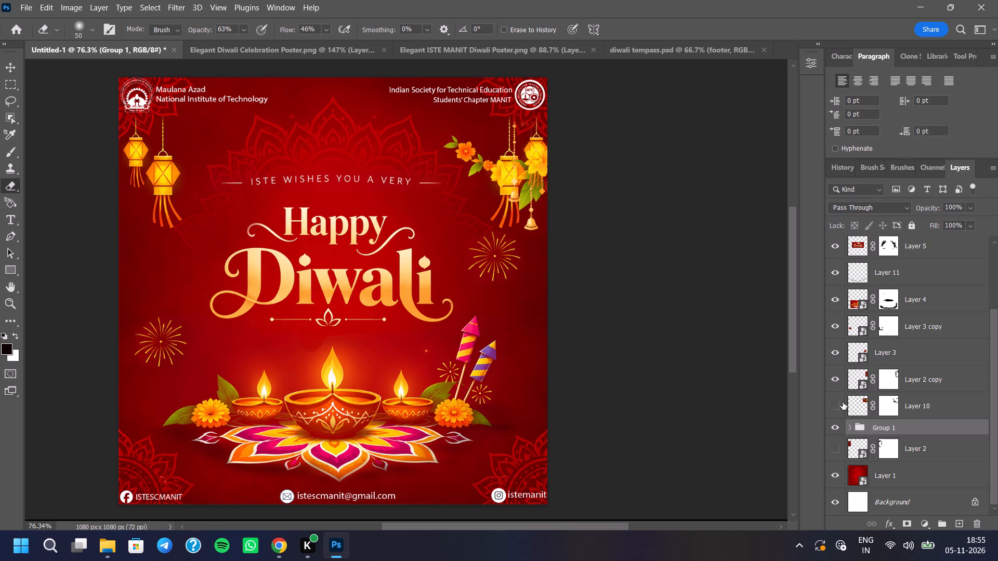
pyautogui.click(929, 382)
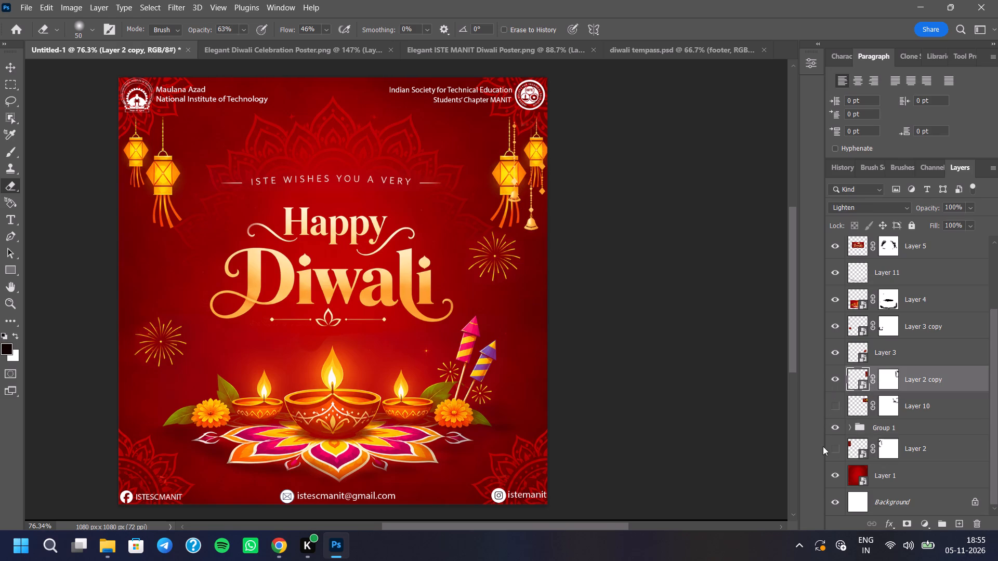
pyautogui.click(828, 448)
pyautogui.click(828, 448)
pyautogui.keyDown('ctrl'); pyautogui.click(930, 452); pyautogui.keyUp('ctrl')
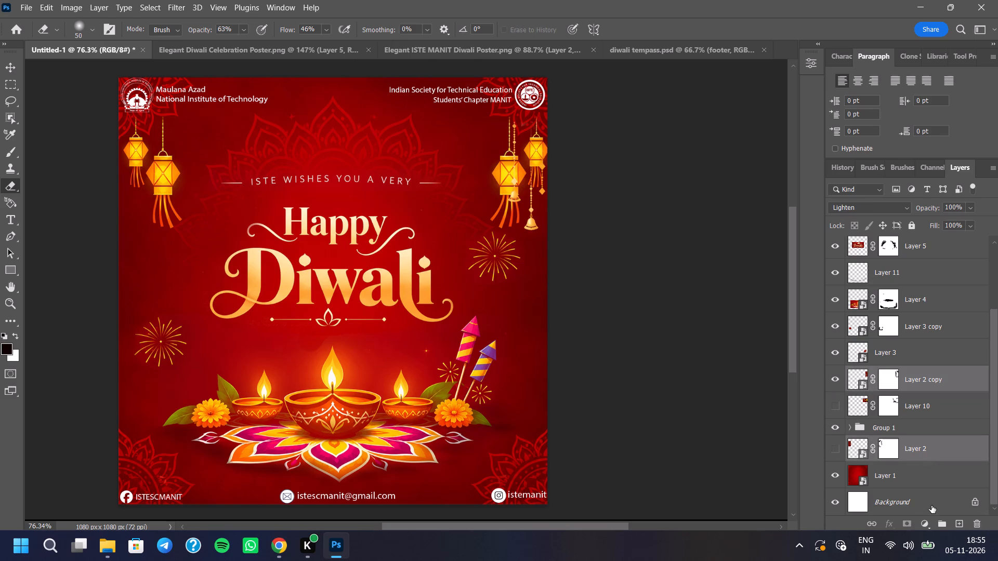
pyautogui.click(941, 527)
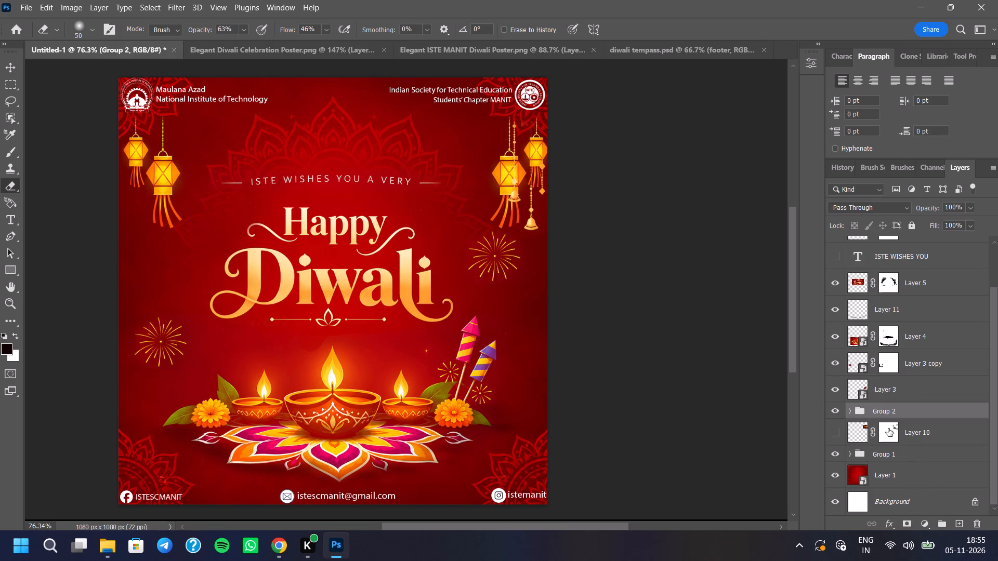
# Move Layer 10 above Group 2 in the layer stack.
pyautogui.moveTo(925, 430); pyautogui.dragTo(930, 397)
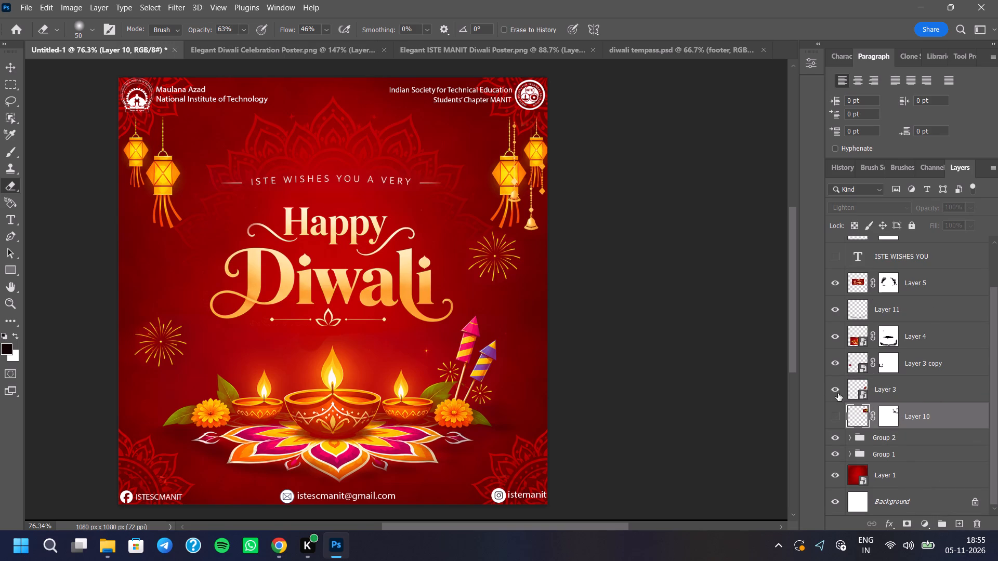
pyautogui.click(838, 392)
pyautogui.click(838, 392)
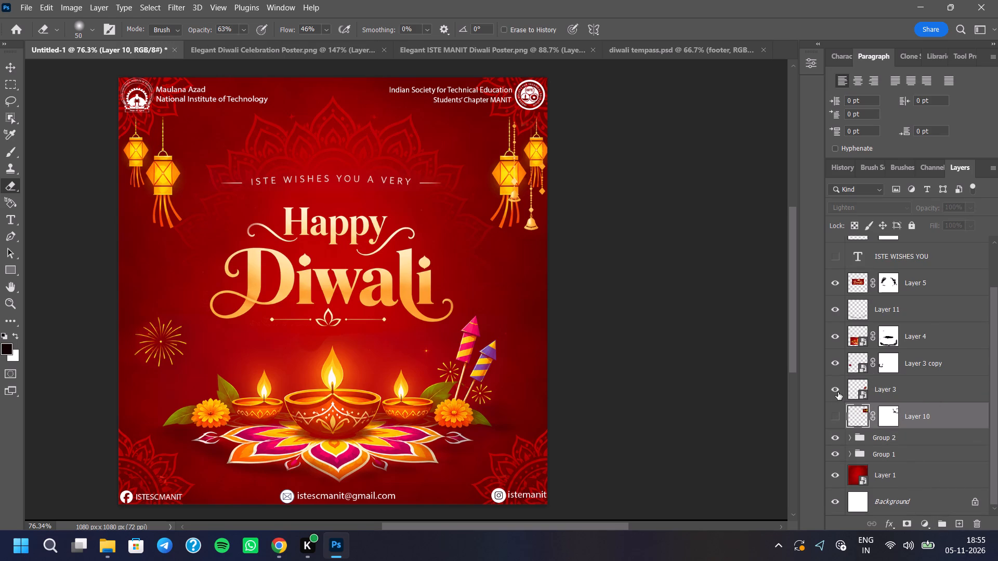
# Hide Layer 2 copy inside Group 2, toggling both bell layers to check them.
pyautogui.click(852, 436)
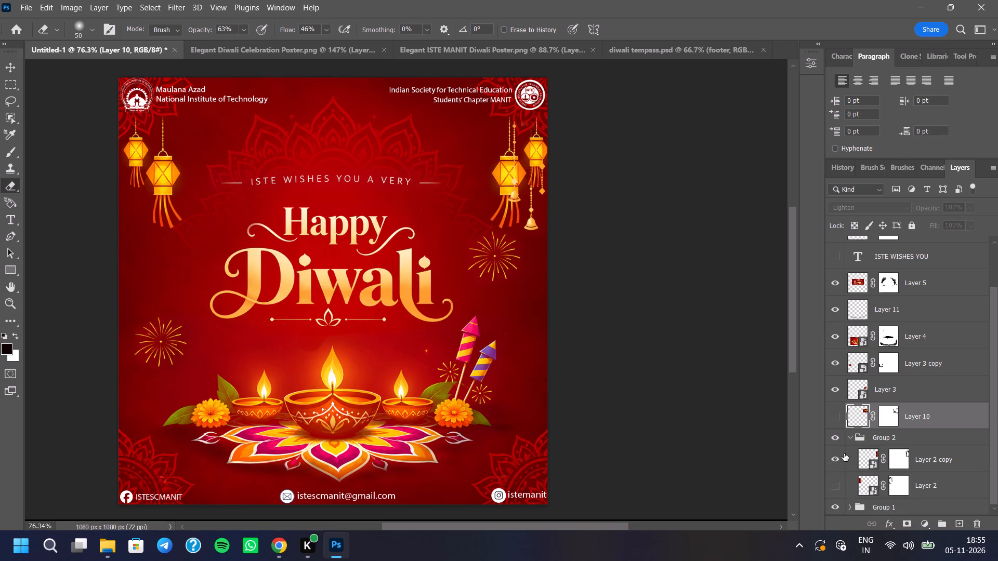
pyautogui.click(831, 458)
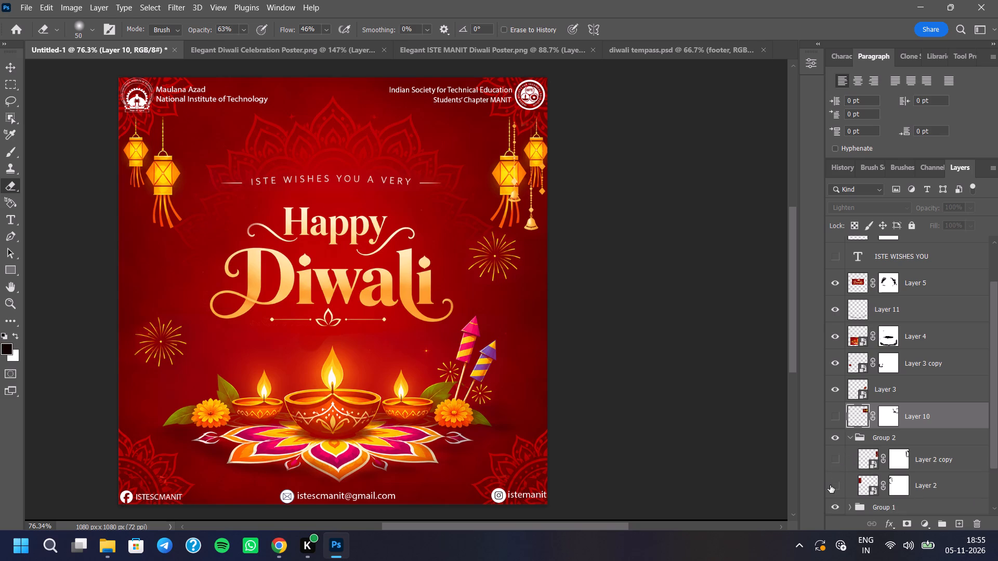
pyautogui.click(830, 485)
pyautogui.click(831, 485)
pyautogui.click(838, 458)
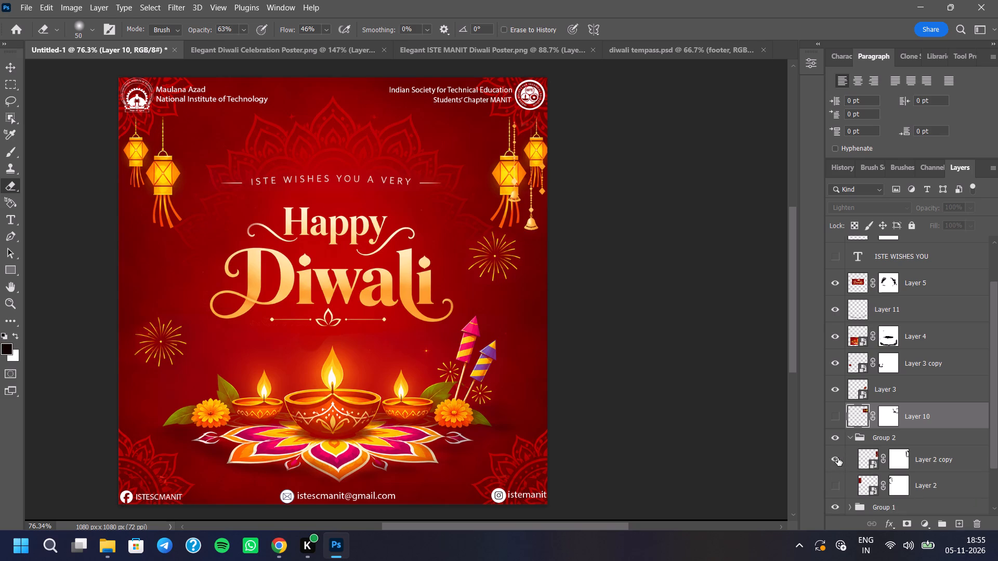
pyautogui.click(838, 458)
pyautogui.click(849, 438)
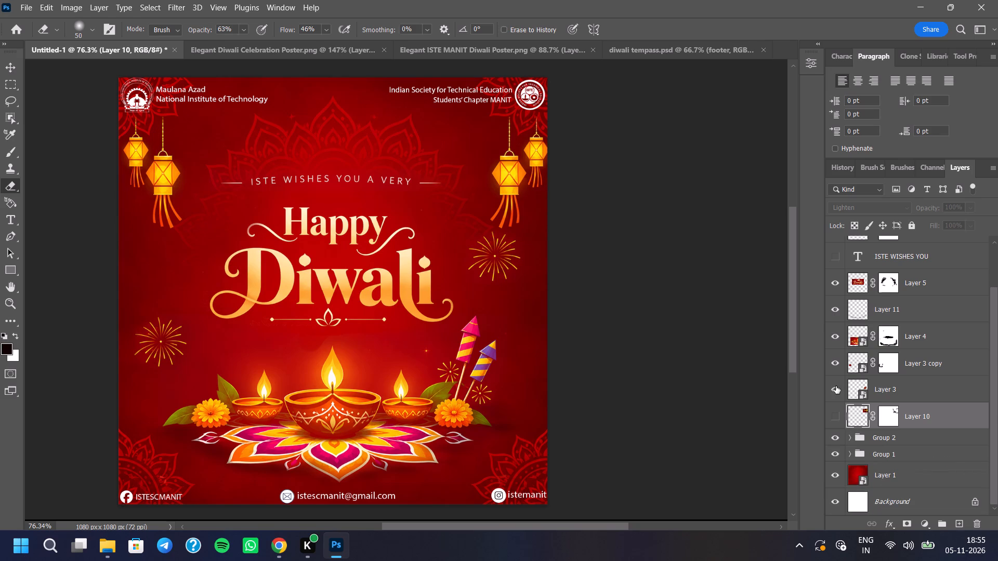
# Toggle Layer 3, Layer 10, Group 1 and Layer 9 to examine what each contributes to the design.
pyautogui.click(836, 386)
pyautogui.click(836, 386)
pyautogui.scroll(-3, 902, 440)
pyautogui.click(831, 415)
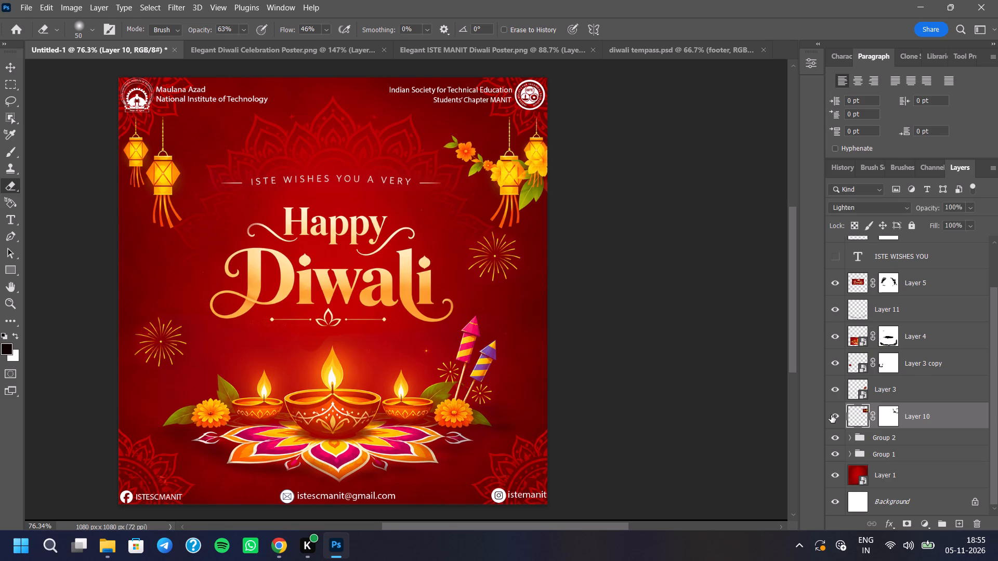
pyautogui.click(831, 415)
pyautogui.click(851, 448)
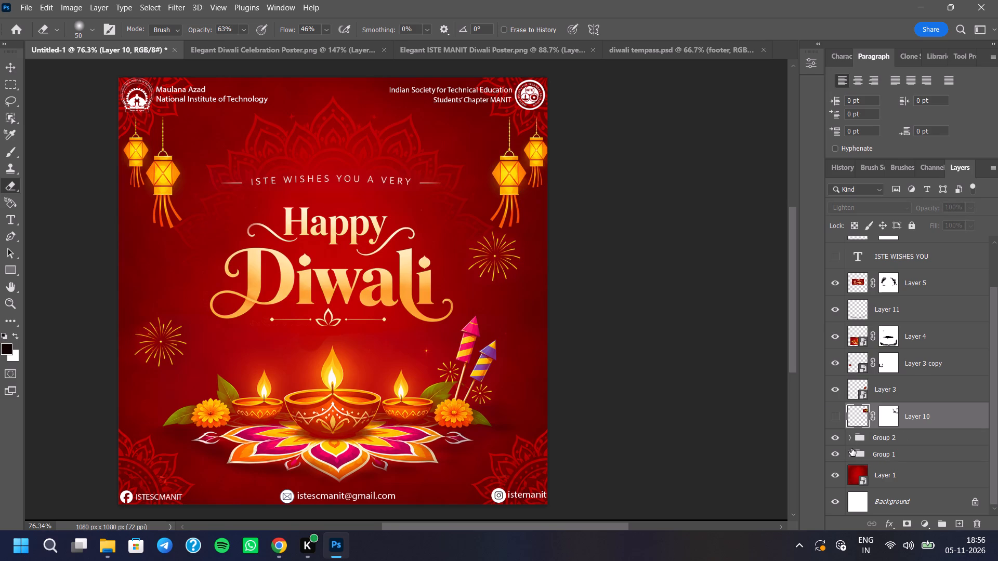
pyautogui.scroll(-4, 435, 314)
pyautogui.scroll(3, 448, 313)
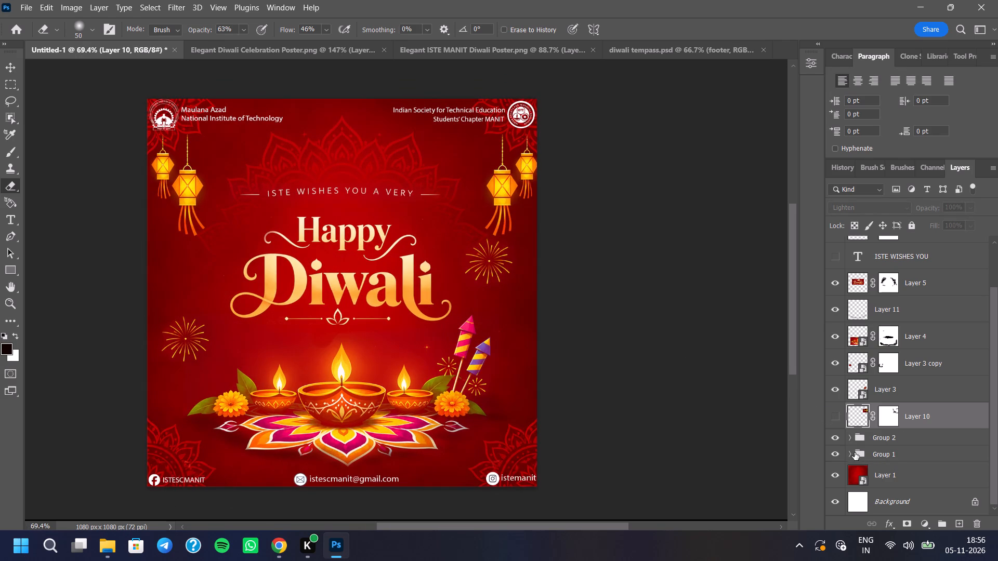
pyautogui.click(836, 453)
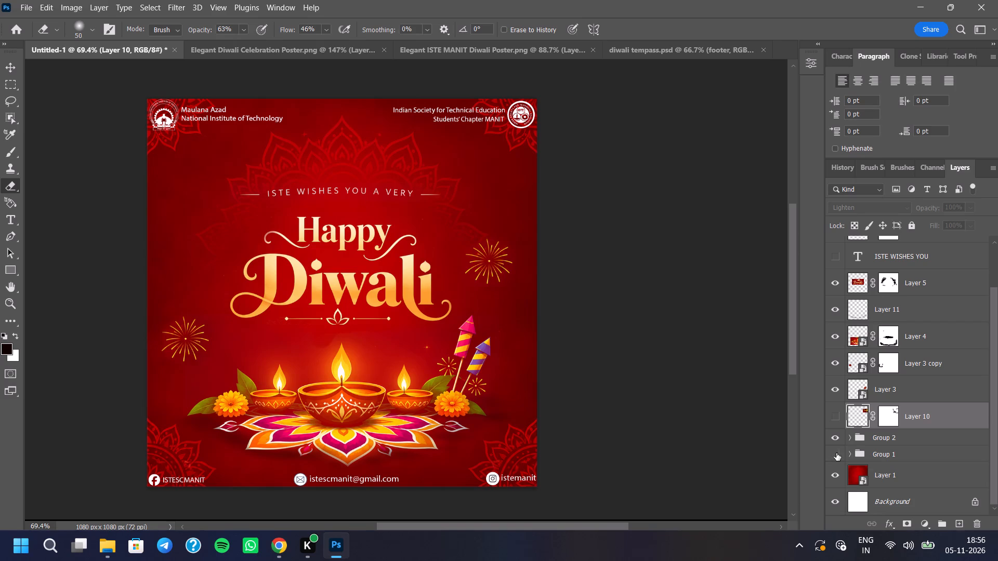
pyautogui.click(836, 453)
pyautogui.click(850, 452)
pyautogui.click(834, 497)
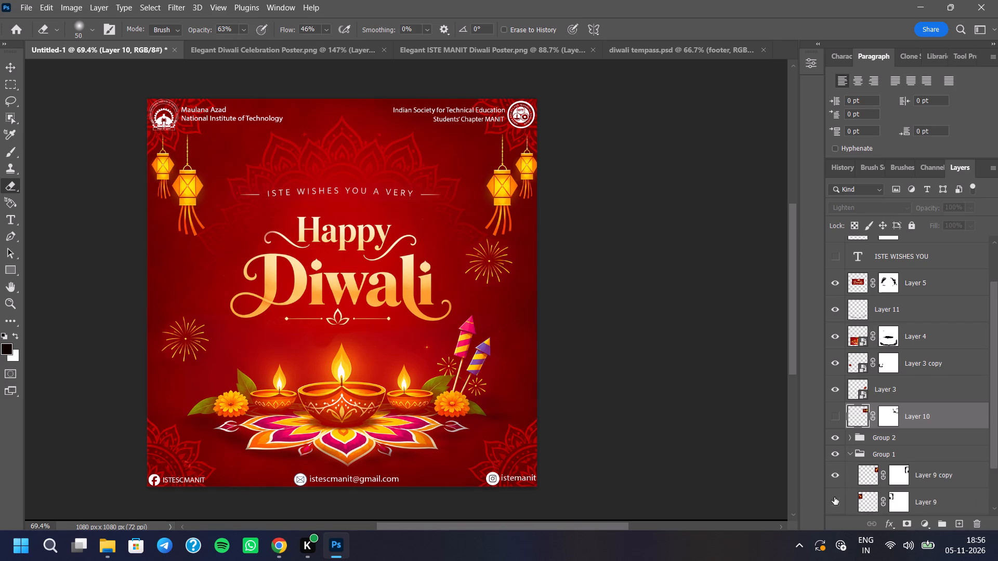
pyautogui.click(835, 497)
# Nudge the mirrored lanterns on Layer 9 copy slightly left, away from the canvas edge, using the Move tool.
pyautogui.click(919, 472)
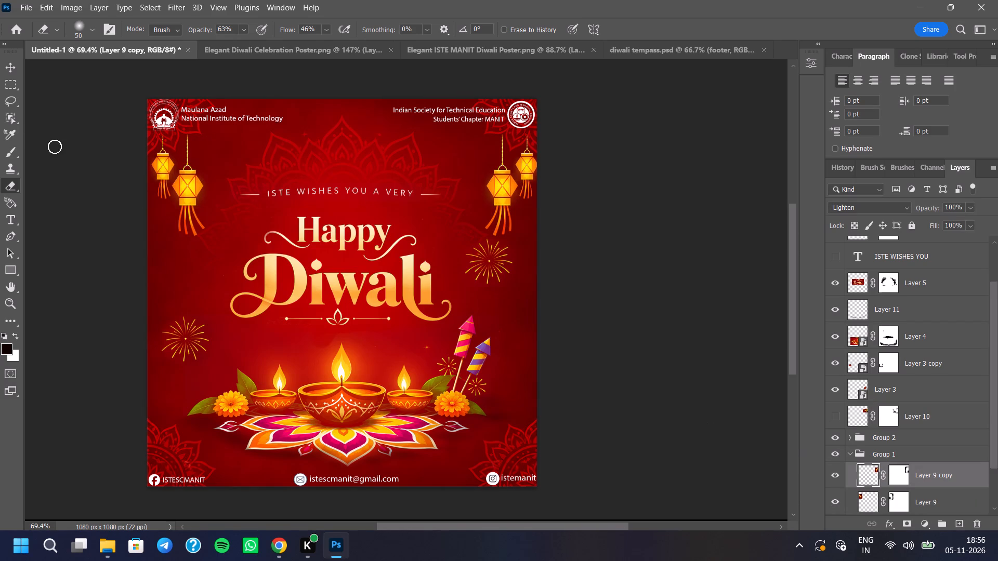
pyautogui.click(10, 73)
pyautogui.press('Left')
pyautogui.press('Left')
pyautogui.press('Left')
pyautogui.press('Left')
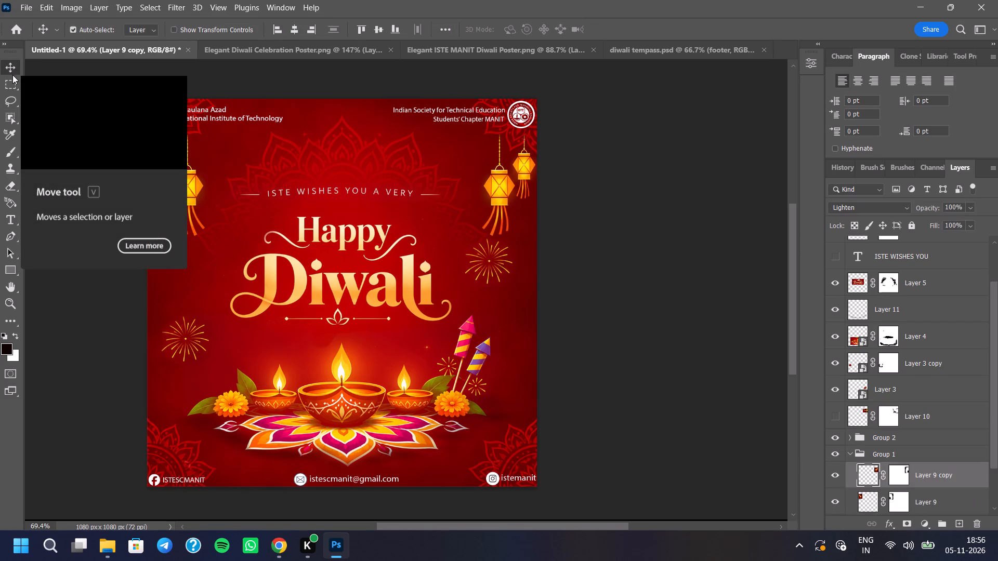
pyautogui.press('Left')
pyautogui.press('Left')
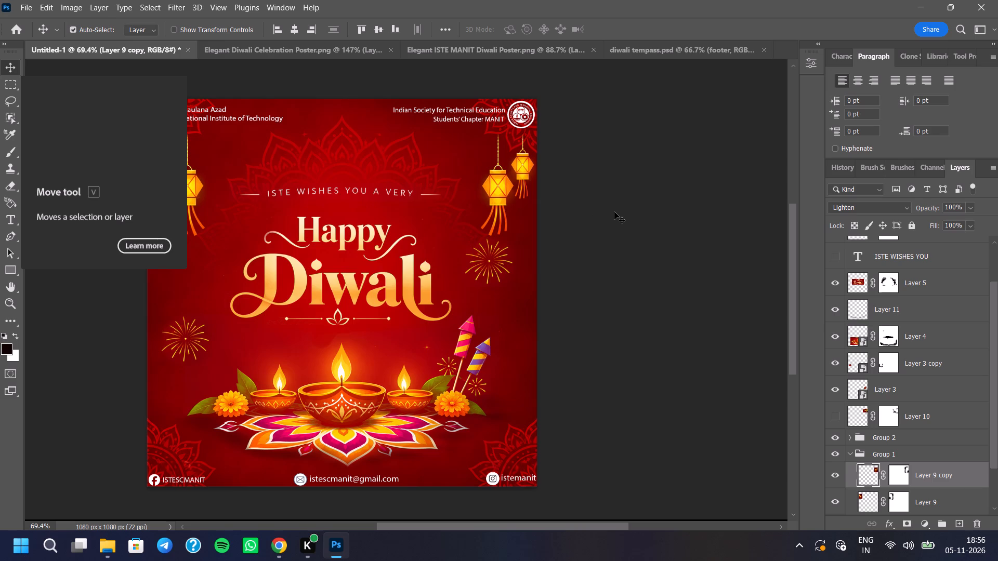
pyautogui.press('Right')
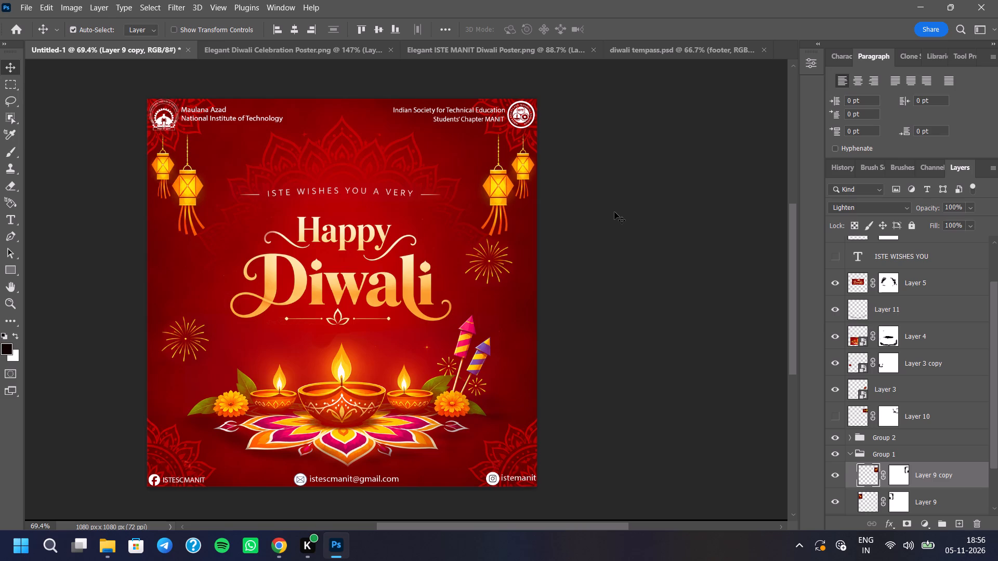
# Nudge Layer 3's firework burst beside the Diwali title about 10 px down and 16 px right.
pyautogui.scroll(-1, 556, 223)
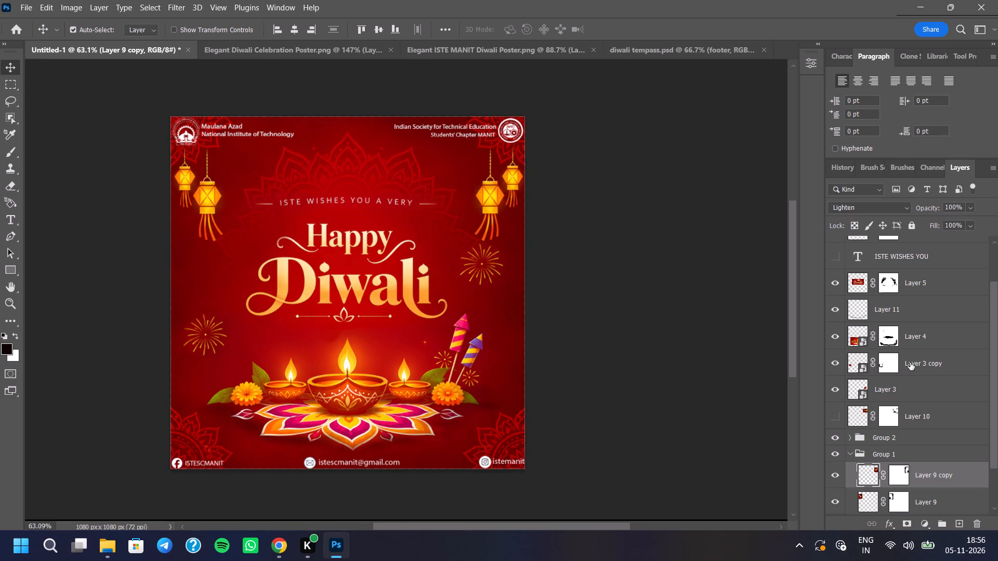
pyautogui.click(850, 358)
pyautogui.click(839, 361)
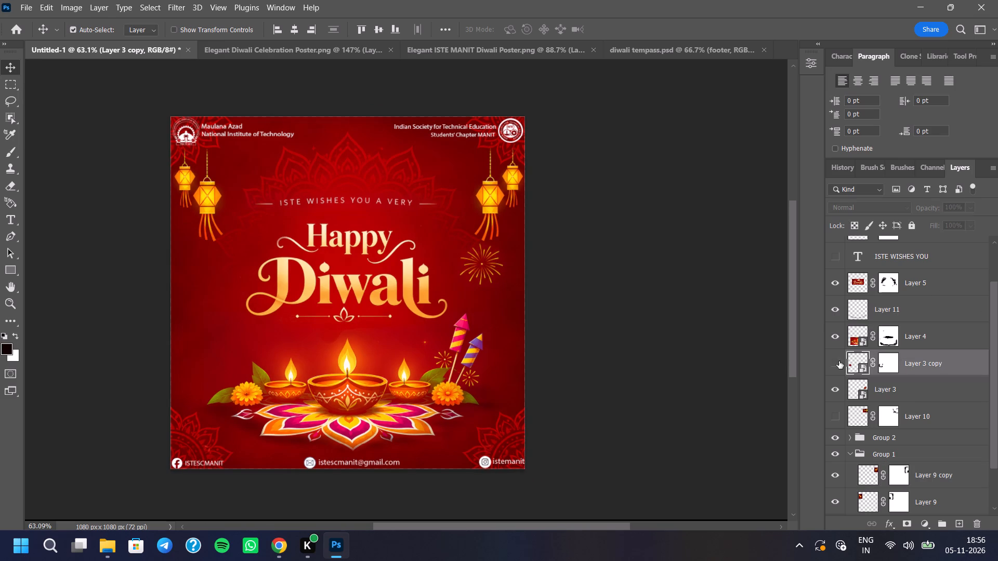
pyautogui.click(839, 361)
pyautogui.click(900, 393)
pyautogui.scroll(8, 340, 229)
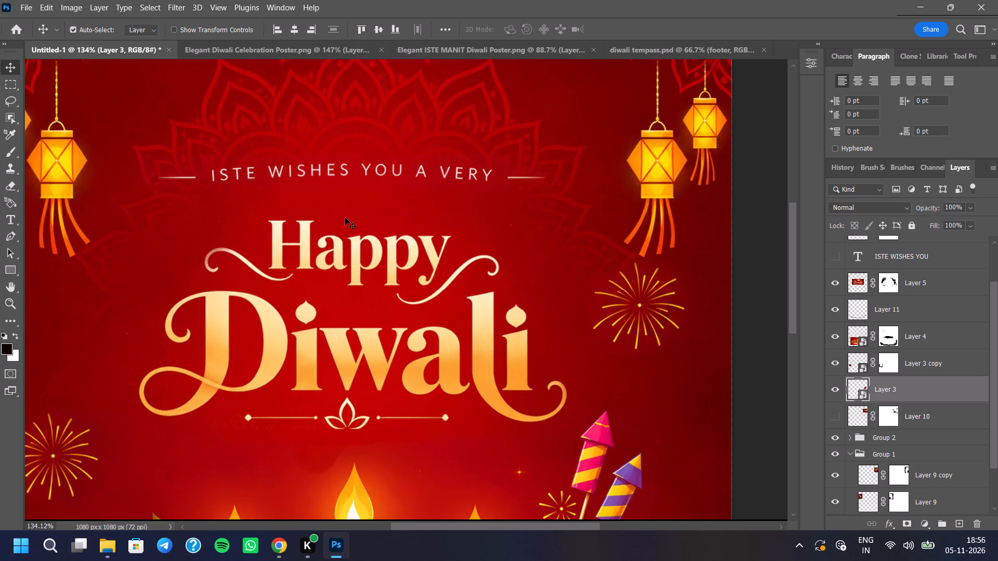
pyautogui.press('Down')
pyautogui.press('Down')
pyautogui.press('Down')
pyautogui.press('Down')
pyautogui.press('Right')
pyautogui.press('Right')
pyautogui.press('Down')
pyautogui.press('Down')
pyautogui.press('Down')
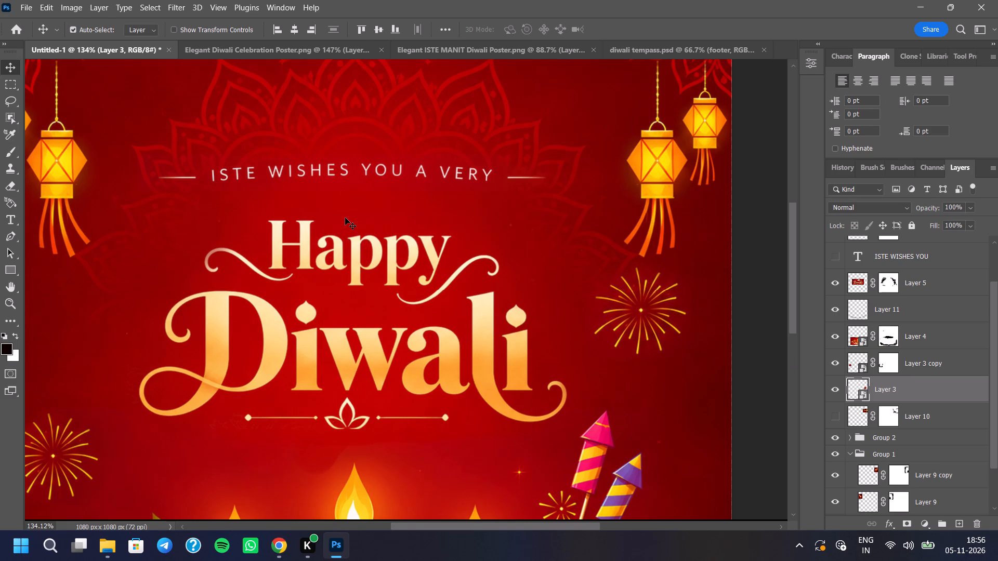
pyautogui.press('Down')
pyautogui.press('Down')
pyautogui.press('Down')
pyautogui.press('Right')
pyautogui.press('Right')
pyautogui.press('Right')
pyautogui.press('Right')
pyautogui.press('Right')
pyautogui.press('Right')
pyautogui.press('Right')
pyautogui.press('Right')
pyautogui.press('Right')
pyautogui.press('Right')
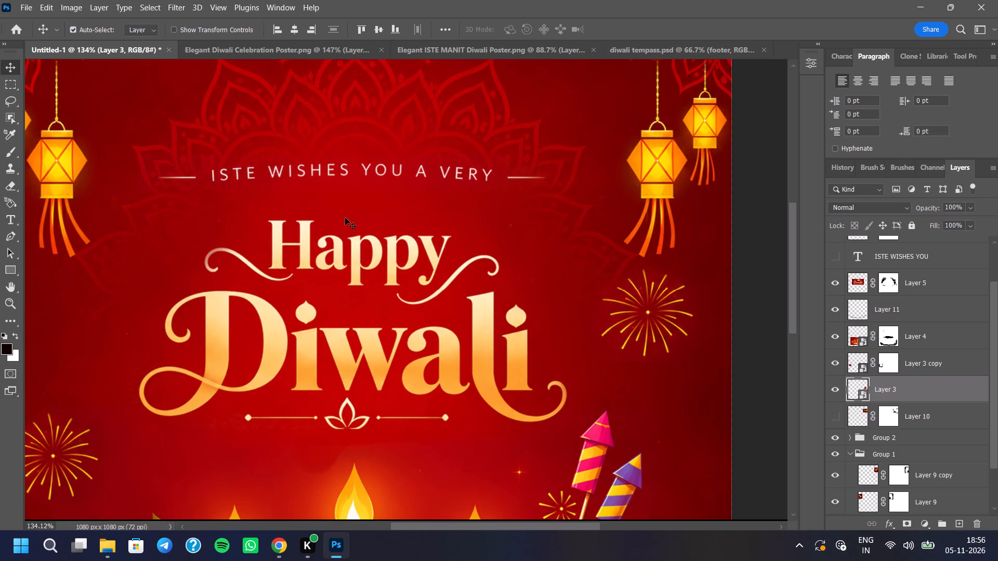
pyautogui.press('Right')
pyautogui.press('Right')
pyautogui.press('Right')
pyautogui.press('Right')
pyautogui.scroll(-6, 350, 215)
pyautogui.scroll(-4, 443, 199)
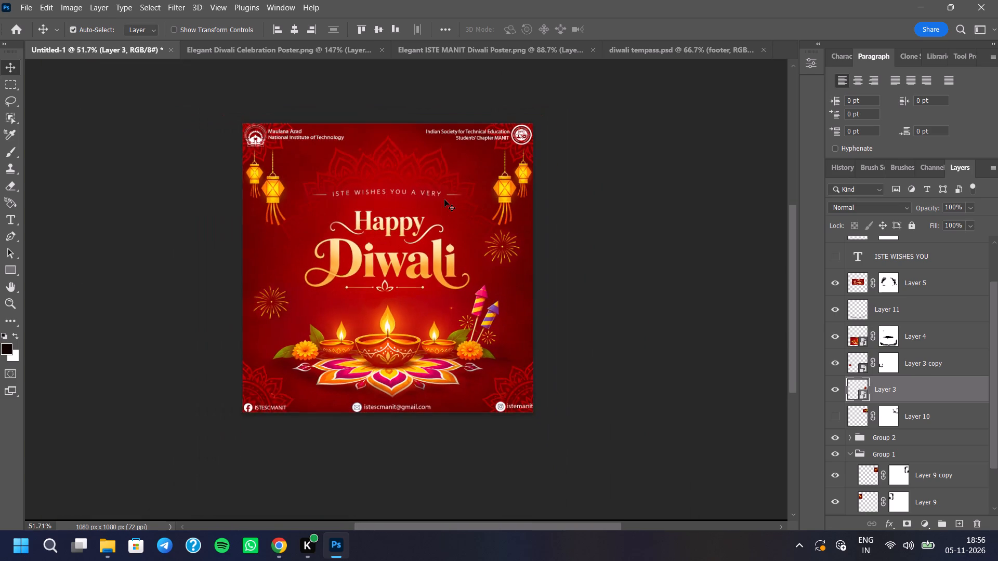
pyautogui.scroll(3, 431, 207)
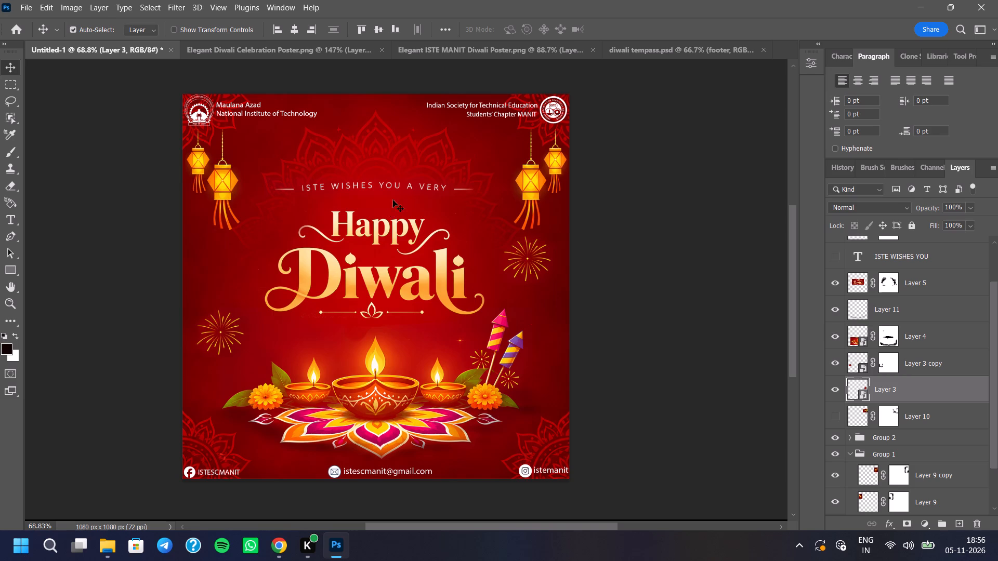
# Add a new layer above the footer group and stamp all visible layers onto it.
pyautogui.scroll(12, 888, 285)
pyautogui.click(915, 244)
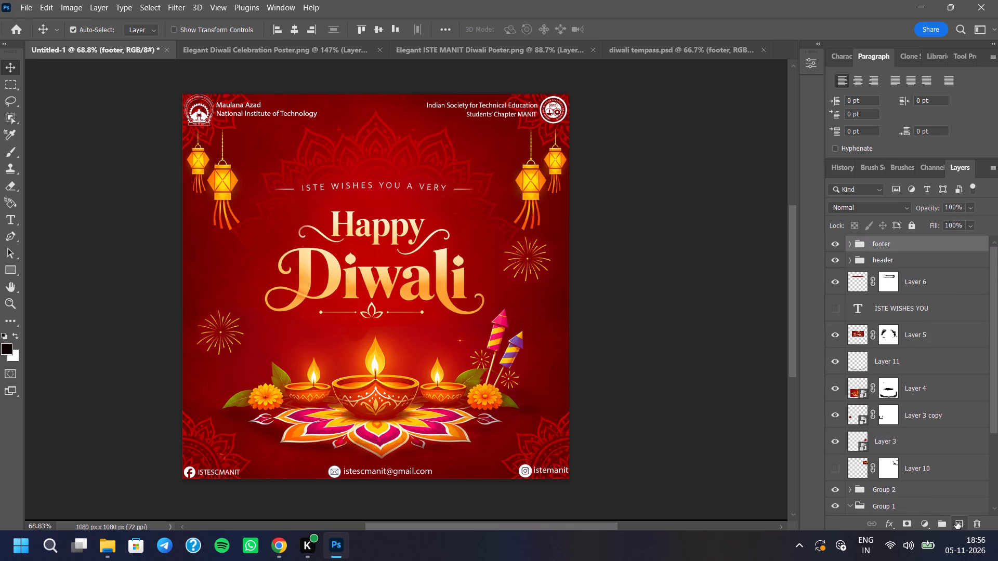
pyautogui.click(956, 522)
pyautogui.hotkey('ctrl', 'alt', 'shift', 'e')
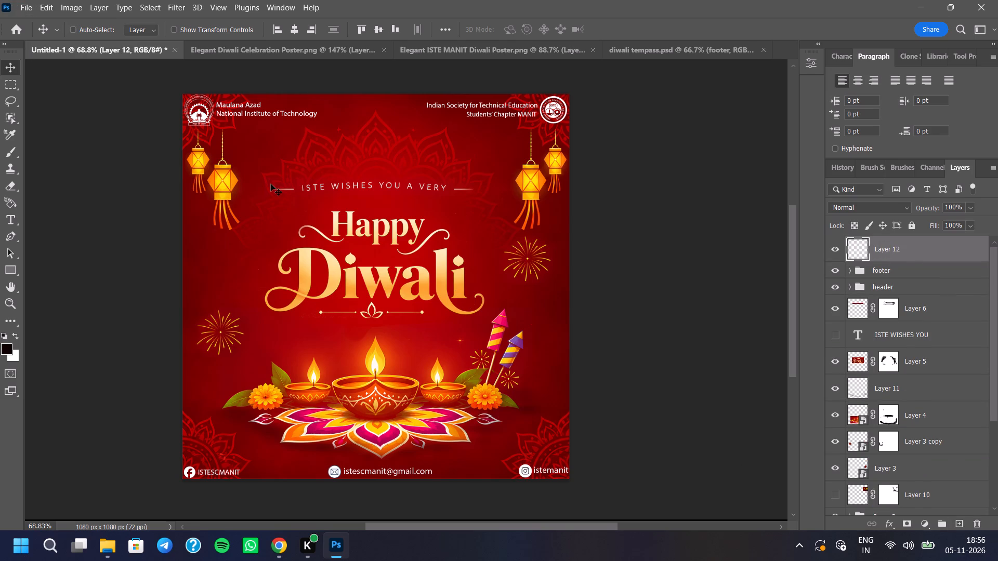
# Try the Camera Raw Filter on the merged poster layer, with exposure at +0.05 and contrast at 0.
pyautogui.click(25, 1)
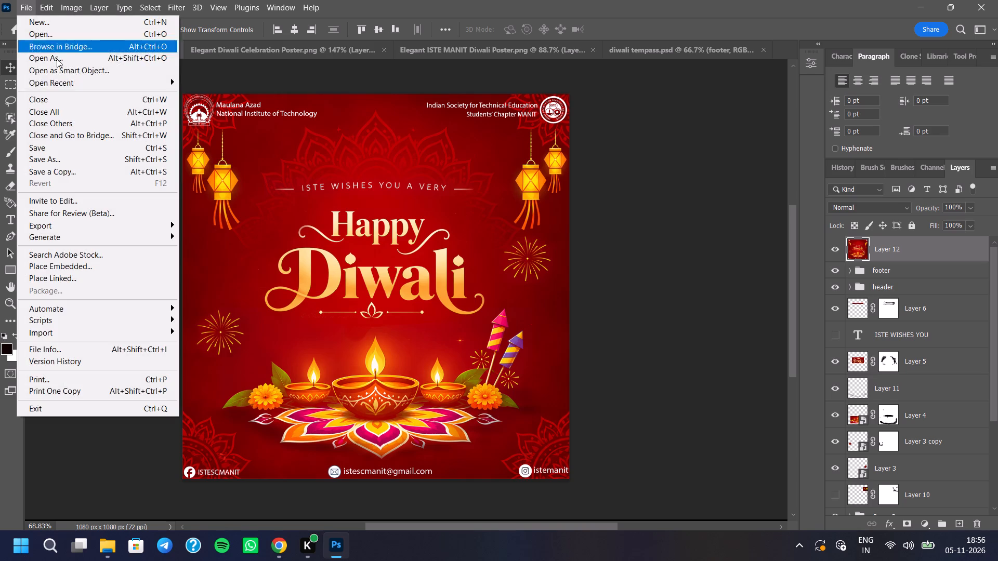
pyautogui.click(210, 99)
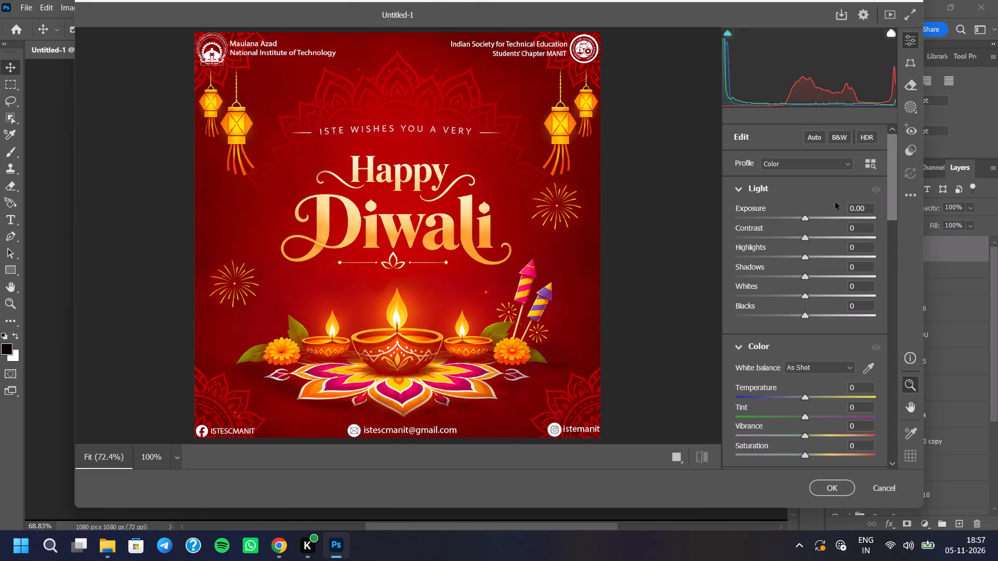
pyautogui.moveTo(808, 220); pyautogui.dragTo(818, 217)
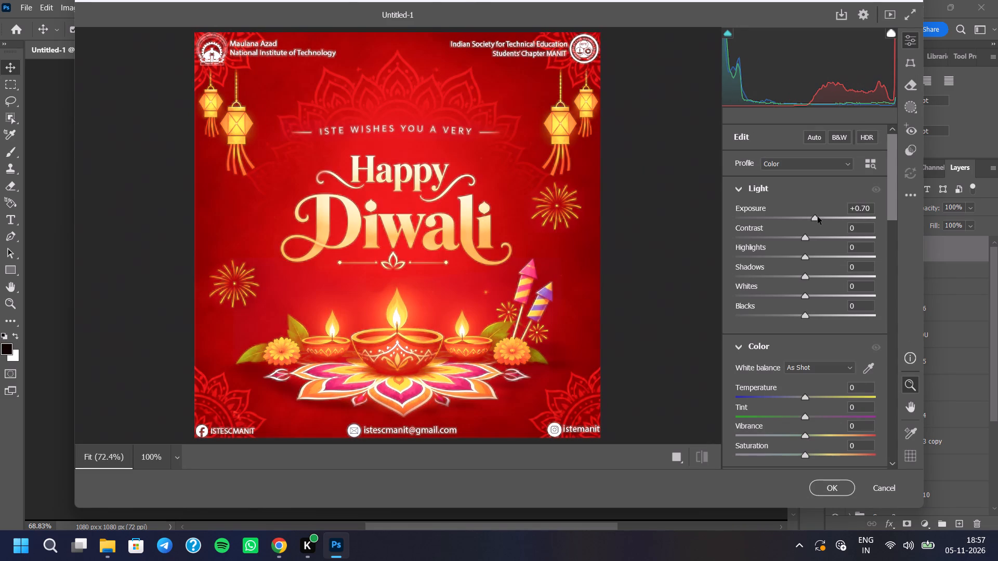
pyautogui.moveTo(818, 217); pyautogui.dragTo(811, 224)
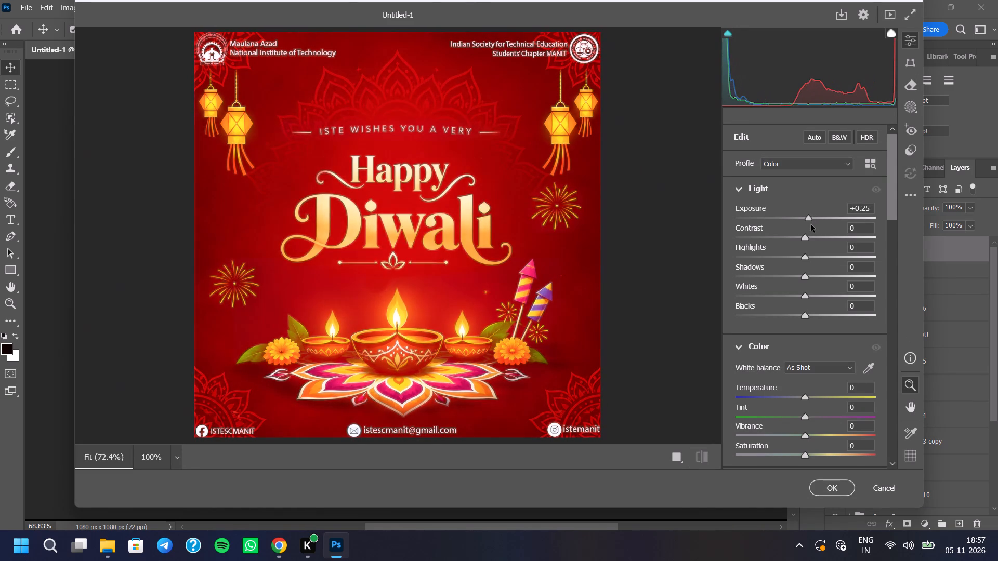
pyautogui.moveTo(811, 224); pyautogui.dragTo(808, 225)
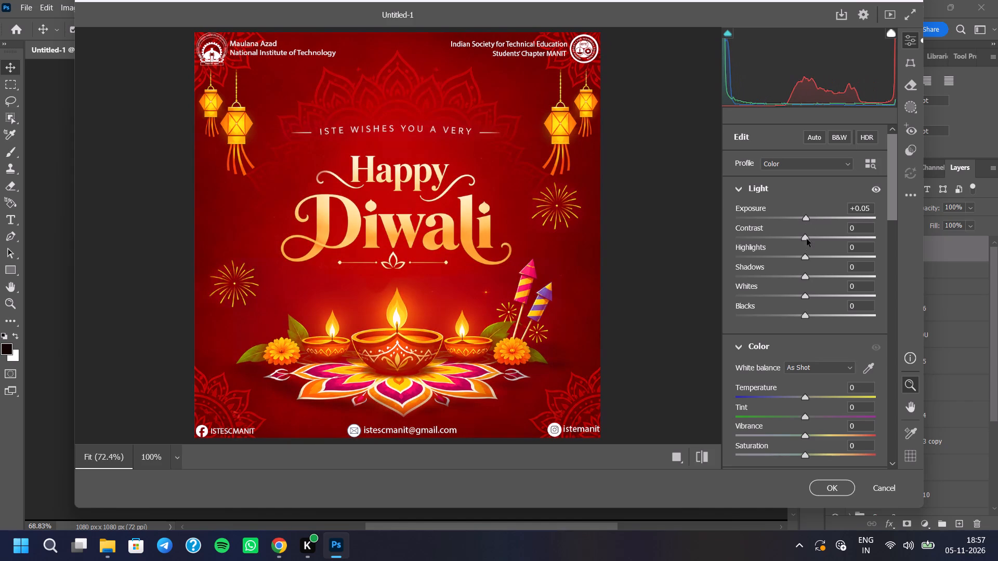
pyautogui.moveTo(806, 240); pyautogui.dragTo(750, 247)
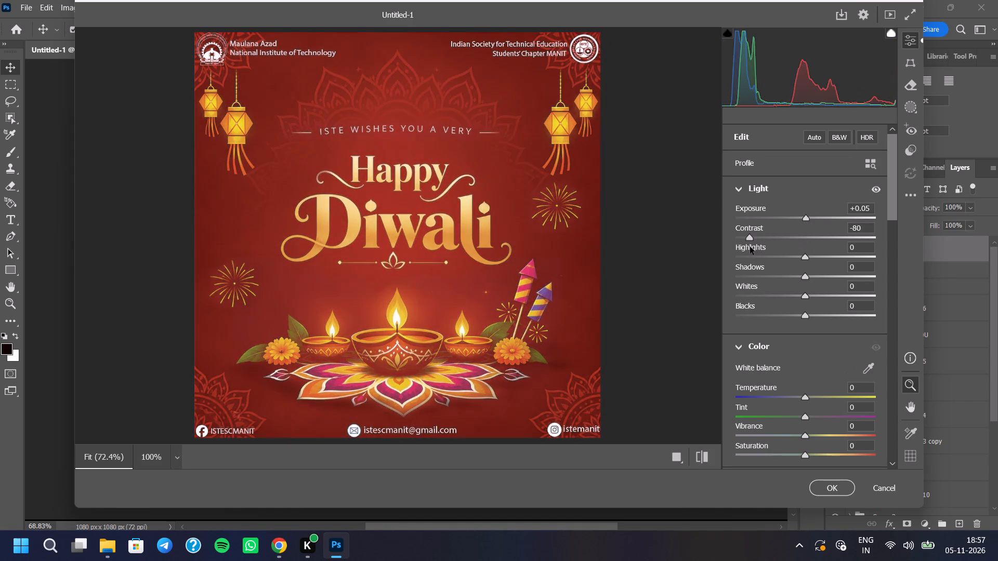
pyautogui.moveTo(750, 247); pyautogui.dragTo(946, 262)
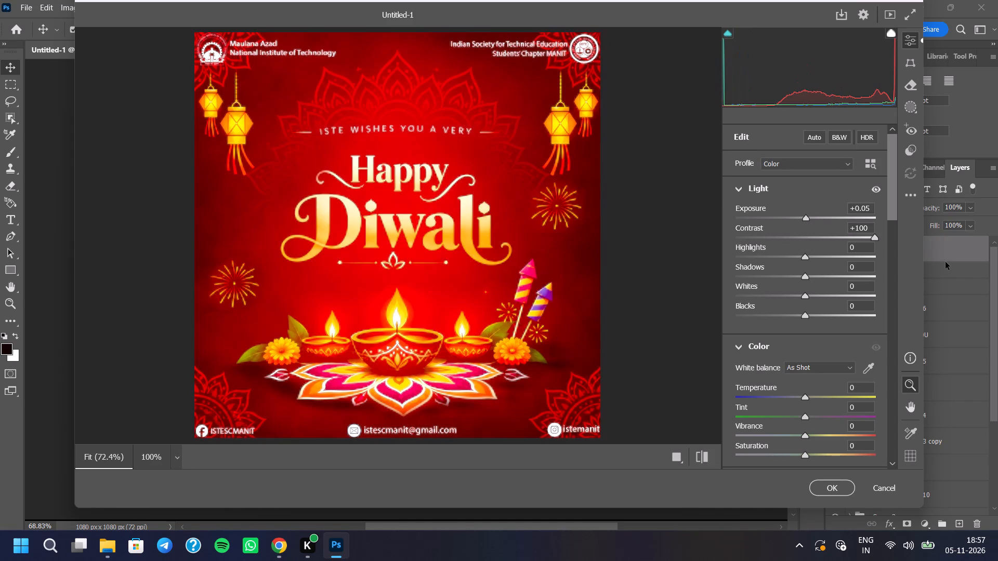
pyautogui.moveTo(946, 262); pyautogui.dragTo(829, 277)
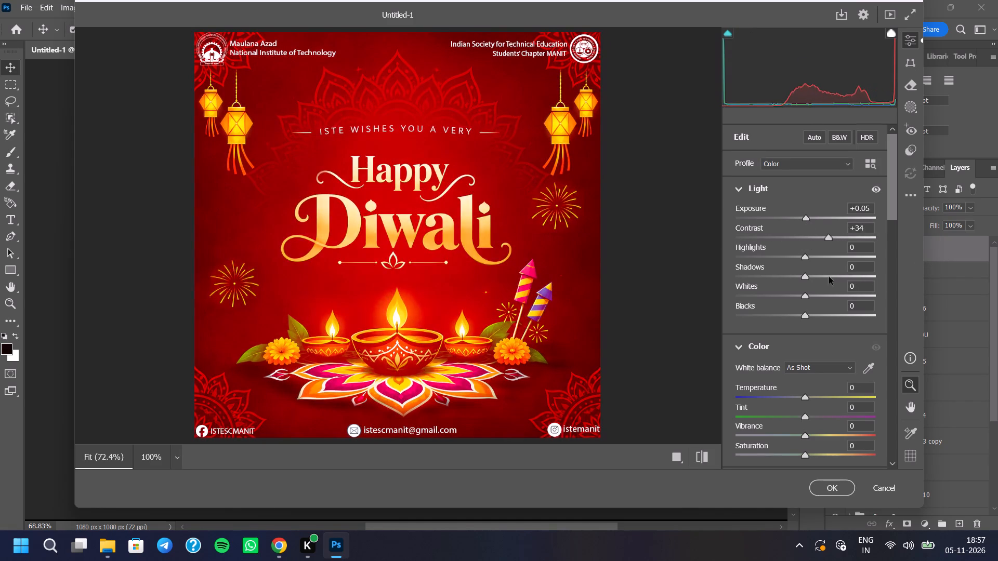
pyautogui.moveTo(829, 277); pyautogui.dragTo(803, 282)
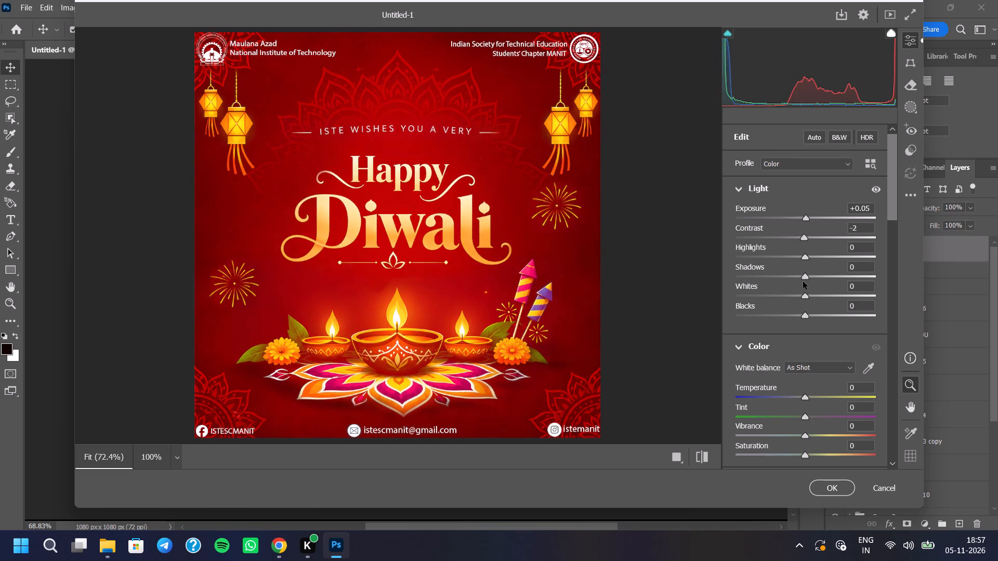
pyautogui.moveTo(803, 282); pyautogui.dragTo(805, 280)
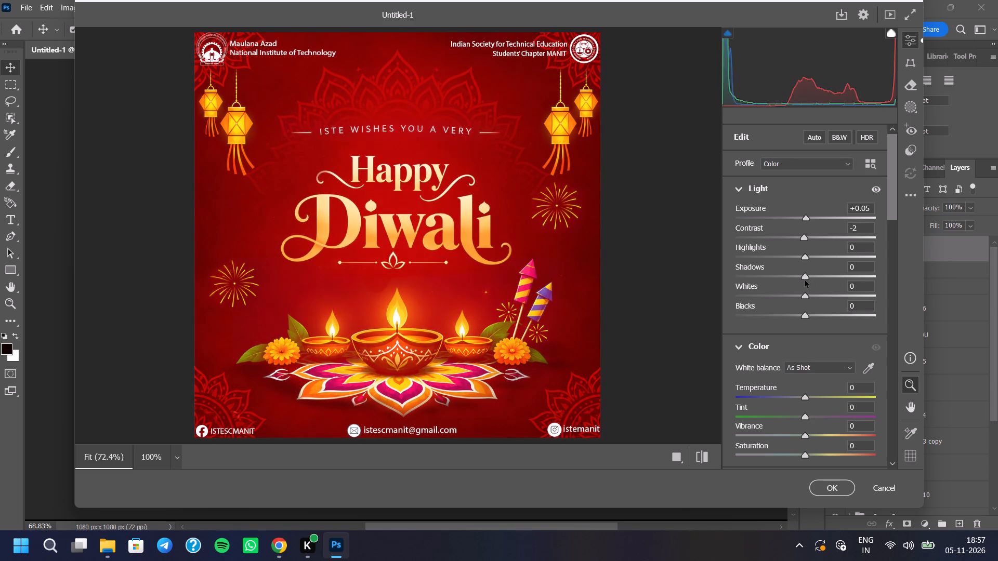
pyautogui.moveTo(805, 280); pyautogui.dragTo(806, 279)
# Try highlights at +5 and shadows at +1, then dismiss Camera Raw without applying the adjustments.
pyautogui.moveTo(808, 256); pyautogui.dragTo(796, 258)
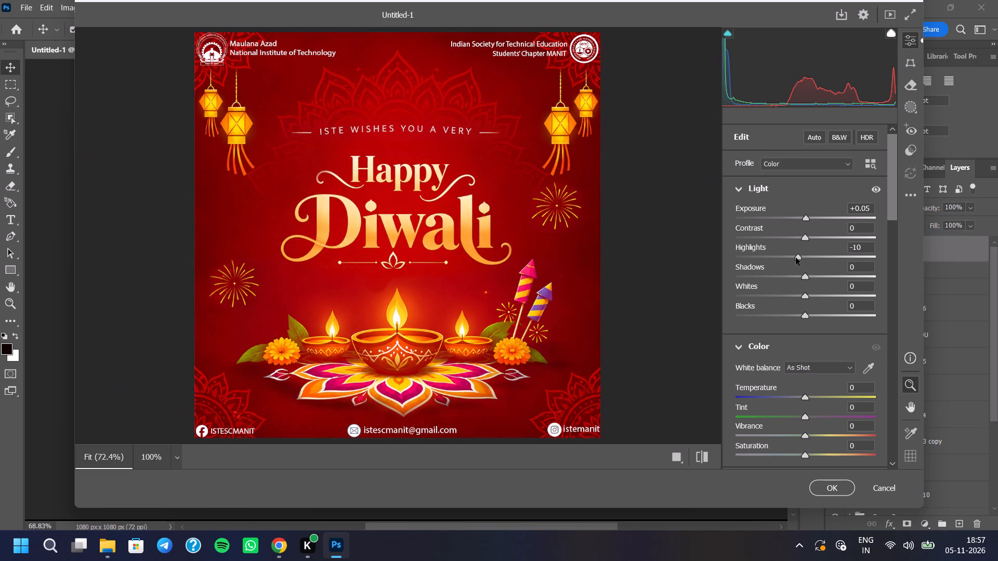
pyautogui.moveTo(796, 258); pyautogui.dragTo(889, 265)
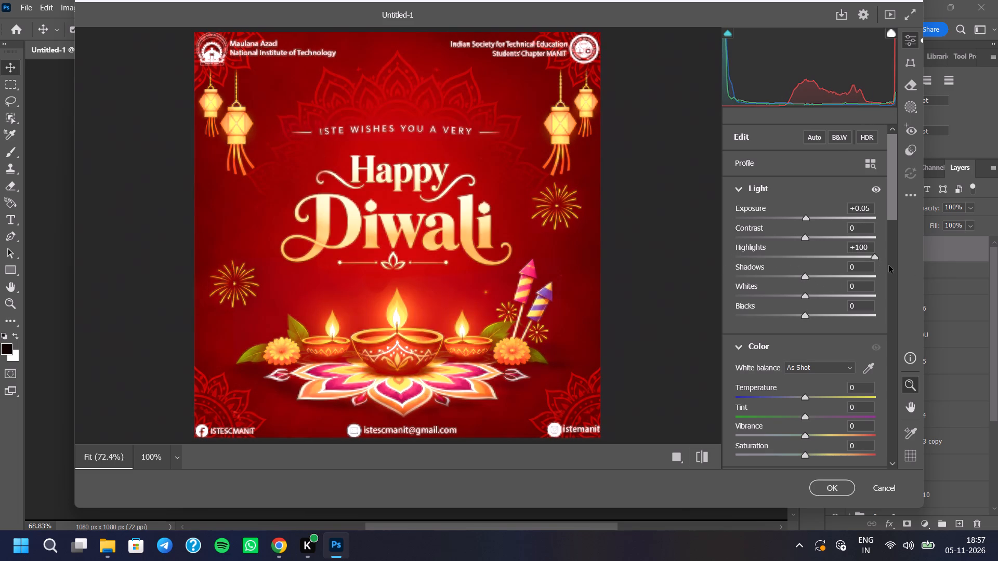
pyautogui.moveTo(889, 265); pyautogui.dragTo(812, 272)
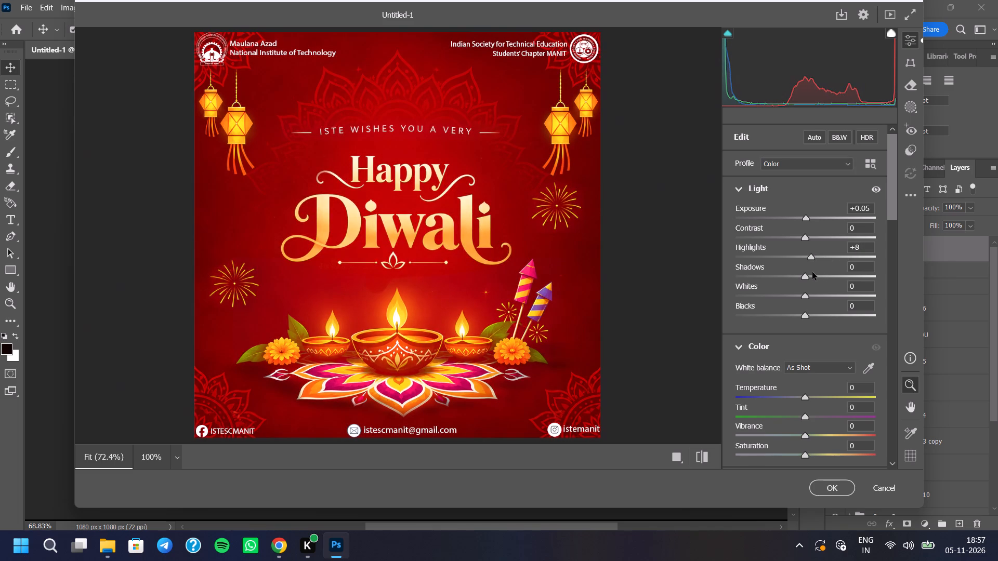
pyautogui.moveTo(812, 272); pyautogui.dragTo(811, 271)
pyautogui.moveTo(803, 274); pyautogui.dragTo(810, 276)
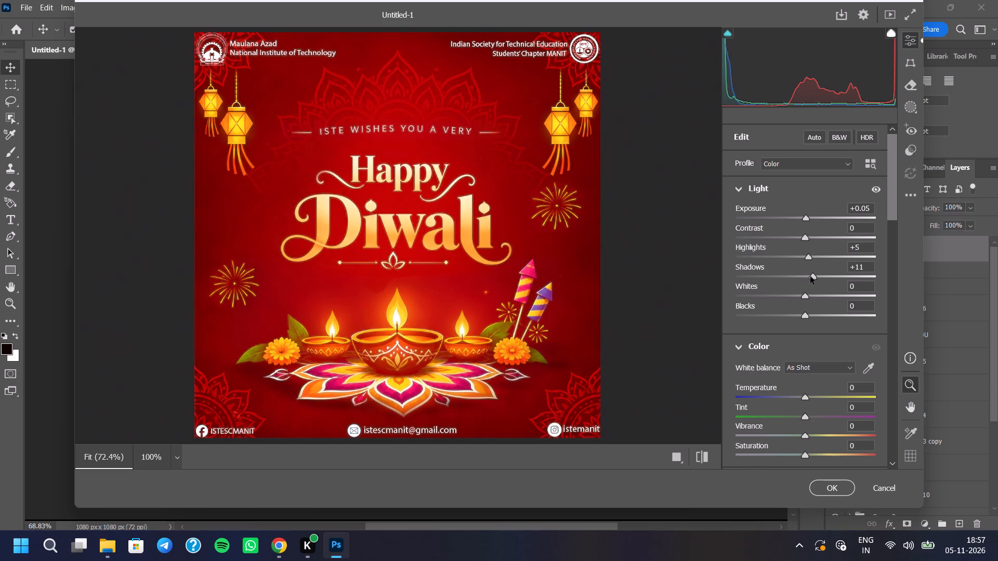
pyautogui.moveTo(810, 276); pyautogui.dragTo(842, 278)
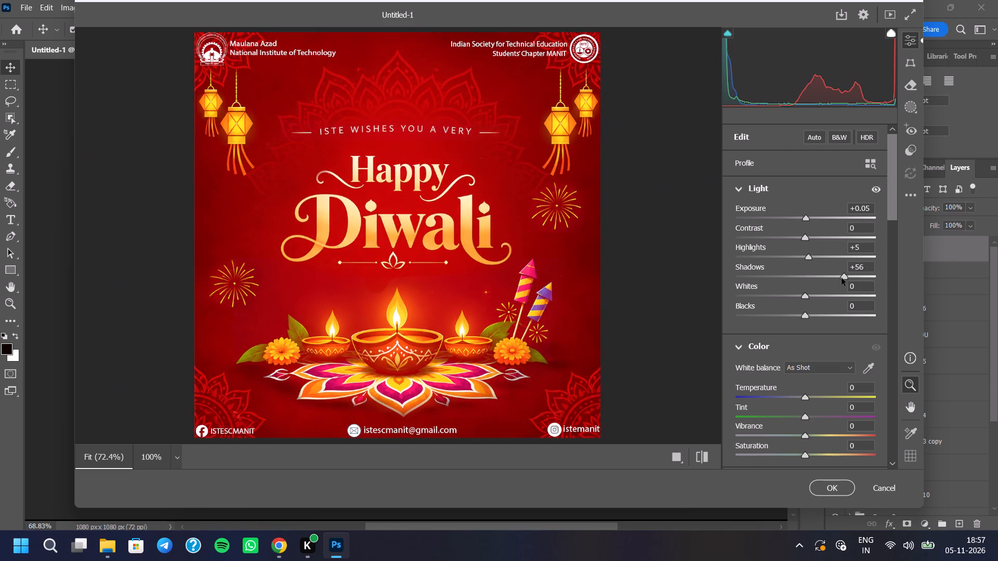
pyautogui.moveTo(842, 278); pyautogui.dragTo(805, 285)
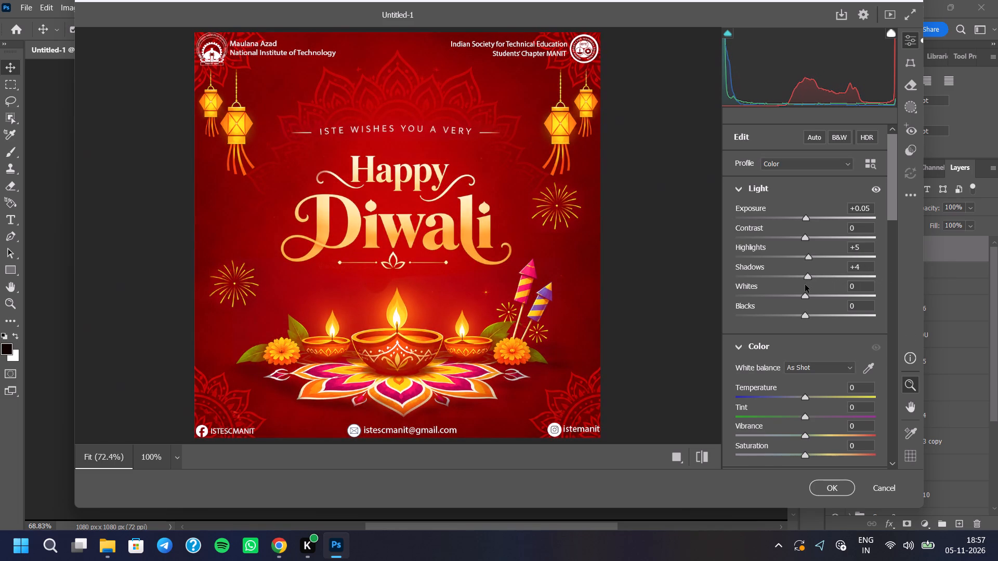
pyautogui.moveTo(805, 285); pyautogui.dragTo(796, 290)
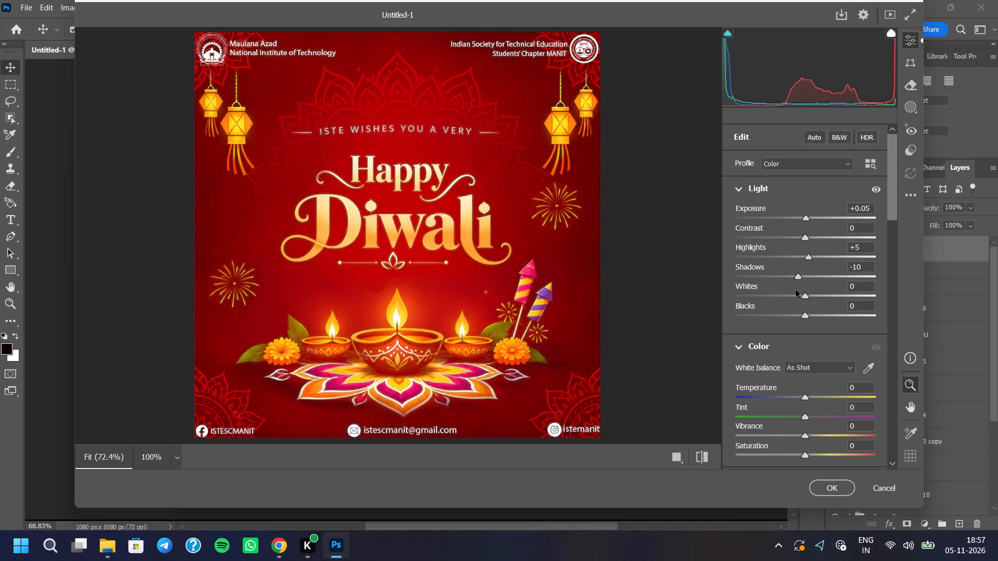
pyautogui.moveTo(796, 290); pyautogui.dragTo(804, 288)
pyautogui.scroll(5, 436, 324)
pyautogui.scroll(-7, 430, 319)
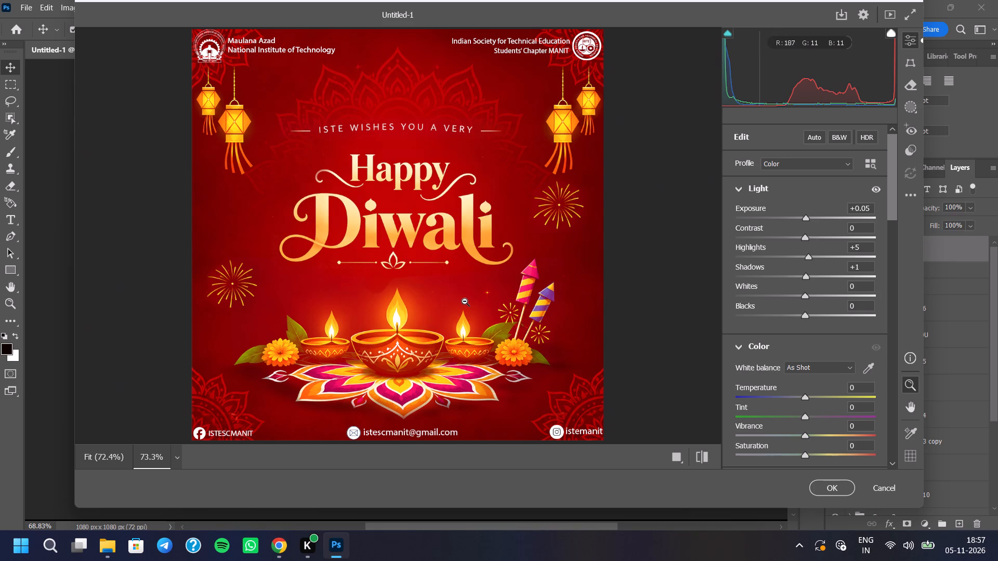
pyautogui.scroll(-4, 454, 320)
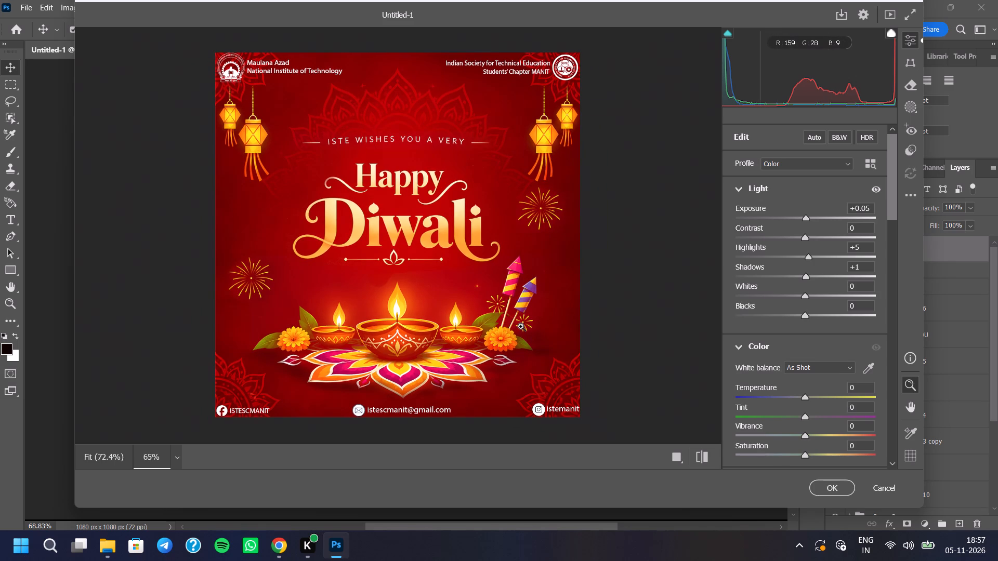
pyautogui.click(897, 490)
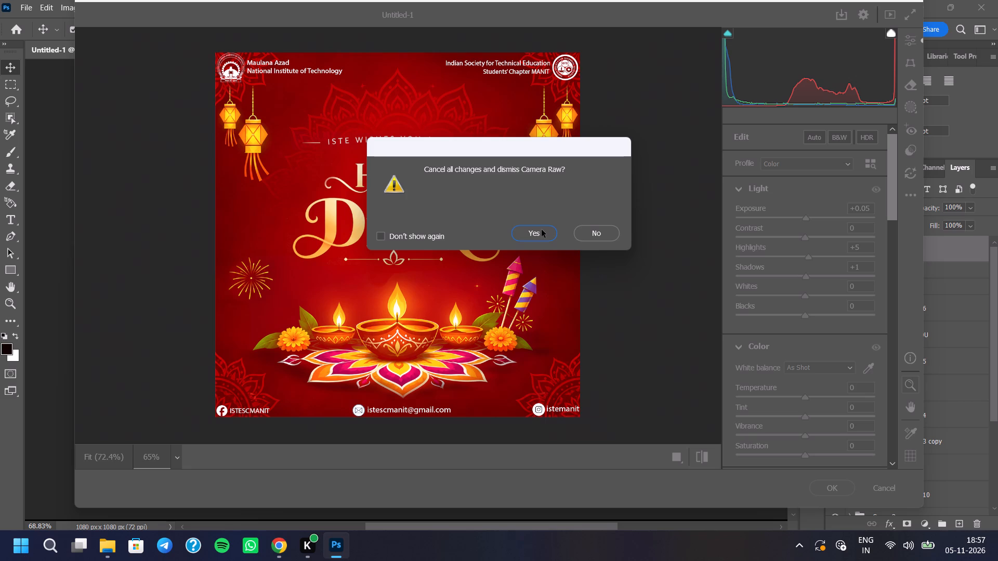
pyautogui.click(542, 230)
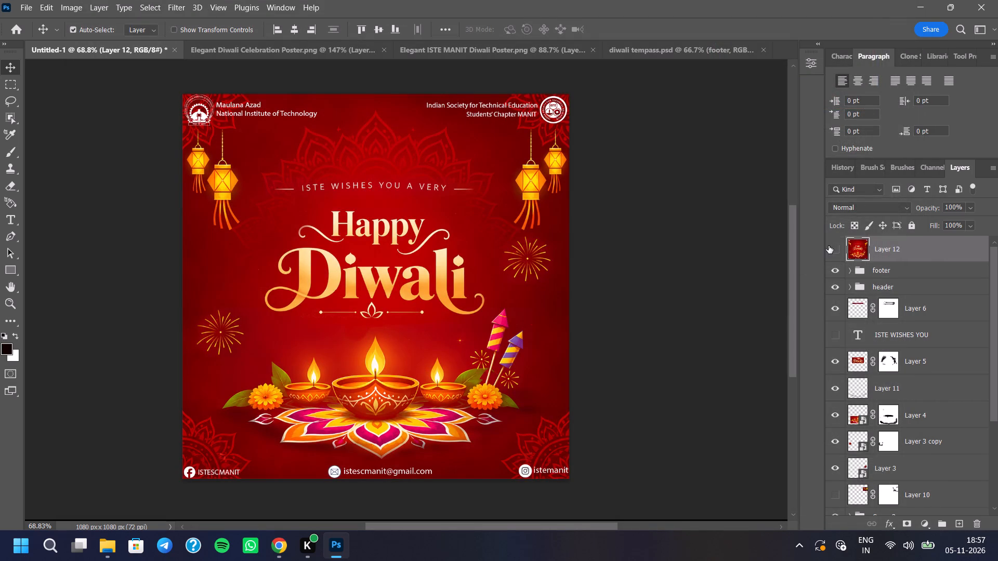
# Hide the merged Layer 12, and toggle Layer 11 to check what it contributes to the design.
pyautogui.click(829, 246)
pyautogui.scroll(-5, 896, 308)
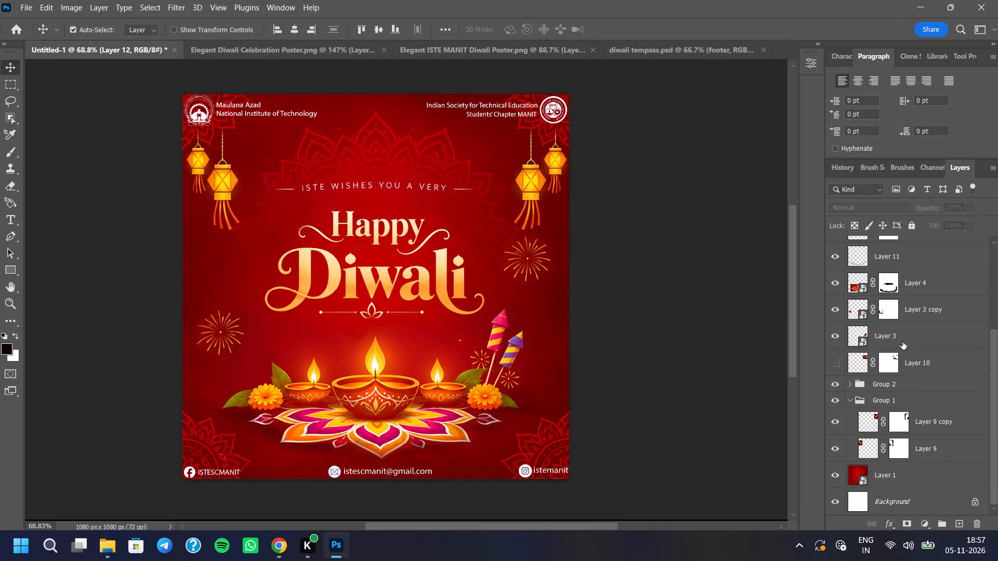
pyautogui.scroll(2, 902, 342)
pyautogui.click(836, 315)
pyautogui.click(836, 315)
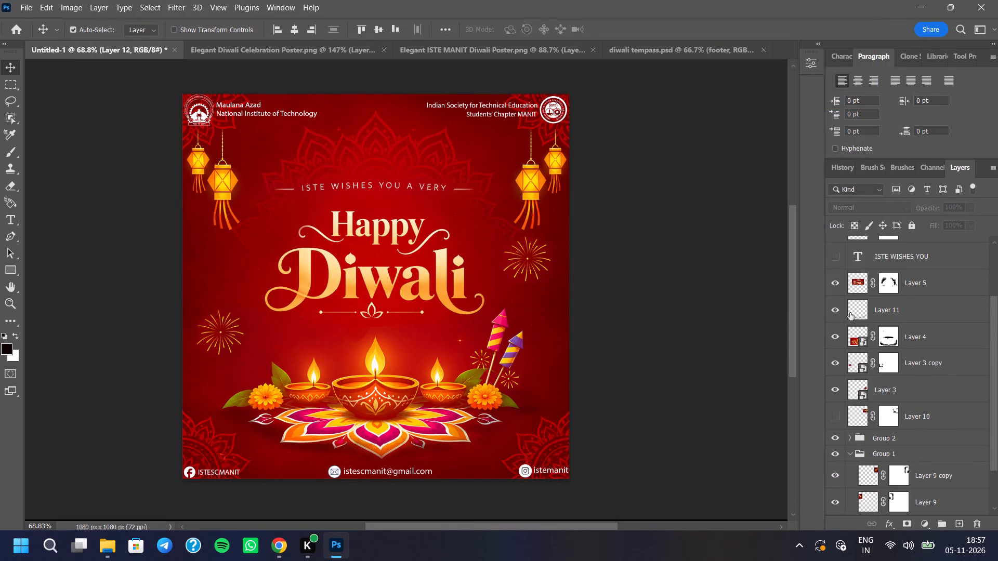
pyautogui.click(839, 307)
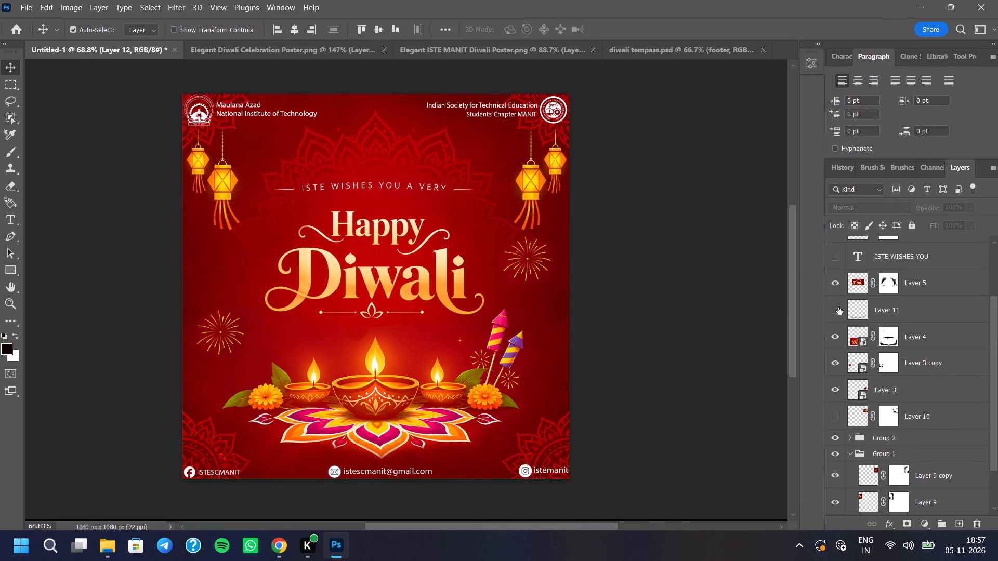
pyautogui.click(838, 307)
# Select Layer 11 and set the Eraser to a soft, flattened elliptical 50 px brush at a 3° angle.
pyautogui.click(894, 304)
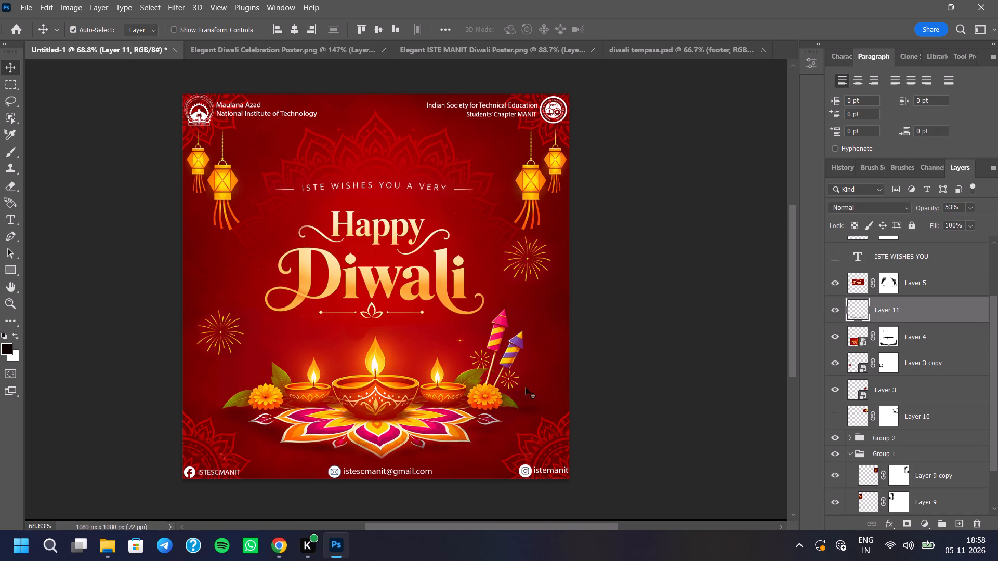
pyautogui.scroll(6, 309, 430)
pyautogui.click(14, 189)
pyautogui.rightClick(408, 189)
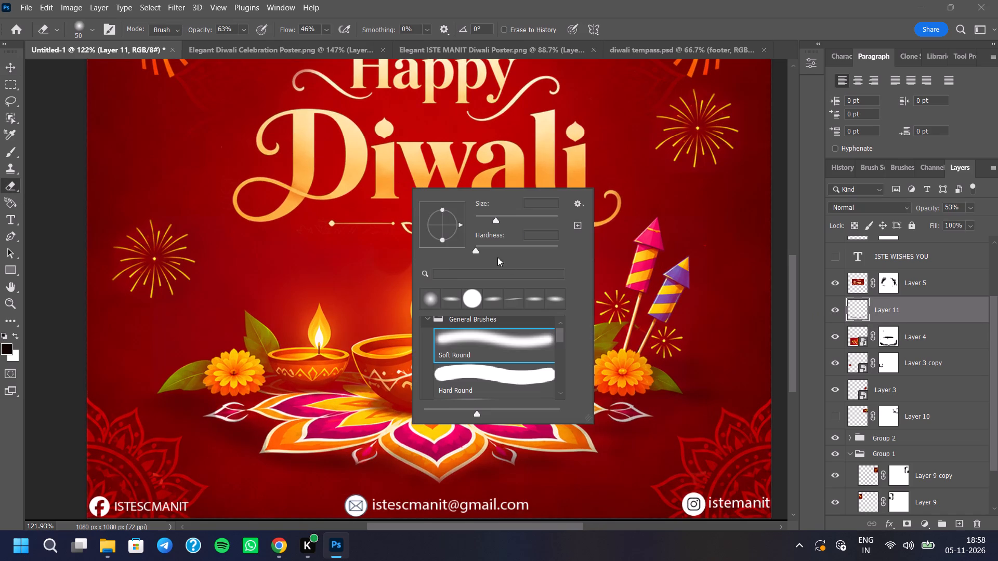
pyautogui.click(450, 299)
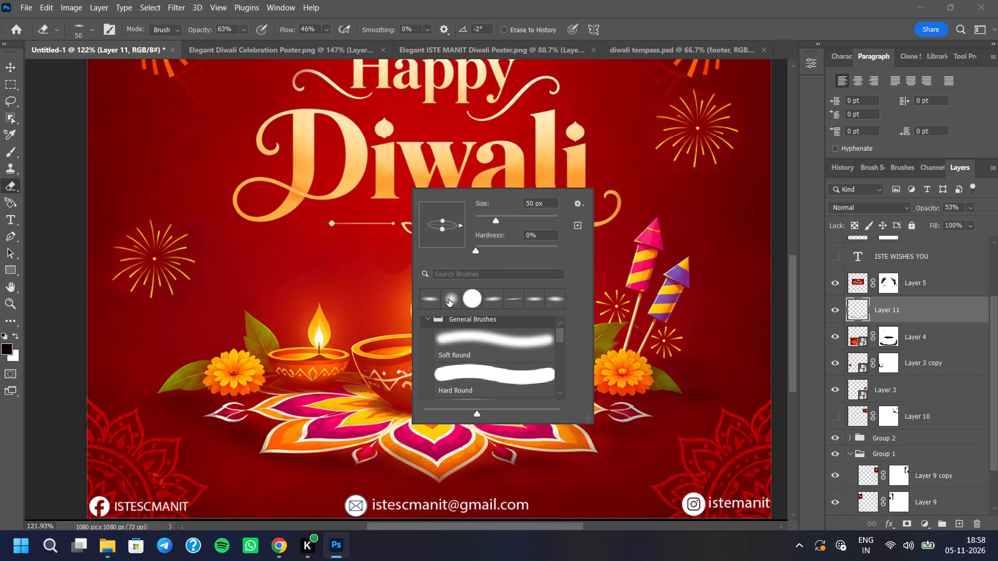
pyautogui.click(465, 332)
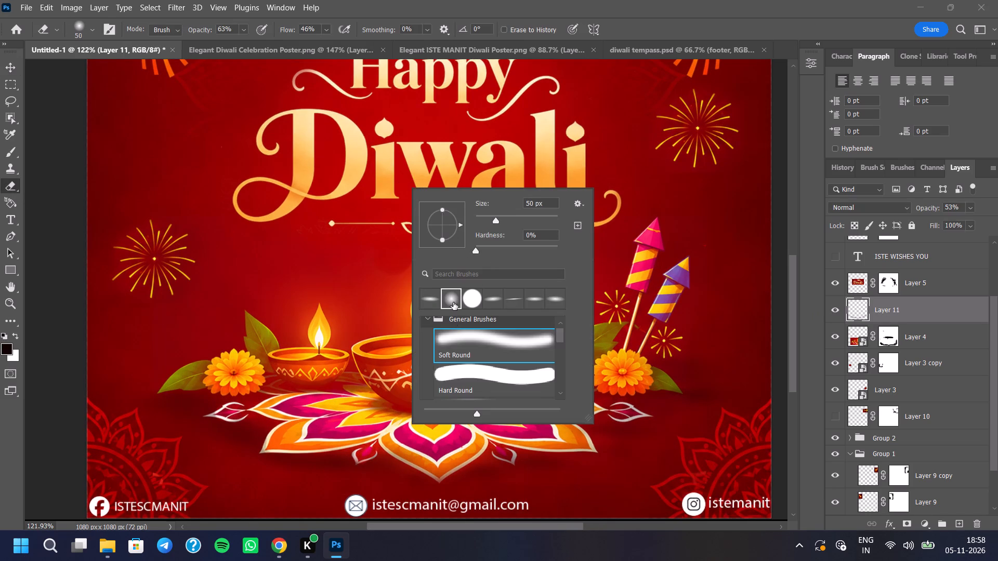
pyautogui.click(487, 296)
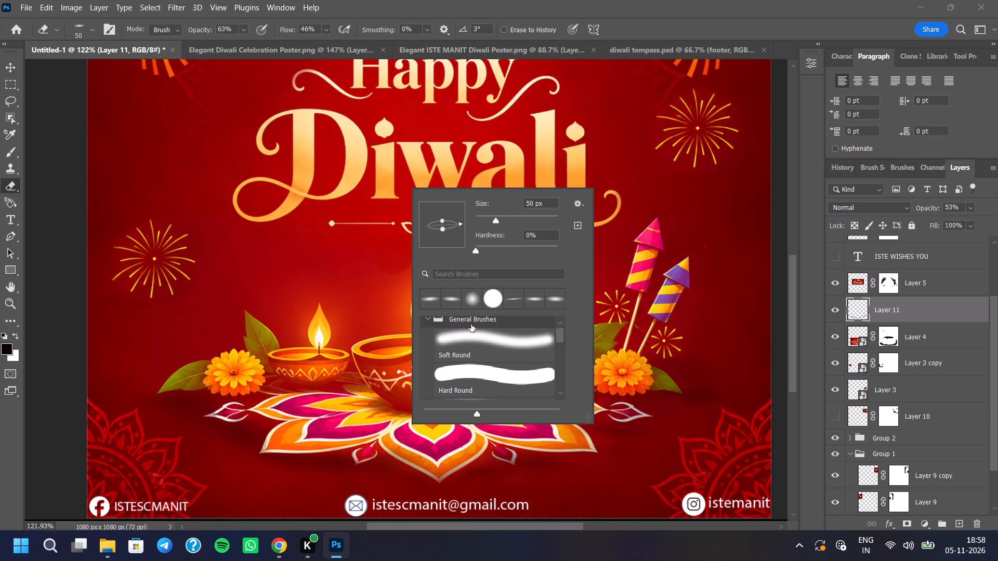
pyautogui.scroll(3, 482, 355)
pyautogui.scroll(-9, 482, 355)
pyautogui.scroll(2, 449, 294)
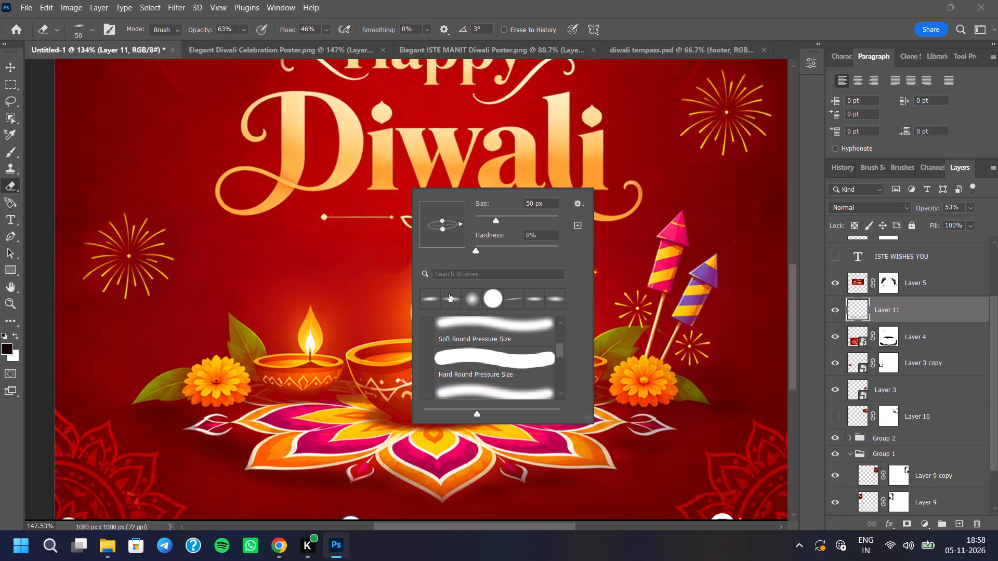
pyautogui.click(450, 294)
pyautogui.click(454, 297)
pyautogui.click(454, 298)
pyautogui.click(454, 298)
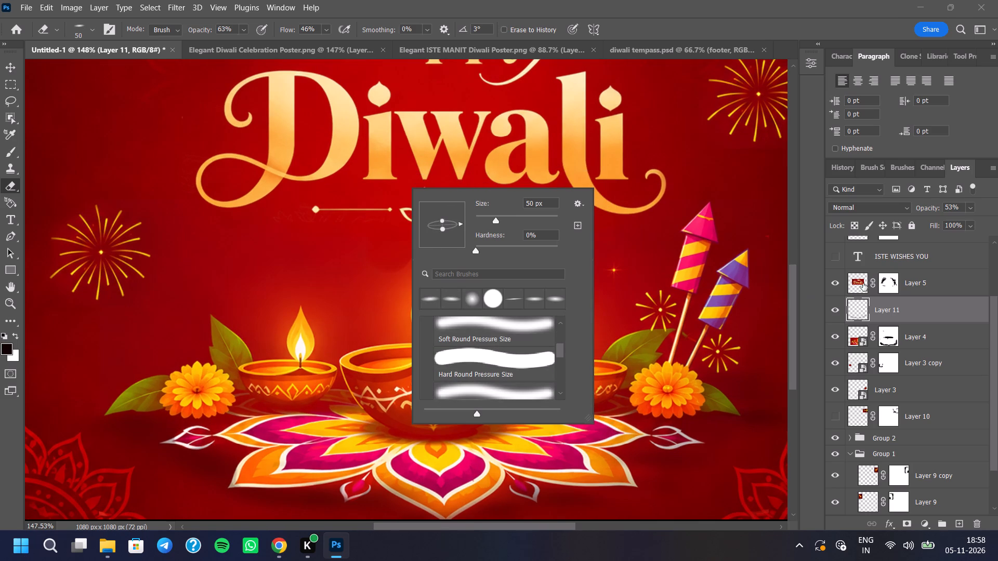
pyautogui.click(993, 142)
# Soften the Layer 11 shadow beneath the left marigold's leaf with short eraser strokes towards the rangoli's left tip.
pyautogui.scroll(-3, 540, 285)
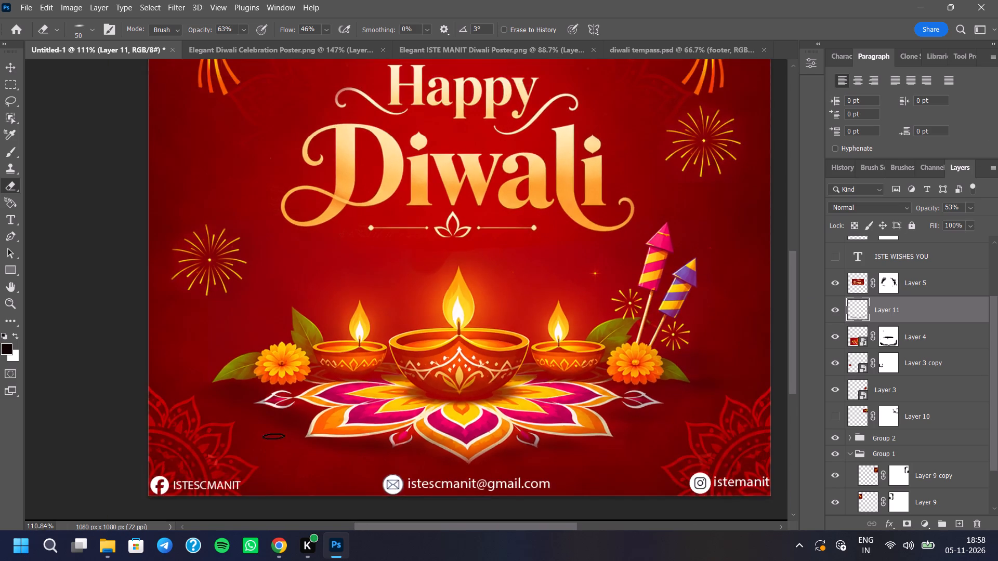
pyautogui.scroll(7, 267, 440)
pyautogui.click(176, 363)
pyautogui.click(174, 359)
pyautogui.moveTo(178, 360); pyautogui.dragTo(188, 360)
pyautogui.click(196, 359)
pyautogui.moveTo(203, 360); pyautogui.dragTo(208, 363)
pyautogui.click(212, 365)
pyautogui.moveTo(220, 372); pyautogui.dragTo(227, 379)
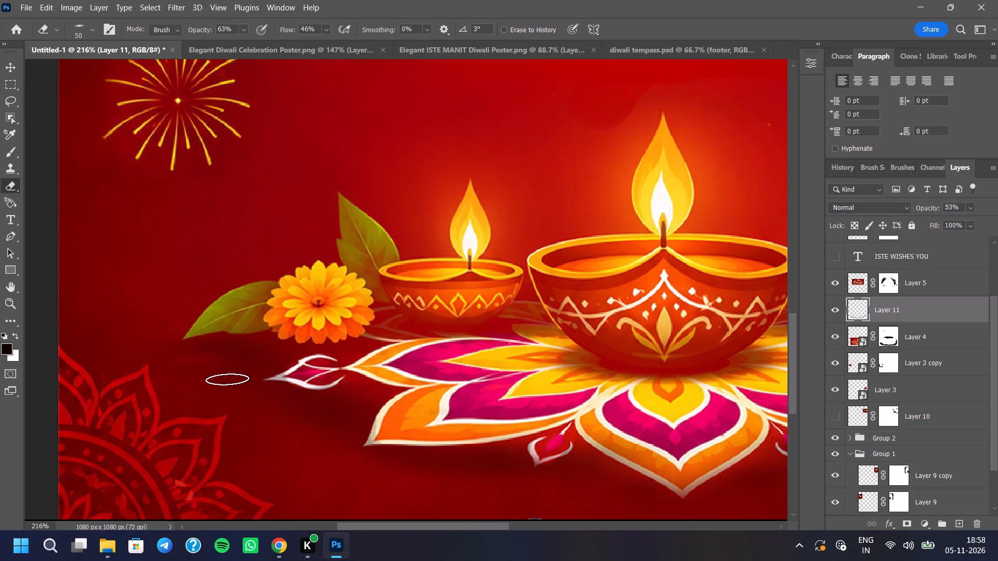
# Erase the outer shadow on Layer 11 around and below the small white-pink petal at the rangoli's left tip.
pyautogui.moveTo(227, 379); pyautogui.dragTo(244, 393)
pyautogui.doubleClick(249, 391)
pyautogui.moveTo(204, 366); pyautogui.dragTo(226, 399)
pyautogui.moveTo(188, 374); pyautogui.dragTo(270, 400)
pyautogui.moveTo(221, 387); pyautogui.dragTo(283, 404)
pyautogui.moveTo(251, 405); pyautogui.dragTo(257, 405)
pyautogui.moveTo(267, 405); pyautogui.dragTo(271, 405)
pyautogui.click(276, 406)
pyautogui.moveTo(285, 409); pyautogui.dragTo(296, 415)
pyautogui.click(300, 416)
pyautogui.moveTo(310, 418); pyautogui.dragTo(314, 419)
pyautogui.click(320, 419)
# Thin the Layer 11 shadow between the left marigold's leaf and the rangoli's left tip.
pyautogui.tripleClick(246, 367)
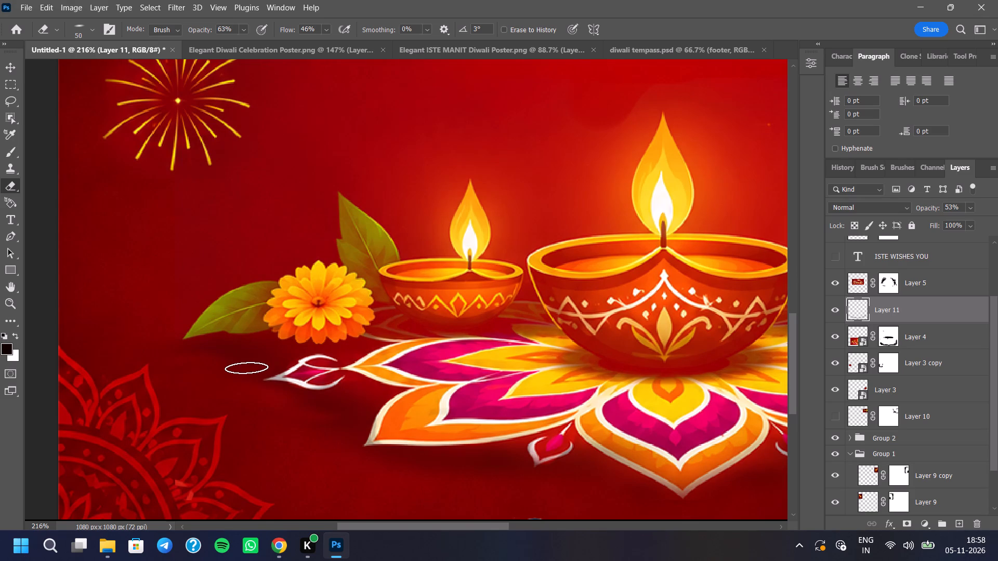
pyautogui.moveTo(244, 364); pyautogui.dragTo(239, 364)
pyautogui.click(215, 365)
pyautogui.doubleClick(203, 365)
pyautogui.moveTo(212, 362); pyautogui.dragTo(217, 362)
pyautogui.click(179, 360)
pyautogui.moveTo(183, 360); pyautogui.dragTo(224, 360)
pyautogui.doubleClick(226, 373)
# Lighten the Layer 11 shadow from the left tip petal's underside to the large lower-left orange petal.
pyautogui.moveTo(230, 376); pyautogui.dragTo(229, 405)
pyautogui.moveTo(235, 412); pyautogui.dragTo(273, 415)
pyautogui.moveTo(299, 416); pyautogui.dragTo(307, 418)
pyautogui.click(311, 419)
pyautogui.click(314, 421)
pyautogui.moveTo(316, 422); pyautogui.dragTo(324, 417)
pyautogui.doubleClick(329, 410)
pyautogui.click(339, 406)
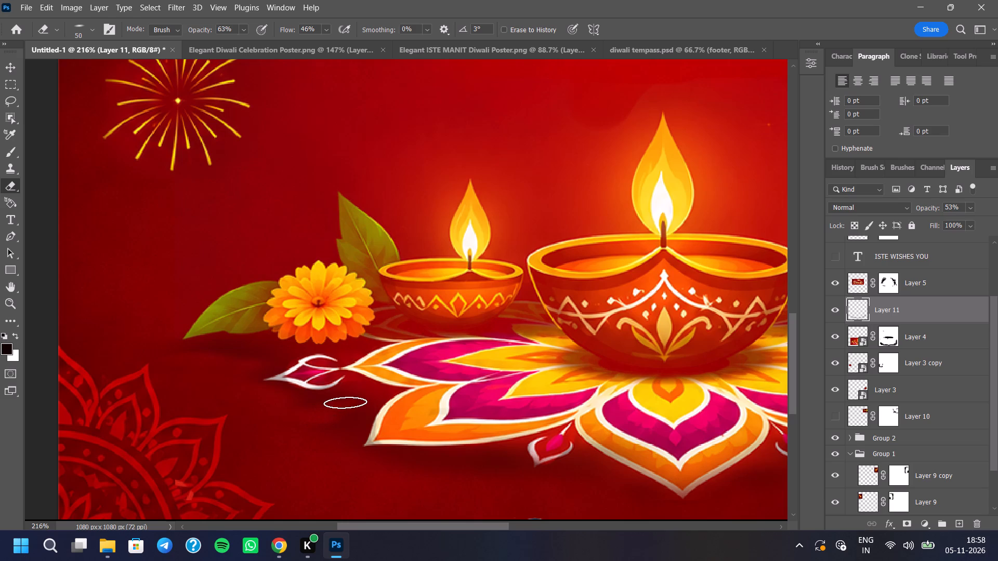
pyautogui.click(345, 403)
pyautogui.moveTo(346, 405); pyautogui.dragTo(338, 414)
pyautogui.click(331, 420)
pyautogui.doubleClick(344, 419)
pyautogui.click(316, 411)
# Set the eraser brush angle to 0° and fade the Layer 11 shadow below the rangoli's left tip petal.
pyautogui.rightClick(311, 385)
pyautogui.moveTo(362, 329); pyautogui.dragTo(364, 339)
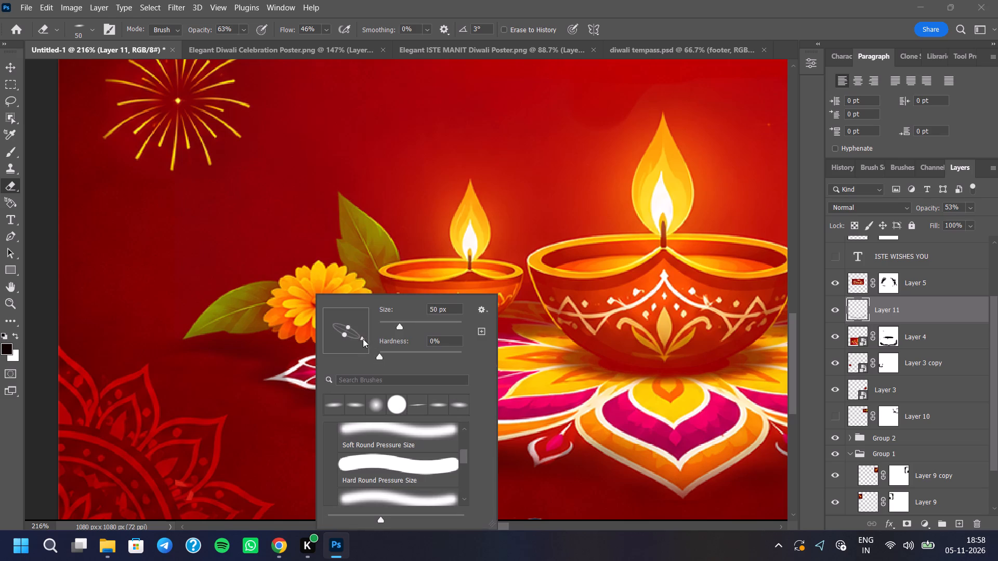
pyautogui.moveTo(362, 336); pyautogui.dragTo(362, 331)
pyautogui.click(239, 427)
pyautogui.click(254, 420)
pyautogui.moveTo(260, 419); pyautogui.dragTo(269, 419)
pyautogui.moveTo(277, 420); pyautogui.dragTo(279, 421)
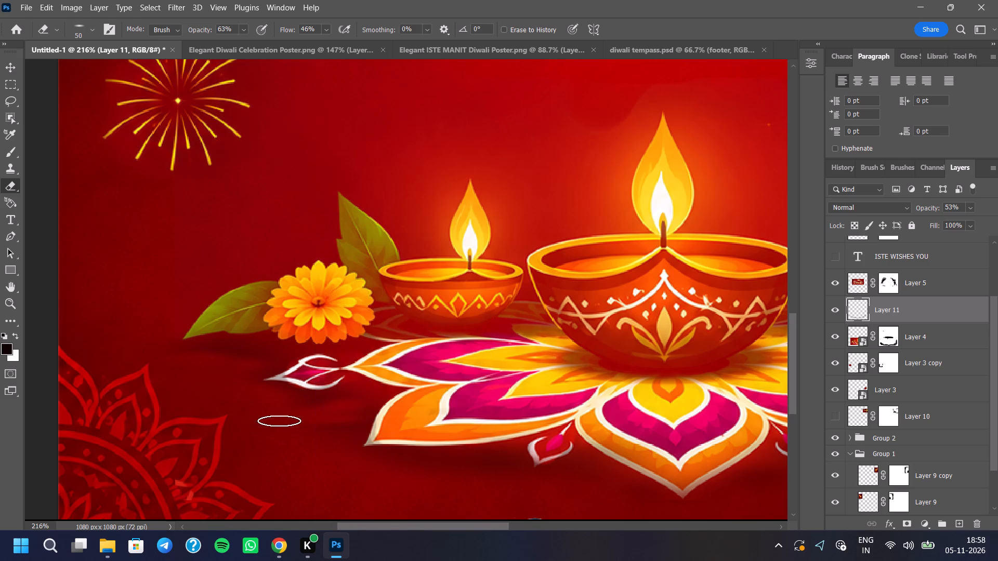
pyautogui.moveTo(279, 421); pyautogui.dragTo(285, 422)
pyautogui.click(290, 422)
pyautogui.moveTo(294, 425); pyautogui.dragTo(303, 425)
pyautogui.click(309, 426)
pyautogui.doubleClick(318, 425)
pyautogui.moveTo(333, 421); pyautogui.dragTo(338, 420)
pyautogui.click(343, 416)
pyautogui.click(344, 413)
pyautogui.moveTo(344, 413); pyautogui.dragTo(337, 416)
pyautogui.click(321, 419)
pyautogui.moveTo(324, 425); pyautogui.dragTo(332, 430)
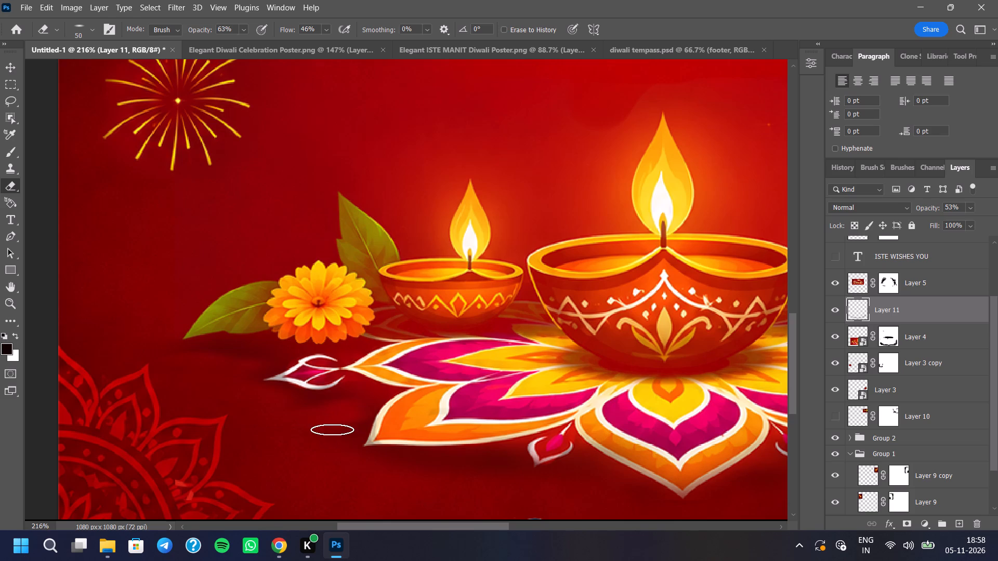
# Erase the outer edge of the shadow from the lower-left orange petal to the small pink bud beside the front petal.
pyautogui.moveTo(333, 431); pyautogui.dragTo(341, 443)
pyautogui.moveTo(340, 447); pyautogui.dragTo(448, 468)
pyautogui.moveTo(452, 471); pyautogui.dragTo(468, 475)
pyautogui.moveTo(478, 473); pyautogui.dragTo(484, 472)
pyautogui.click(487, 470)
pyautogui.moveTo(498, 469); pyautogui.dragTo(509, 469)
pyautogui.moveTo(517, 469); pyautogui.dragTo(531, 471)
pyautogui.click(539, 471)
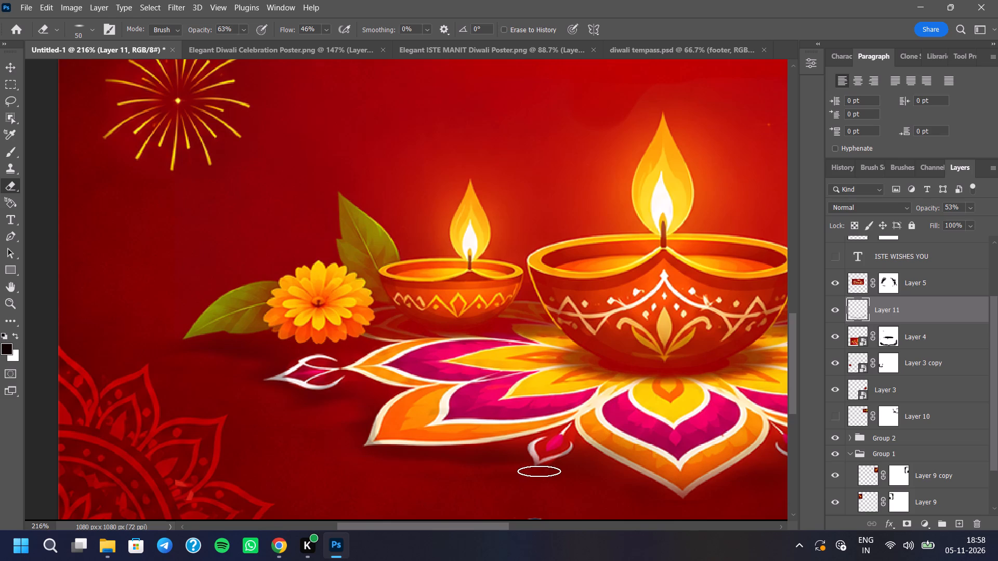
# Blend the Layer 11 shadow directly beneath the left tip petal, working outward from the orange petal to its point.
pyautogui.click(342, 416)
pyautogui.click(354, 412)
pyautogui.moveTo(343, 406); pyautogui.dragTo(319, 409)
pyautogui.tripleClick(311, 409)
pyautogui.click(306, 405)
pyautogui.click(296, 397)
pyautogui.click(282, 399)
pyautogui.moveTo(271, 391); pyautogui.dragTo(266, 391)
pyautogui.click(254, 386)
pyautogui.click(254, 376)
# Fade the Layer 11 shadow between the left tip petal's point and the area beneath the left marigold's leaf.
pyautogui.doubleClick(254, 373)
pyautogui.click(251, 369)
pyautogui.moveTo(242, 365); pyautogui.dragTo(235, 367)
pyautogui.click(214, 362)
pyautogui.moveTo(206, 361); pyautogui.dragTo(200, 362)
pyautogui.click(187, 359)
pyautogui.click(161, 359)
pyautogui.click(156, 344)
pyautogui.moveTo(156, 344); pyautogui.dragTo(162, 359)
pyautogui.moveTo(166, 363); pyautogui.dragTo(195, 366)
pyautogui.moveTo(212, 367); pyautogui.dragTo(221, 371)
pyautogui.moveTo(232, 373); pyautogui.dragTo(238, 379)
# Erase excess Layer 11 shadow in the gap between the left tip petal and the lower-left orange petal.
pyautogui.scroll(-5, 274, 368)
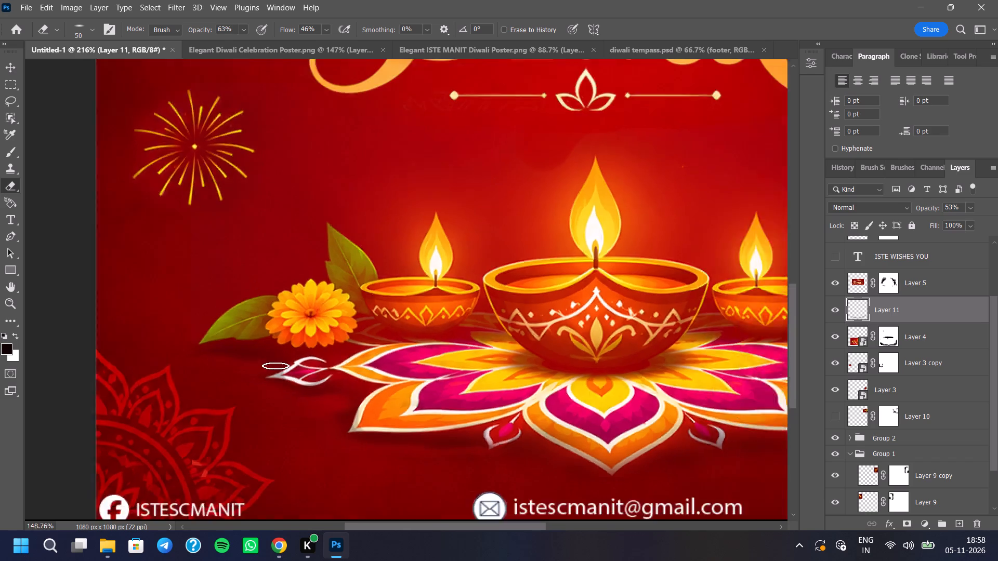
pyautogui.scroll(-5, 458, 336)
pyautogui.scroll(11, 371, 362)
pyautogui.click(341, 365)
pyautogui.moveTo(341, 365); pyautogui.dragTo(347, 367)
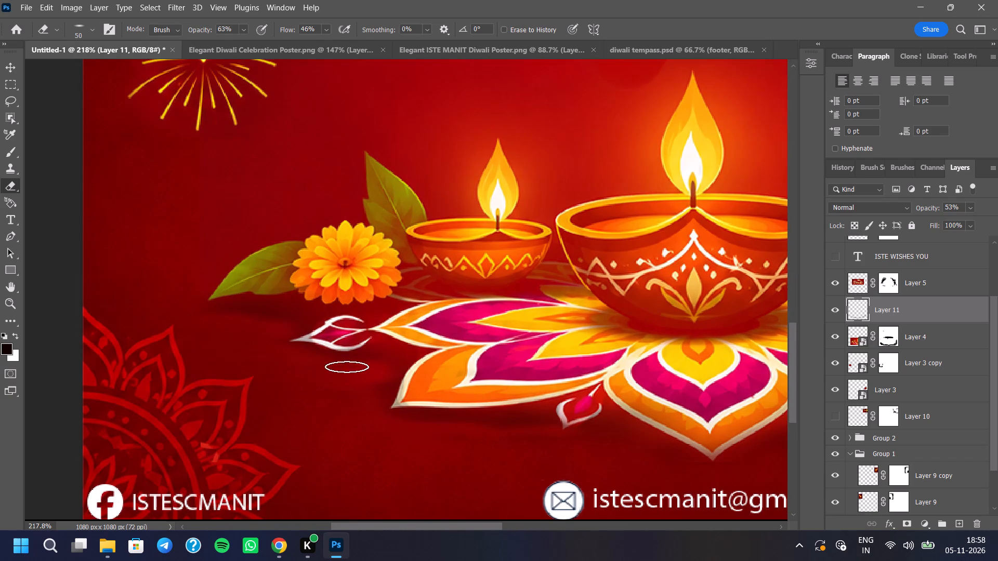
pyautogui.moveTo(347, 367); pyautogui.dragTo(366, 368)
pyautogui.moveTo(396, 367); pyautogui.dragTo(401, 364)
pyautogui.click(403, 359)
pyautogui.moveTo(405, 349); pyautogui.dragTo(389, 355)
pyautogui.moveTo(391, 355); pyautogui.dragTo(393, 365)
pyautogui.click(391, 365)
pyautogui.click(392, 356)
pyautogui.moveTo(396, 354); pyautogui.dragTo(390, 371)
pyautogui.click(372, 380)
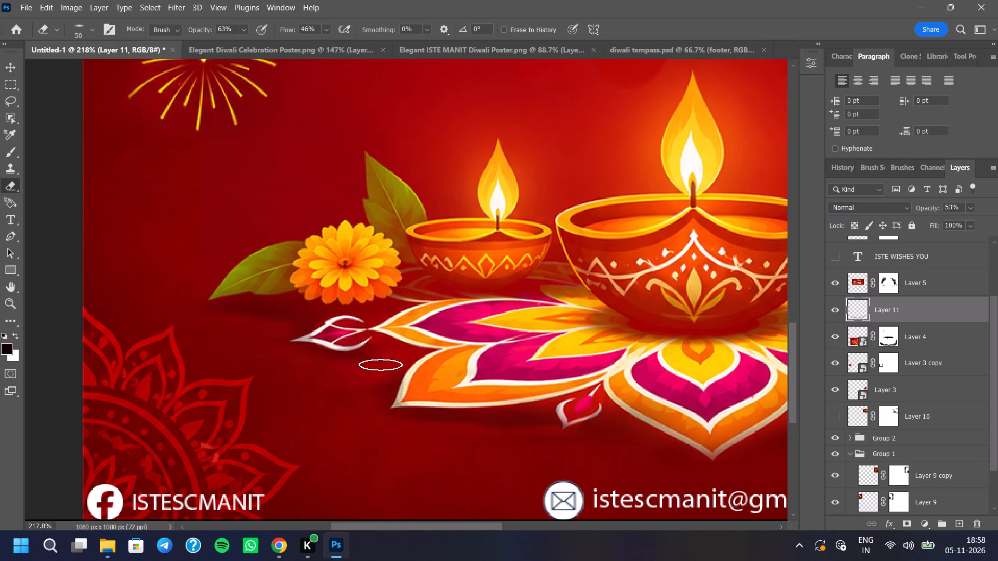
# Clean up the remaining Layer 11 shadow just outside the lower-left orange petal's outer edge.
pyautogui.moveTo(380, 365); pyautogui.dragTo(377, 372)
pyautogui.moveTo(386, 375); pyautogui.dragTo(394, 375)
pyautogui.moveTo(395, 371); pyautogui.dragTo(378, 384)
pyautogui.moveTo(386, 370); pyautogui.dragTo(345, 384)
pyautogui.moveTo(366, 375); pyautogui.dragTo(345, 404)
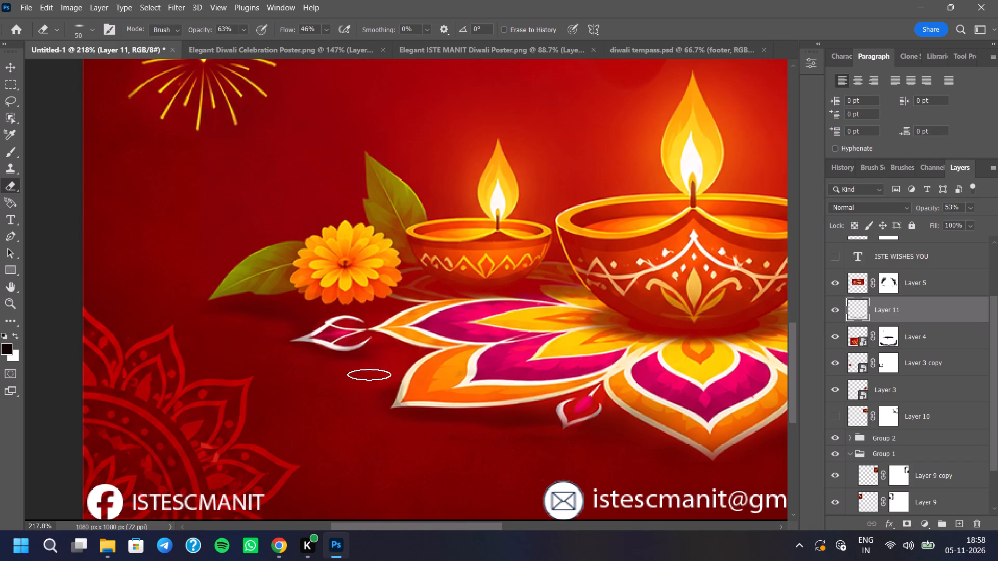
pyautogui.moveTo(375, 373); pyautogui.dragTo(376, 385)
pyautogui.tripleClick(375, 386)
pyautogui.moveTo(382, 381); pyautogui.dragTo(371, 398)
pyautogui.moveTo(370, 392); pyautogui.dragTo(362, 398)
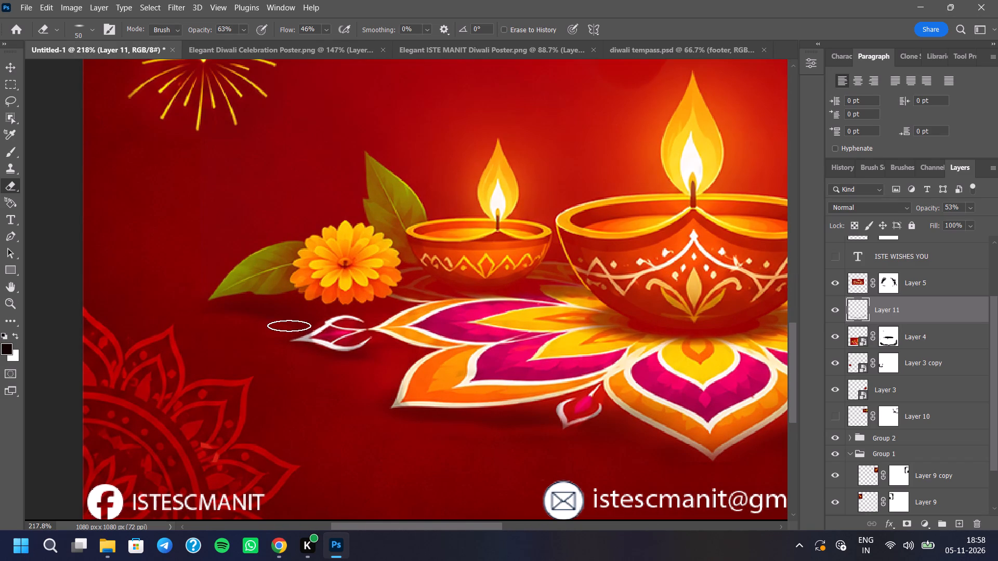
# Lighten the Layer 11 shadow under the left marigold and its leaf, above the rangoli's left tip.
pyautogui.click(288, 319)
pyautogui.moveTo(287, 320); pyautogui.dragTo(281, 324)
pyautogui.click(276, 324)
pyautogui.moveTo(269, 322); pyautogui.dragTo(280, 319)
pyautogui.click(282, 319)
pyautogui.click(262, 320)
pyautogui.moveTo(260, 320); pyautogui.dragTo(240, 323)
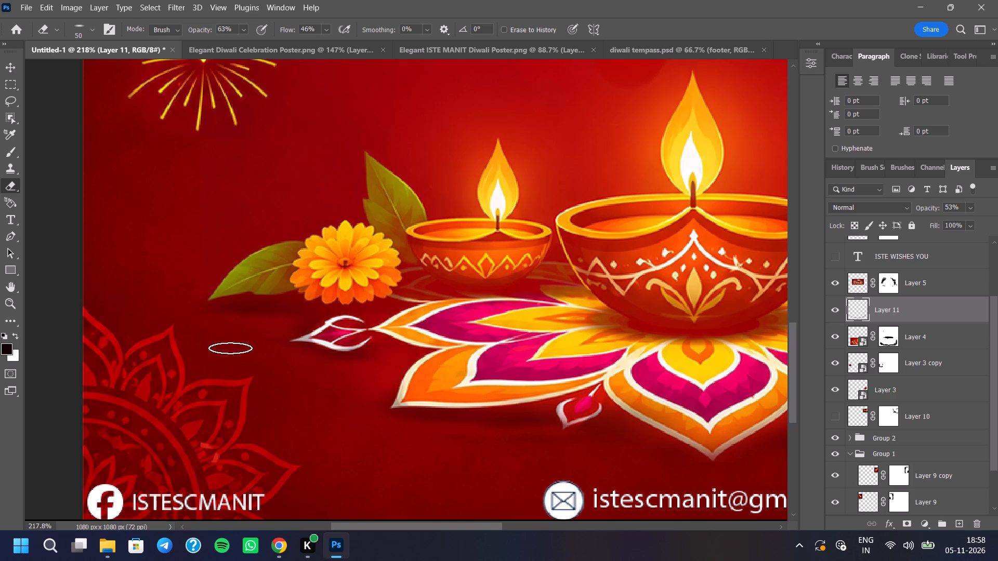
# Erase the shadow's outer fringe in broad strokes from beside the left mandala to below the lower-left pink bud.
pyautogui.moveTo(257, 370); pyautogui.dragTo(292, 379)
pyautogui.moveTo(308, 397); pyautogui.dragTo(334, 421)
pyautogui.moveTo(463, 439); pyautogui.dragTo(547, 439)
pyautogui.moveTo(547, 439); pyautogui.dragTo(560, 445)
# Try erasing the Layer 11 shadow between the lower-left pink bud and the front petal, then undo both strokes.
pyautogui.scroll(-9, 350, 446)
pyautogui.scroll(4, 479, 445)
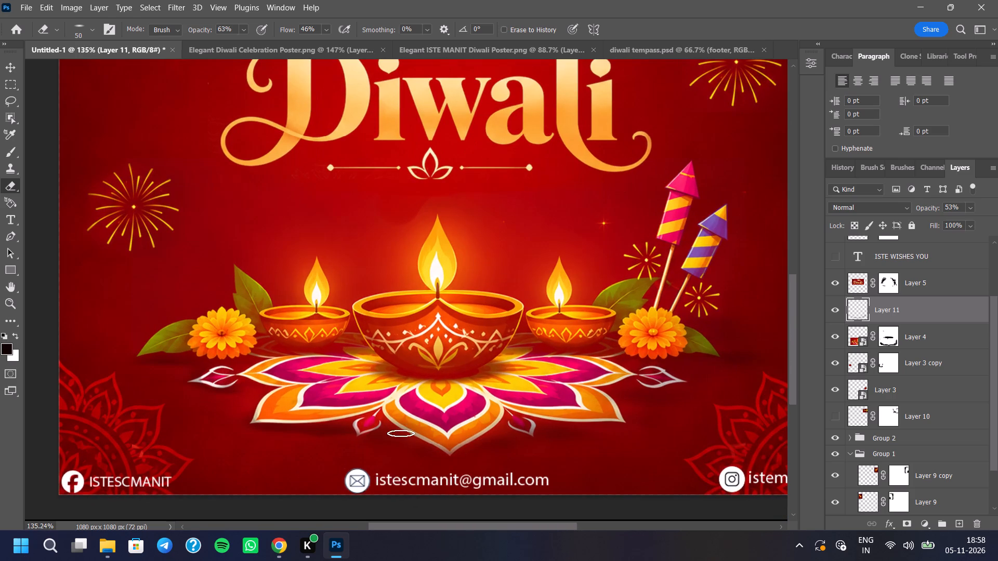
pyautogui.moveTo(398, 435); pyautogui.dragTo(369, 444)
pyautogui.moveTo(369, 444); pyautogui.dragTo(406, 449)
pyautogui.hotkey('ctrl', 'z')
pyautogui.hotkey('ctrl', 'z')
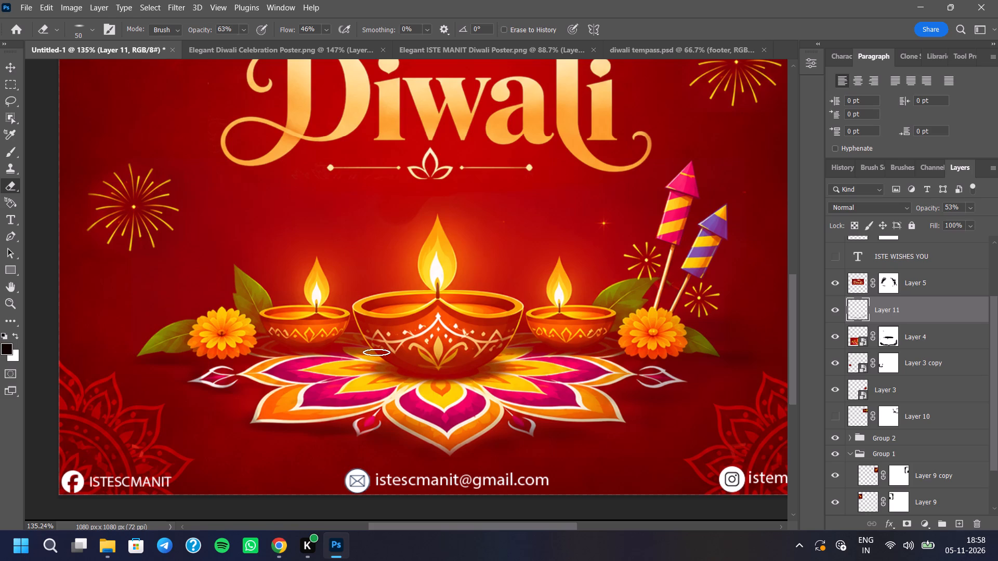
# Set the eraser opacity to 40% and soften the Layer 11 shadow between the lower-left orange petal and the pink bud.
pyautogui.scroll(-4, 349, 393)
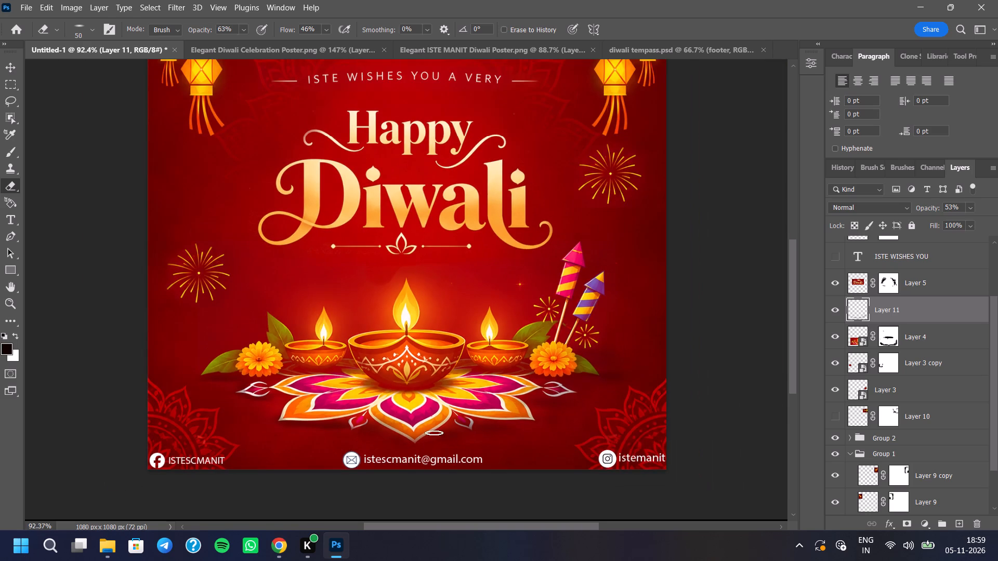
pyautogui.scroll(8, 435, 443)
pyautogui.click(242, 29)
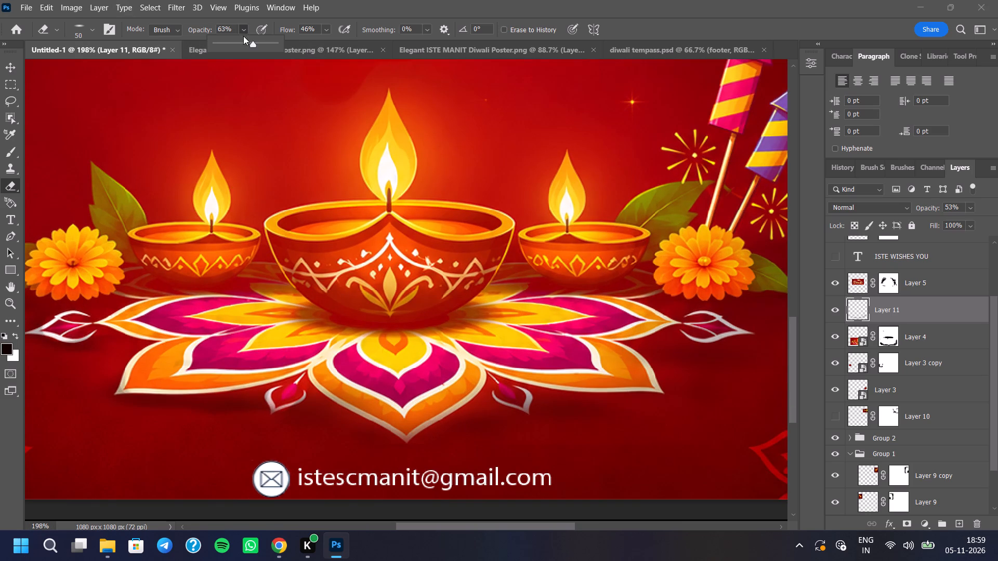
pyautogui.click(240, 42)
pyautogui.click(117, 483)
pyautogui.click(200, 419)
pyautogui.click(203, 419)
pyautogui.moveTo(216, 418); pyautogui.dragTo(223, 418)
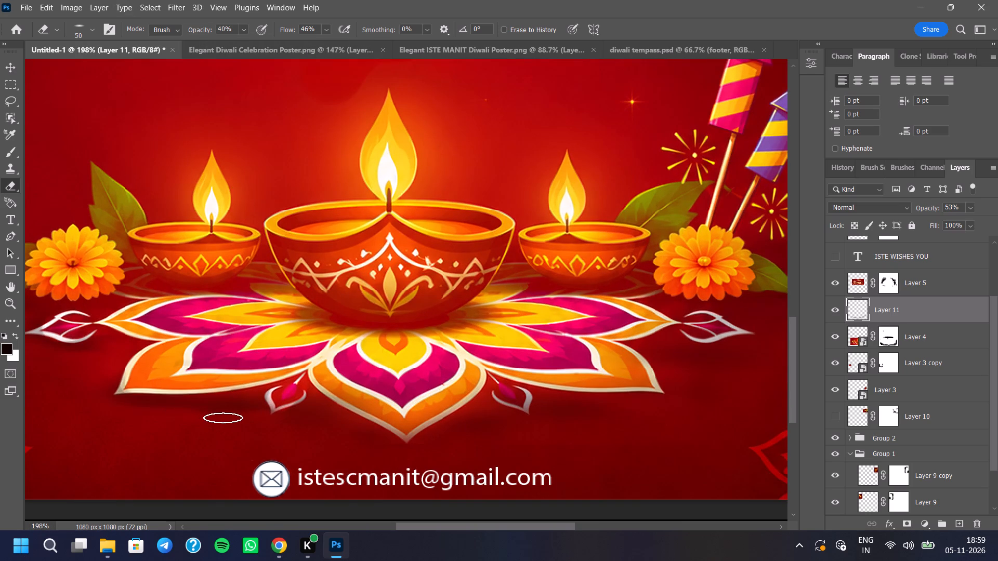
pyautogui.moveTo(223, 418); pyautogui.dragTo(228, 417)
pyautogui.click(235, 416)
pyautogui.click(224, 413)
pyautogui.doubleClick(227, 411)
pyautogui.moveTo(235, 409); pyautogui.dragTo(245, 410)
pyautogui.click(249, 410)
pyautogui.moveTo(239, 413); pyautogui.dragTo(273, 417)
pyautogui.moveTo(276, 418); pyautogui.dragTo(277, 419)
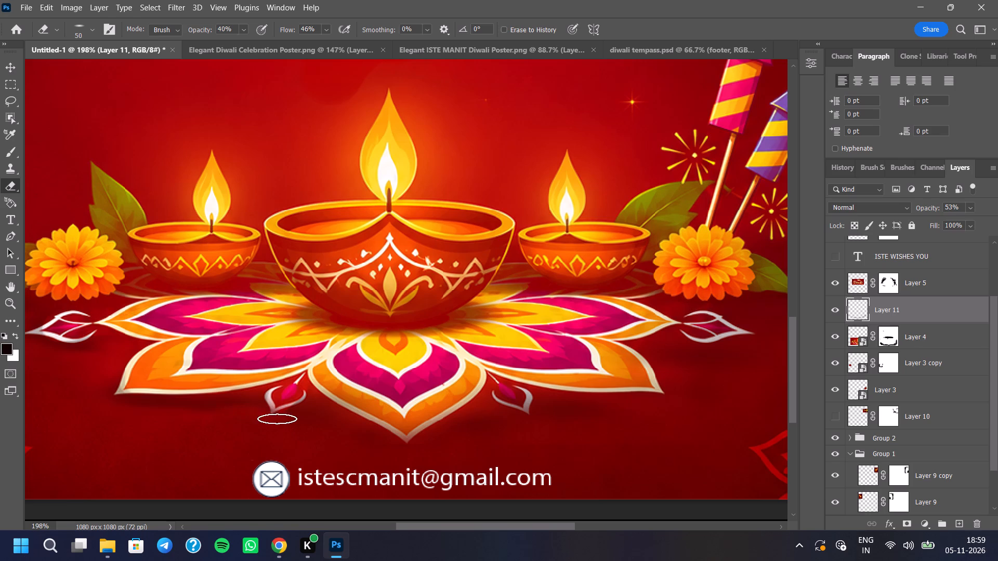
# Soften the Layer 11 shadow with the eraser from below the lower-left pink bud, past the front petal, toward the lower-right orange petal.
pyautogui.moveTo(277, 419); pyautogui.dragTo(282, 420)
pyautogui.click(296, 426)
pyautogui.moveTo(340, 435); pyautogui.dragTo(366, 439)
pyautogui.click(398, 444)
pyautogui.click(370, 437)
pyautogui.moveTo(370, 439); pyautogui.dragTo(398, 454)
pyautogui.moveTo(410, 456); pyautogui.dragTo(414, 453)
pyautogui.moveTo(437, 447); pyautogui.dragTo(452, 447)
pyautogui.moveTo(502, 447); pyautogui.dragTo(516, 446)
pyautogui.moveTo(545, 441); pyautogui.dragTo(560, 441)
pyautogui.moveTo(597, 441); pyautogui.dragTo(600, 440)
# Erase the outer fringe of the Layer 11 shadow below the lower-right orange petal and up toward the rangoli's right tip.
pyautogui.moveTo(600, 440); pyautogui.dragTo(605, 437)
pyautogui.moveTo(609, 432); pyautogui.dragTo(611, 423)
pyautogui.moveTo(612, 420); pyautogui.dragTo(545, 455)
pyautogui.moveTo(579, 455); pyautogui.dragTo(549, 463)
pyautogui.moveTo(545, 451); pyautogui.dragTo(552, 457)
pyautogui.click(621, 442)
pyautogui.click(629, 432)
pyautogui.click(632, 421)
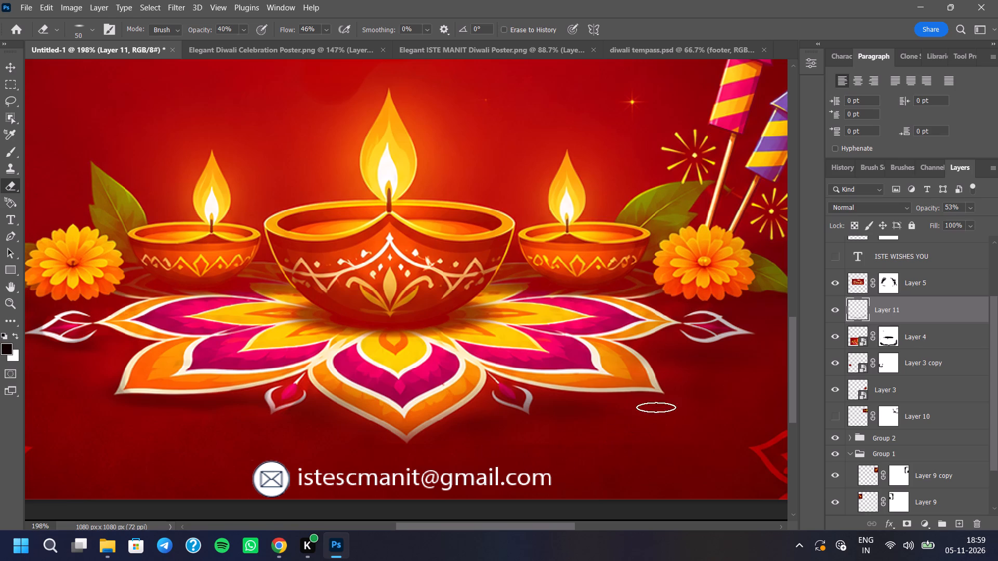
pyautogui.click(697, 370)
pyautogui.moveTo(689, 373); pyautogui.dragTo(689, 385)
pyautogui.moveTo(649, 414); pyautogui.dragTo(645, 417)
pyautogui.moveTo(625, 431); pyautogui.dragTo(621, 436)
# Examine the whole poster and the rangoli area to judge the softened shadow.
pyautogui.scroll(-4, 405, 491)
pyautogui.scroll(-3, 585, 308)
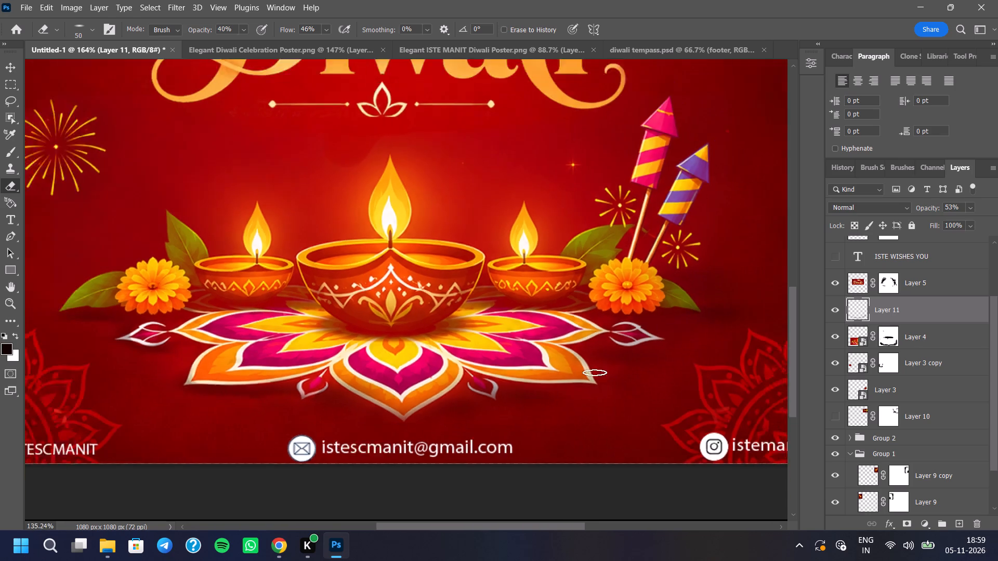
pyautogui.scroll(-3, 595, 372)
pyautogui.scroll(-4, 554, 427)
pyautogui.scroll(-4, 539, 231)
pyautogui.scroll(9, 508, 218)
pyautogui.scroll(-4, 438, 350)
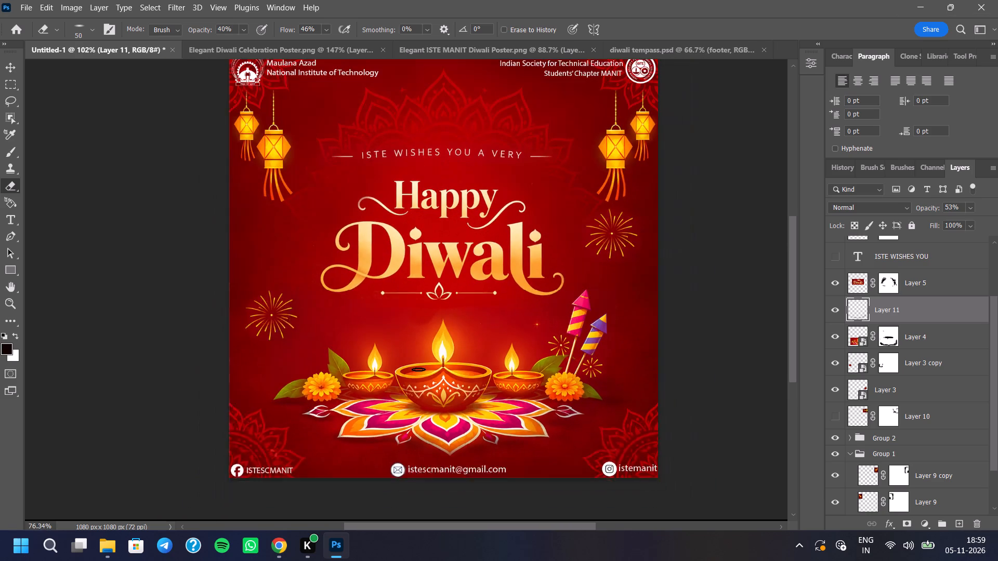
pyautogui.scroll(6, 357, 420)
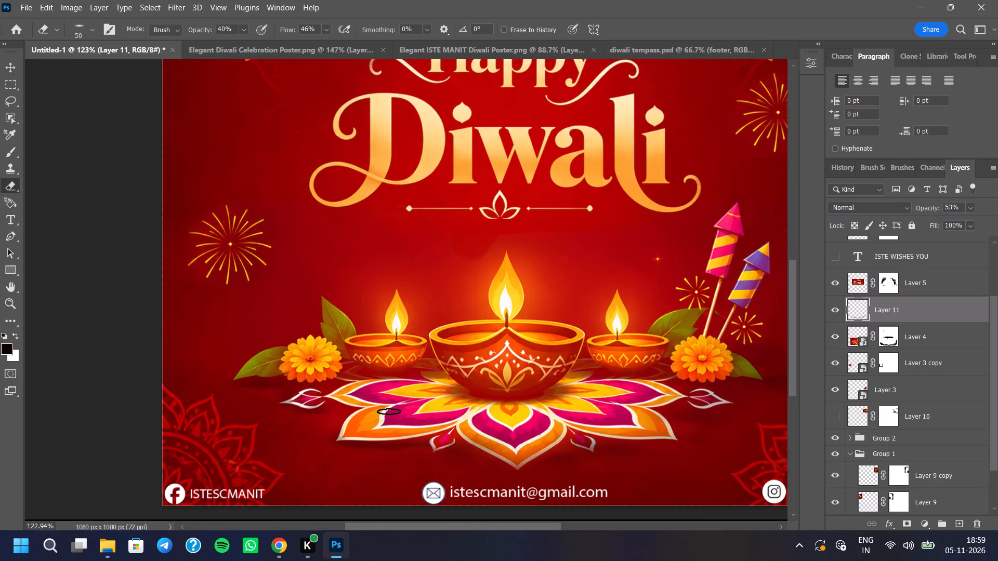
# Set the 165 px brush to 52% opacity and a 0° angle, and dab shadow on Layer 11 under the rangoli's left tip.
pyautogui.click(3, 154)
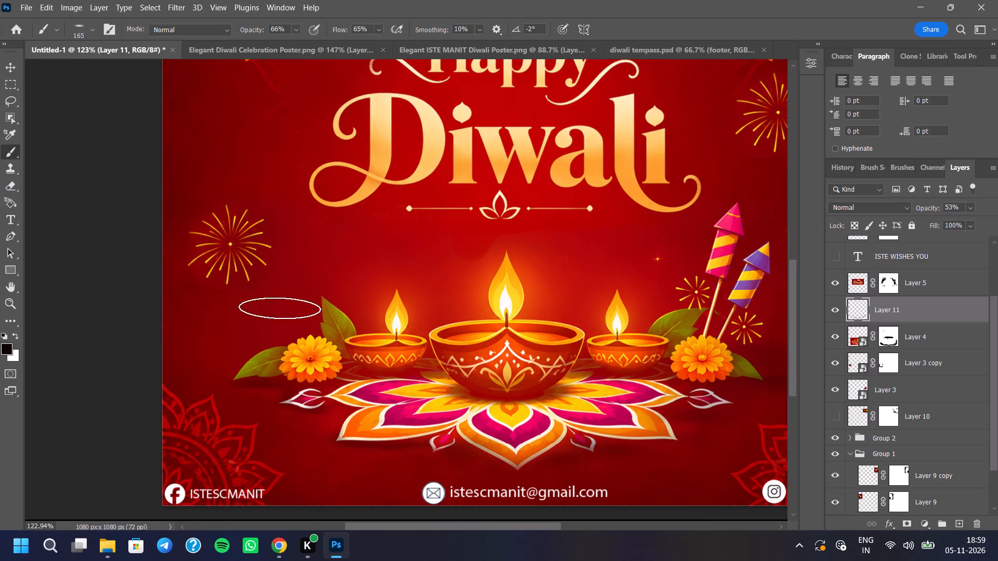
pyautogui.rightClick(295, 397)
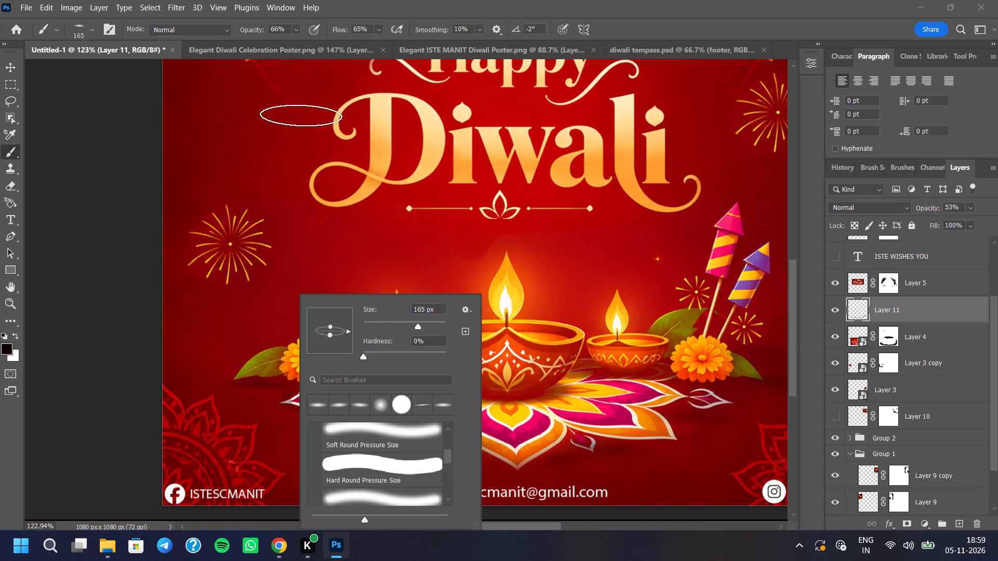
pyautogui.click(298, 30)
pyautogui.click(297, 42)
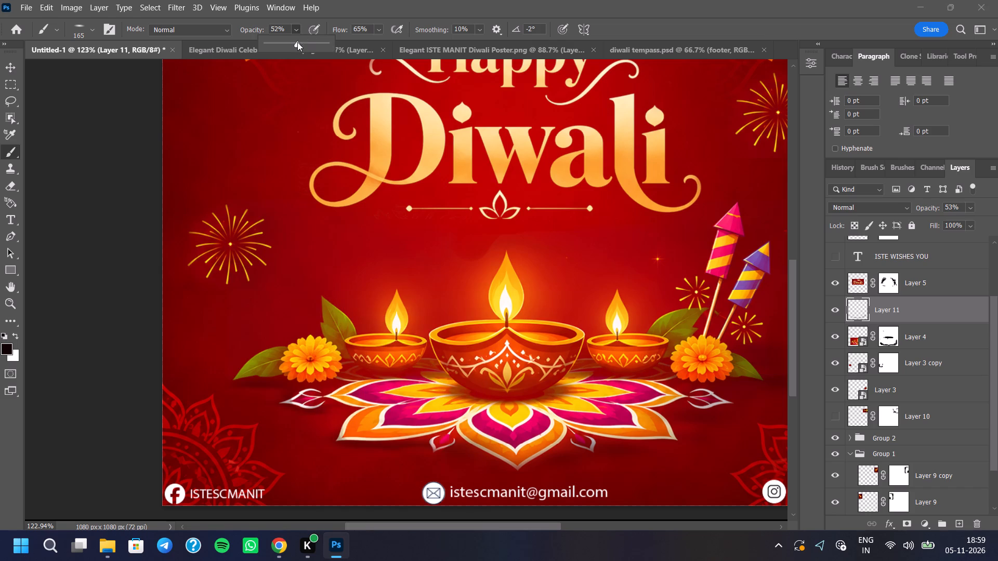
pyautogui.click(126, 206)
pyautogui.rightClick(221, 212)
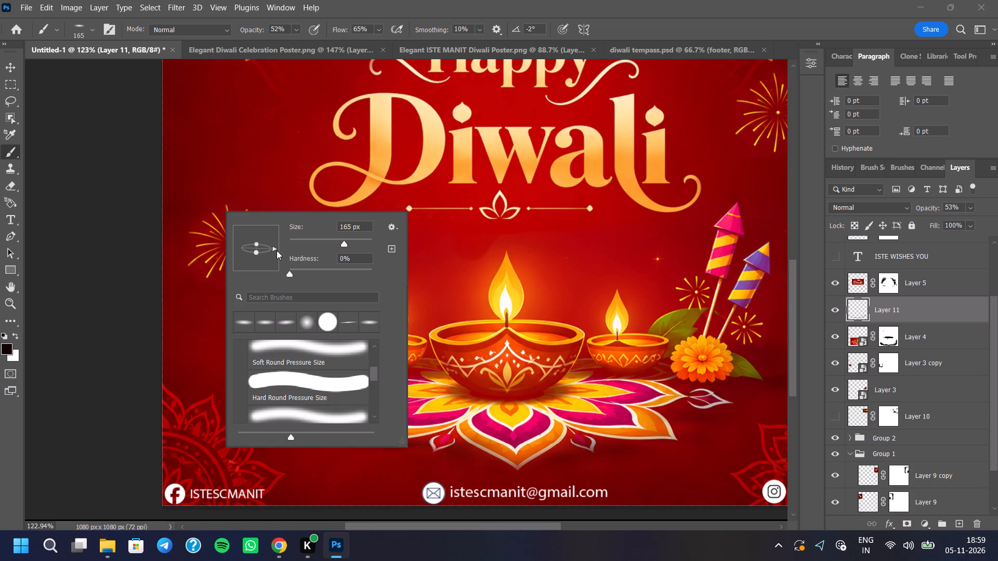
pyautogui.click(275, 249)
pyautogui.click(123, 283)
pyautogui.scroll(4, 300, 409)
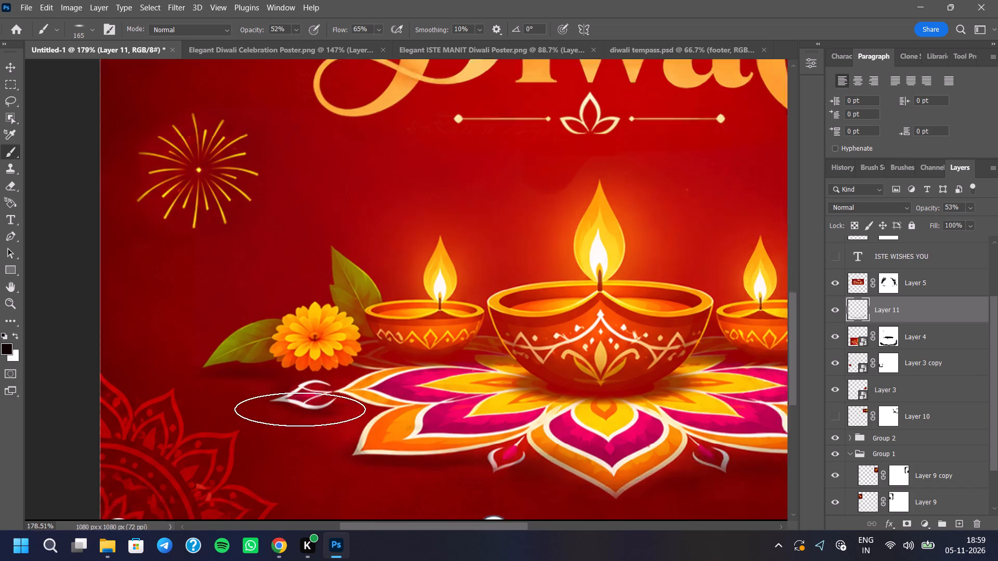
pyautogui.scroll(1, 300, 409)
pyautogui.click(306, 415)
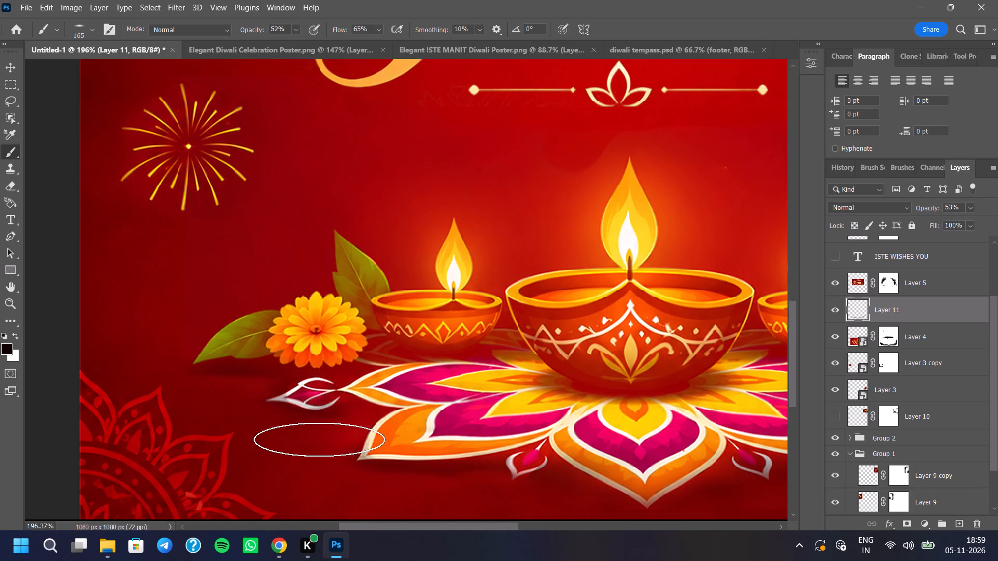
# Rotate the brush tip to 37° and dab shadow along the outer edge of the lower-left orange petal.
pyautogui.rightClick(330, 345)
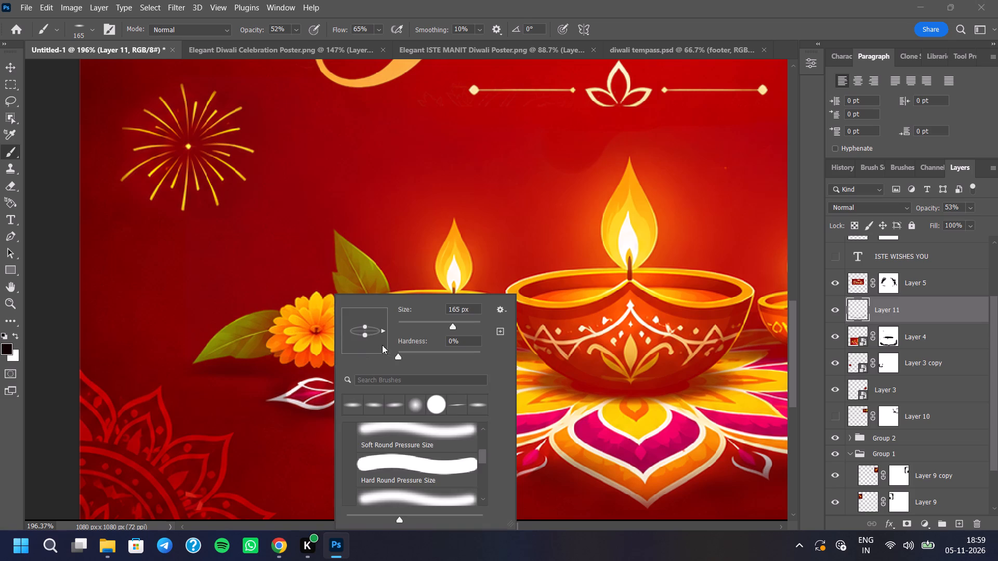
pyautogui.moveTo(384, 327); pyautogui.dragTo(384, 317)
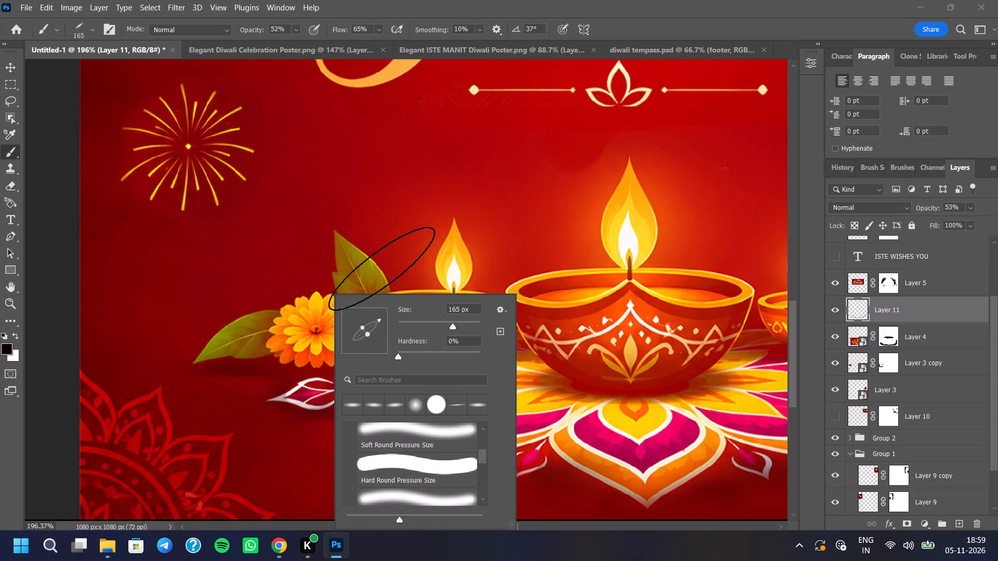
pyautogui.click(30, 287)
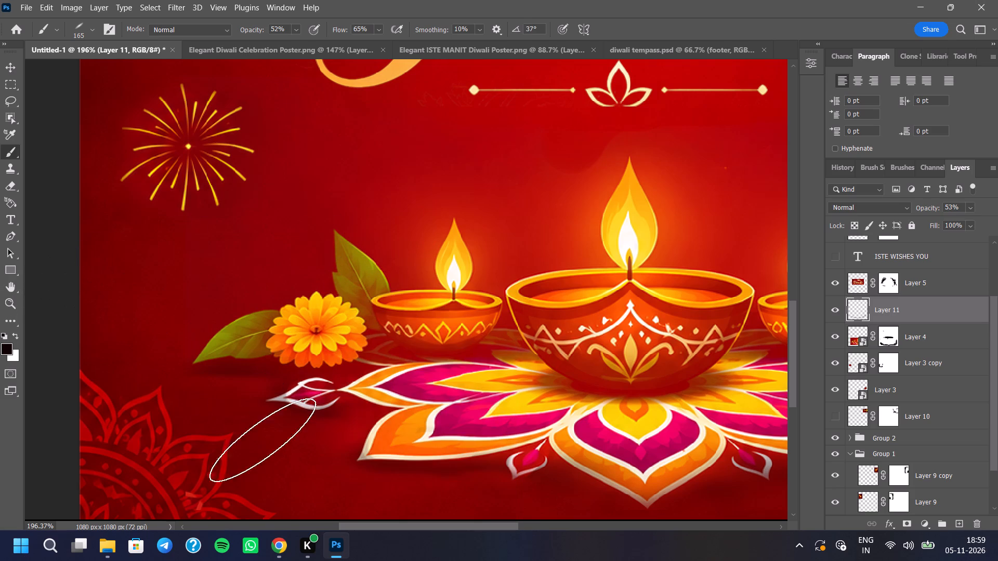
pyautogui.click(349, 434)
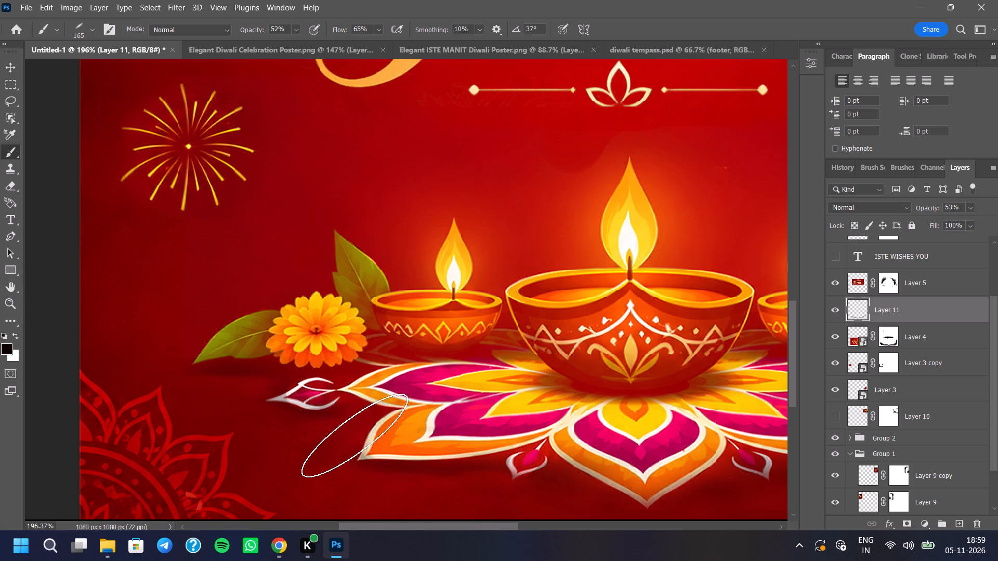
pyautogui.click(354, 435)
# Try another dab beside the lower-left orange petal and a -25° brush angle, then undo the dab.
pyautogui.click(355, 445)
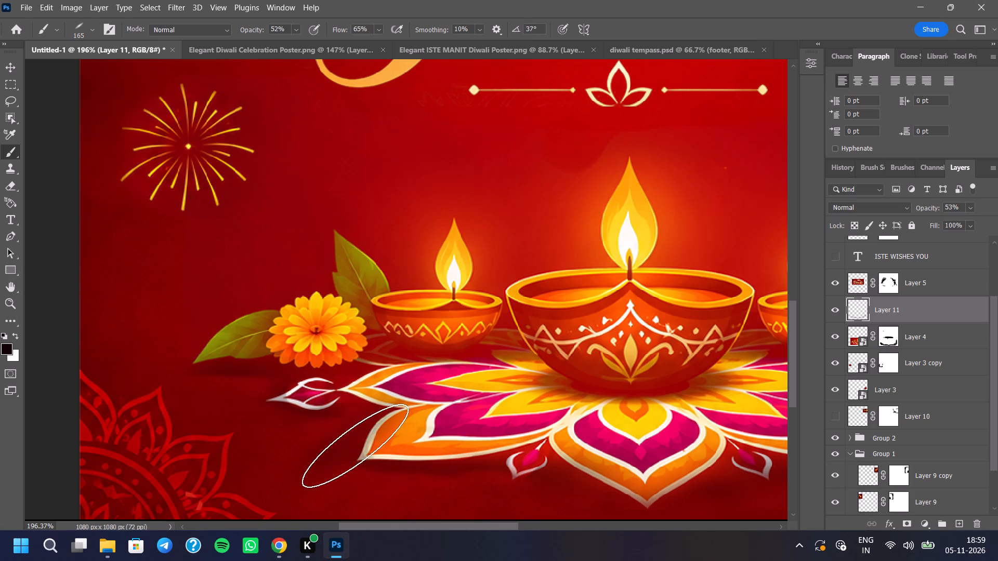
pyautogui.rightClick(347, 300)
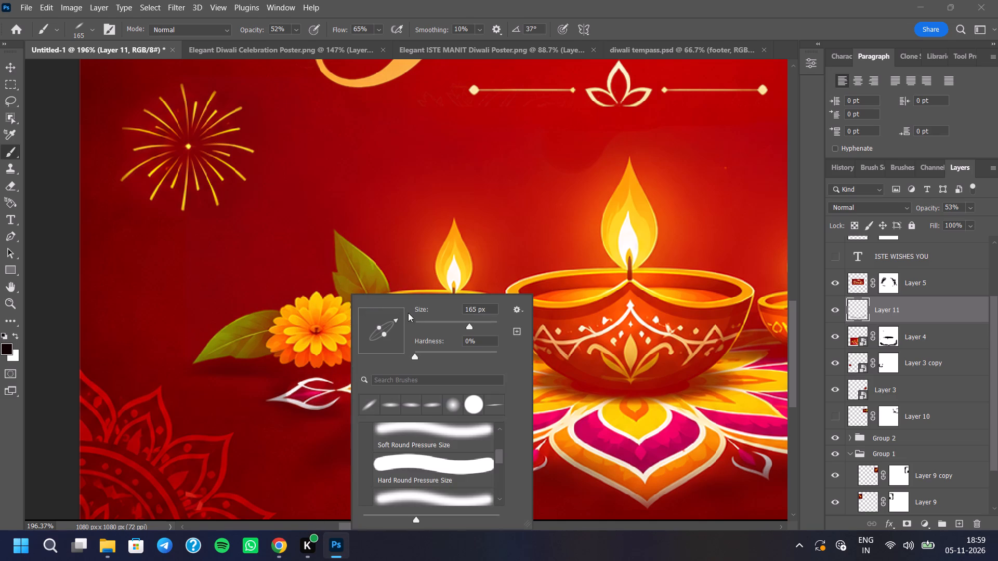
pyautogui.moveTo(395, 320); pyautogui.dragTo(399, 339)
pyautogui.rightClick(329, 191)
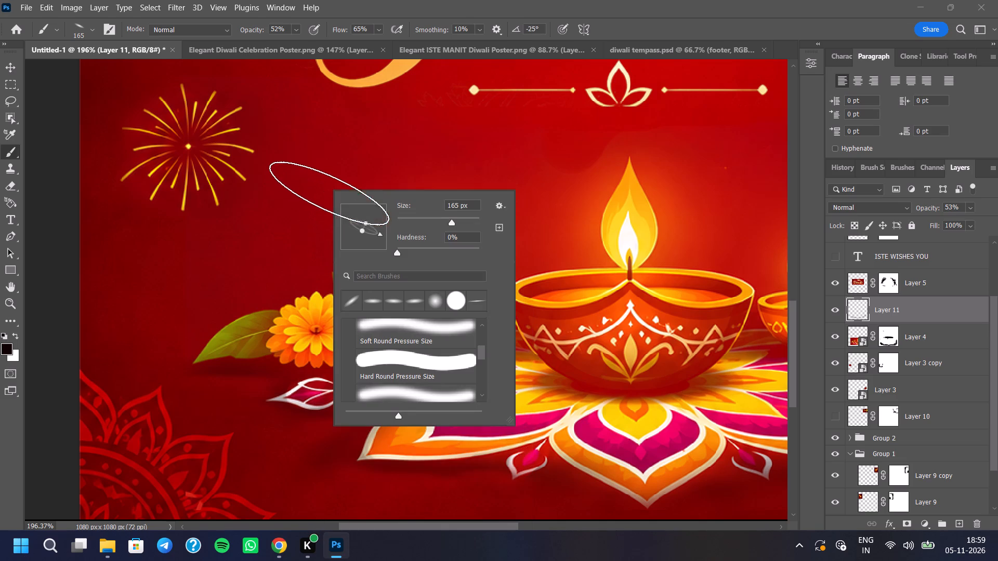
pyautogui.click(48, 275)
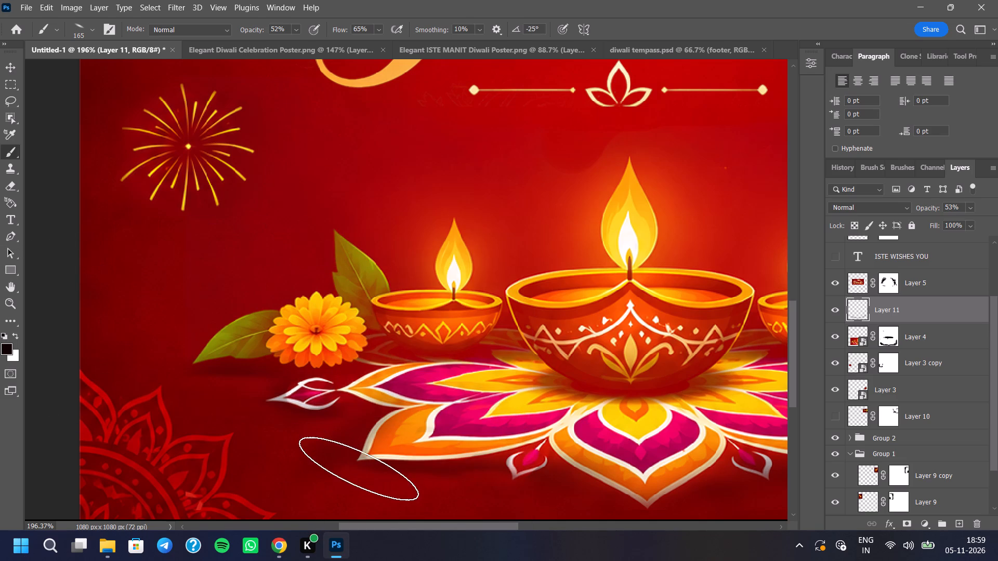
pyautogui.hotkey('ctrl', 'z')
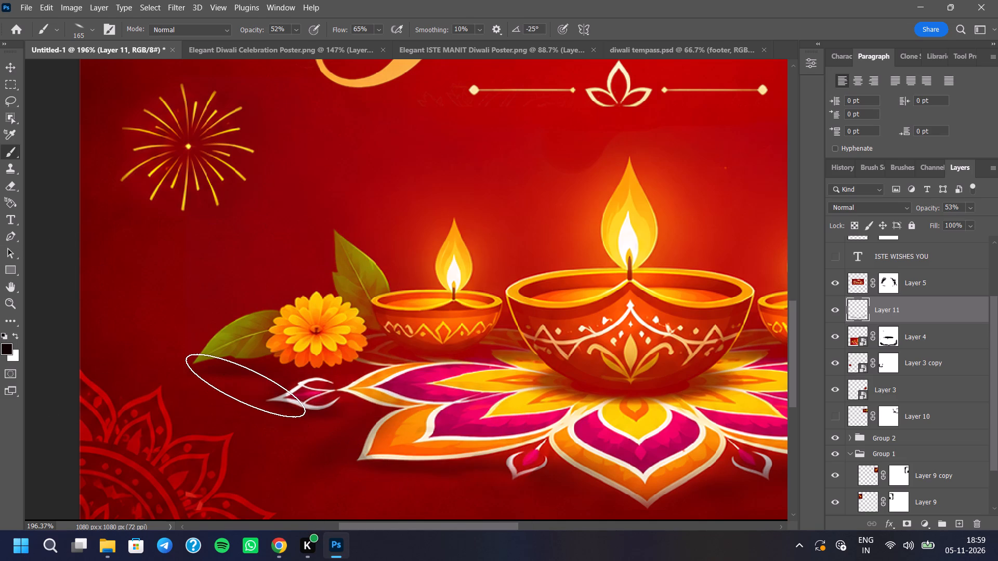
# Set the brush angle to 17° and dab shadow beneath the lower-left orange petal toward the pink bud.
pyautogui.rightClick(376, 335)
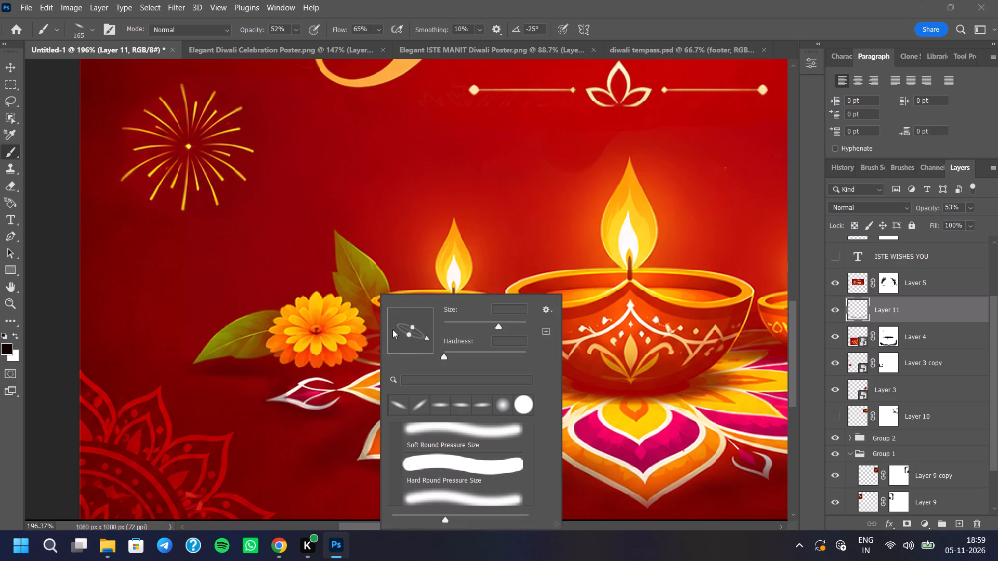
pyautogui.moveTo(426, 335); pyautogui.dragTo(434, 316)
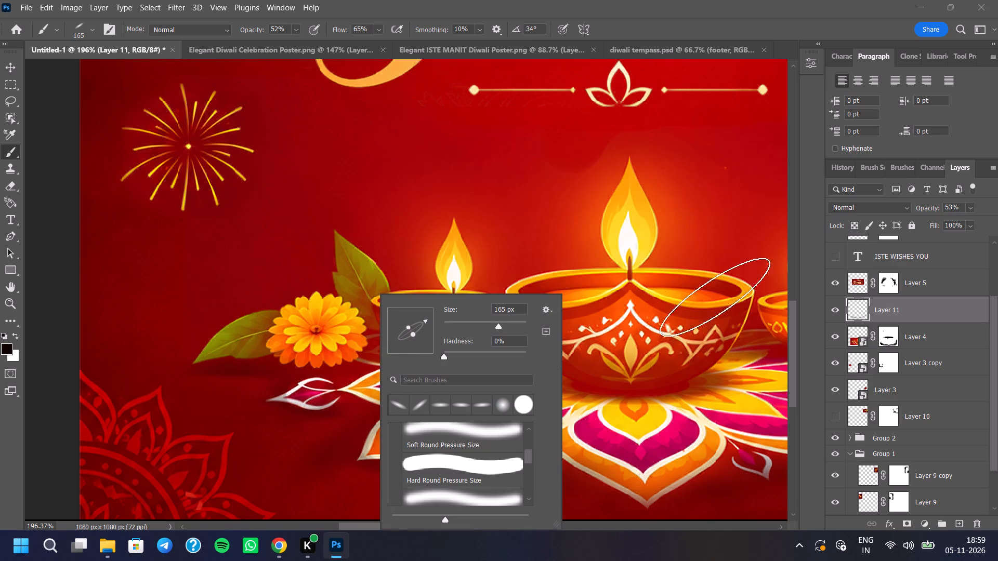
pyautogui.click(997, 266)
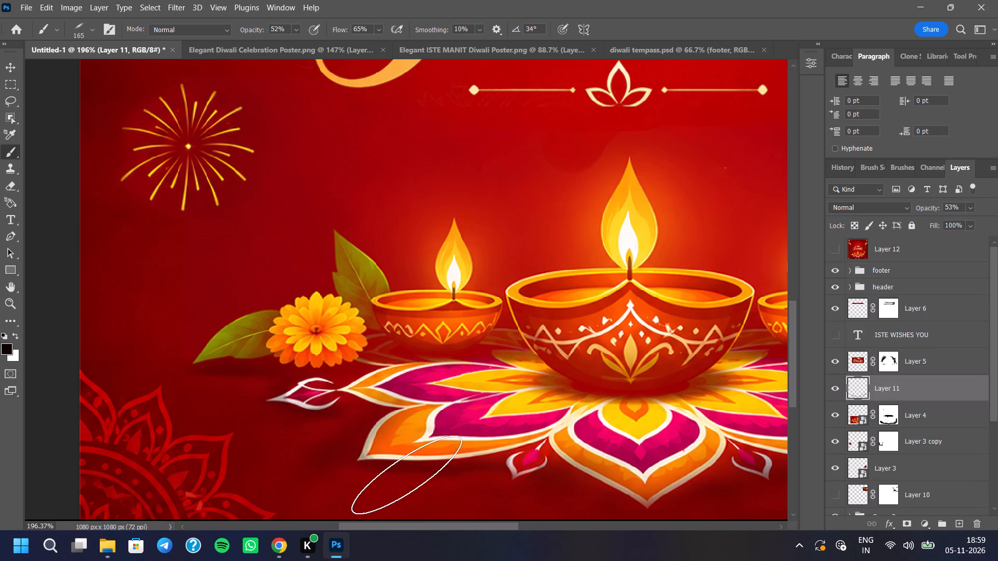
pyautogui.rightClick(402, 407)
pyautogui.click(454, 323)
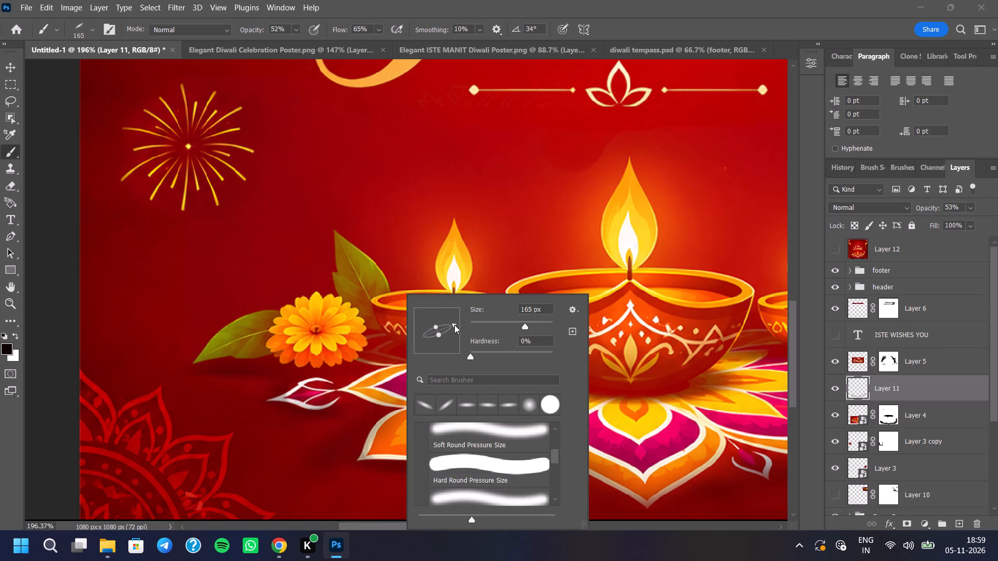
pyautogui.click(997, 308)
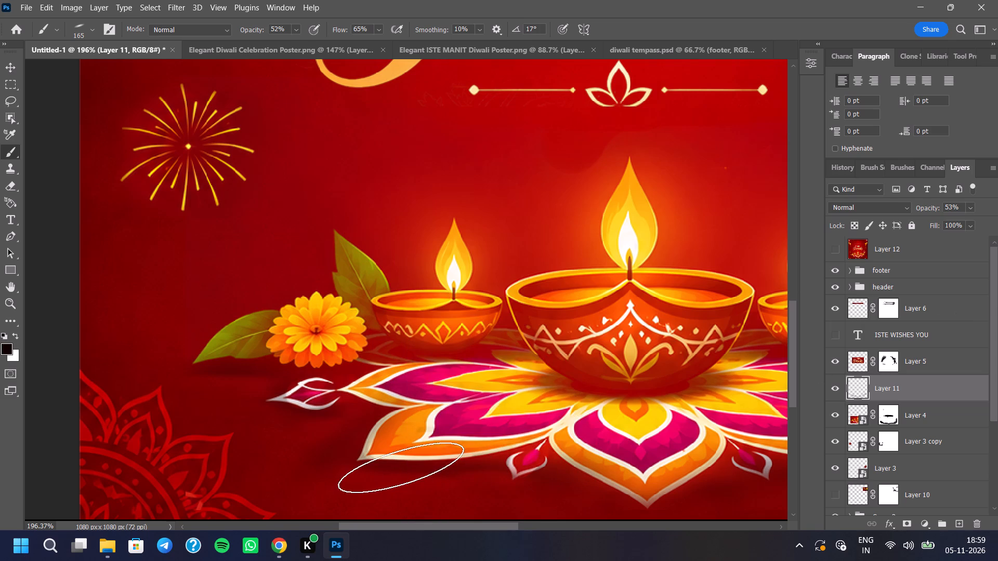
pyautogui.click(376, 464)
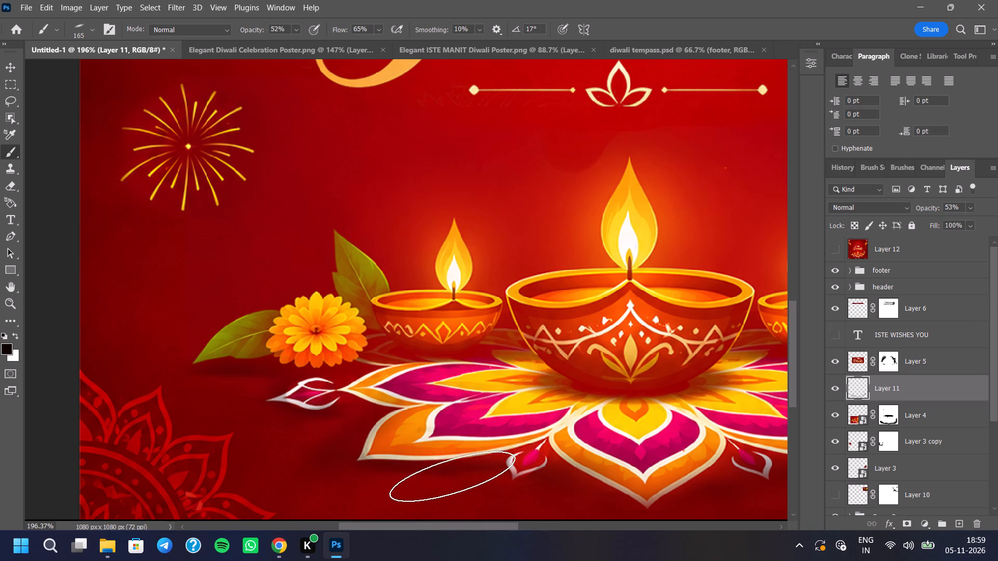
pyautogui.click(401, 474)
pyautogui.click(453, 474)
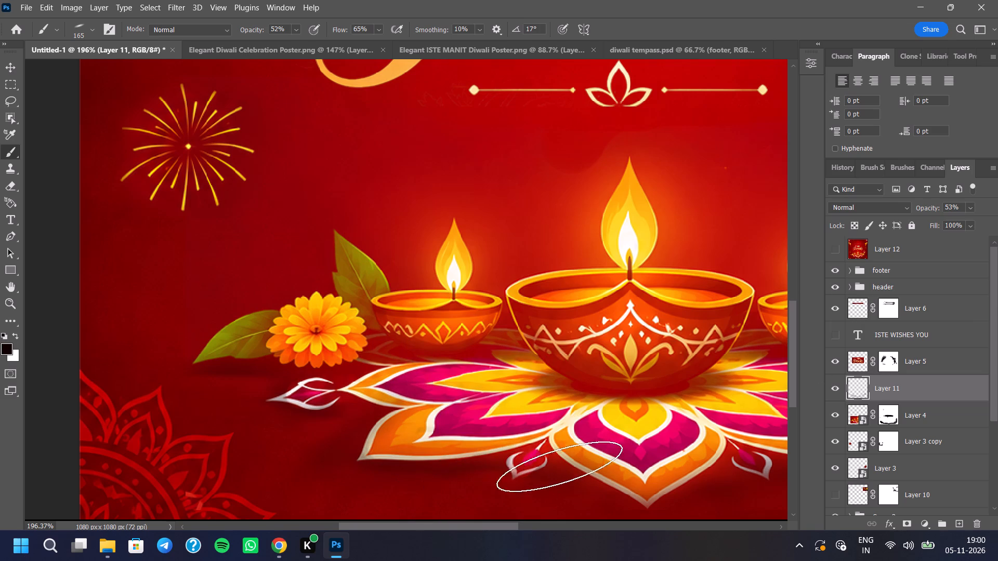
# Set the brush angle to -44° and dab shadow along the lower-left edge of the front petal, beside the pink bud.
pyautogui.scroll(-5, 362, 434)
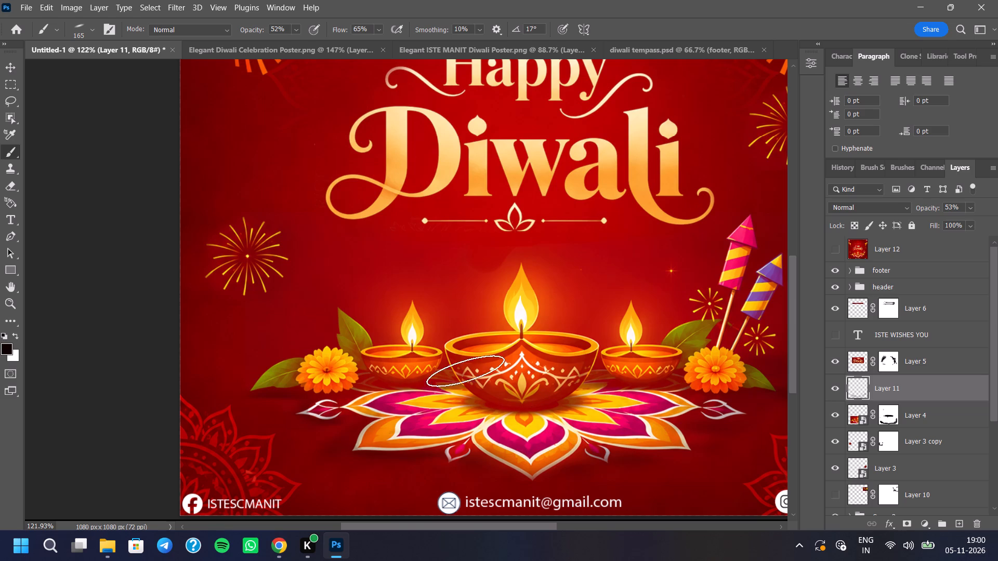
pyautogui.rightClick(389, 286)
pyautogui.moveTo(438, 313); pyautogui.dragTo(438, 332)
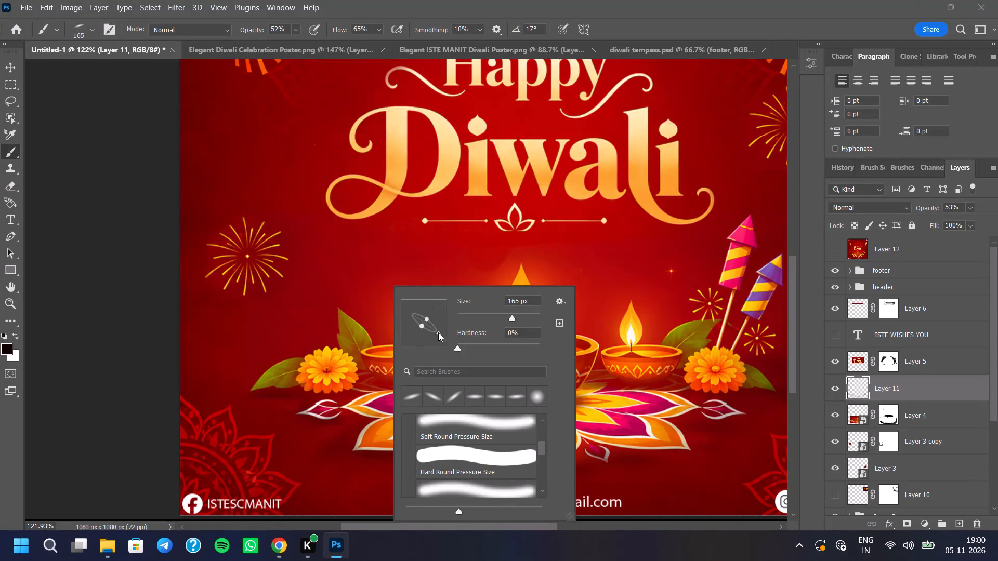
pyautogui.moveTo(438, 332); pyautogui.dragTo(437, 336)
pyautogui.click(895, 402)
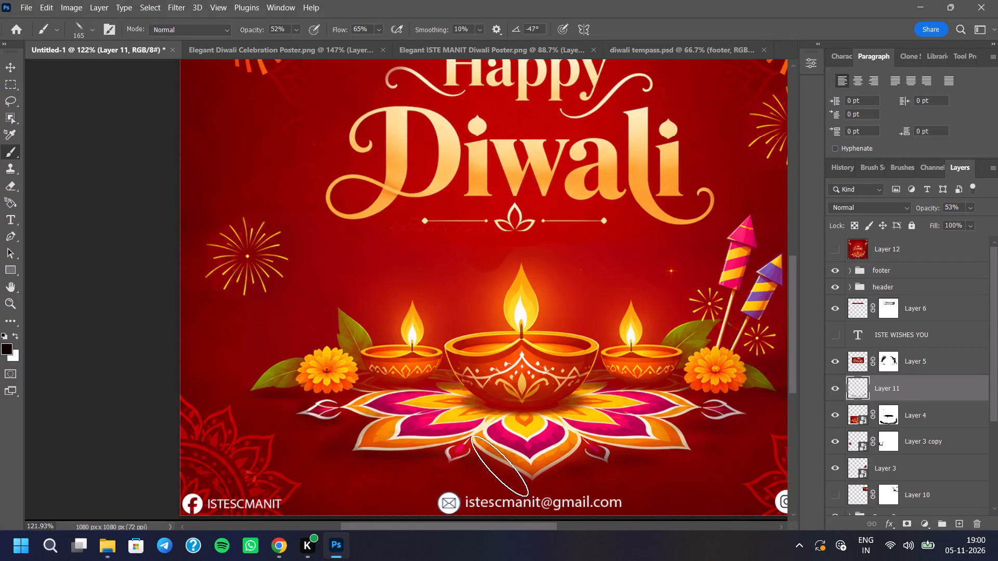
pyautogui.rightClick(468, 404)
pyautogui.click(514, 346)
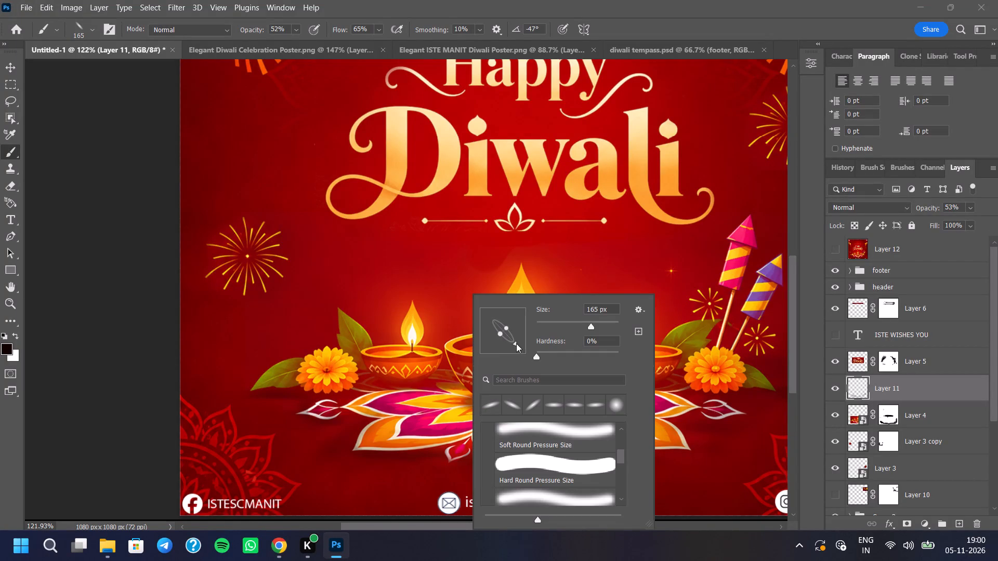
pyautogui.click(822, 355)
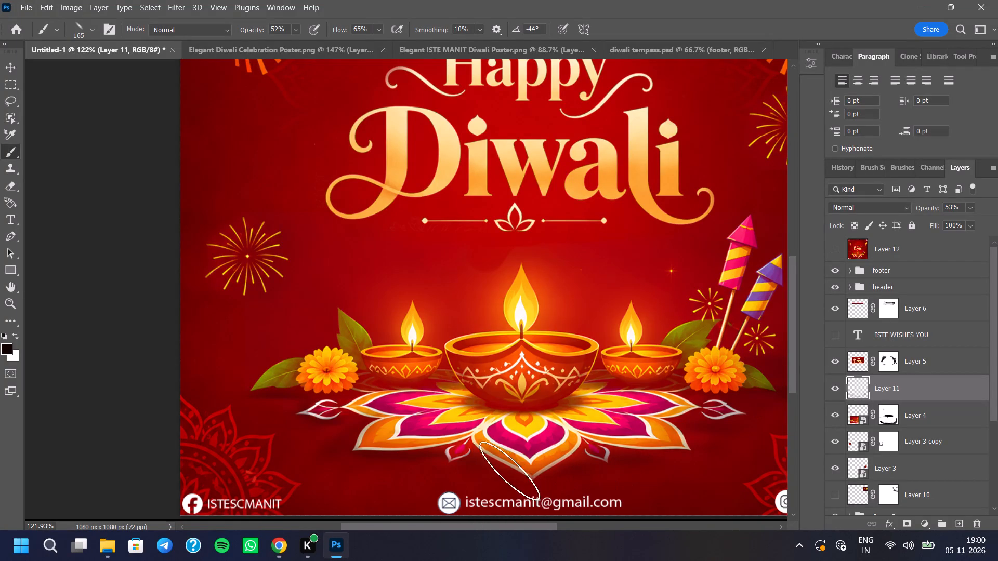
pyautogui.click(491, 457)
pyautogui.click(501, 460)
pyautogui.click(501, 460)
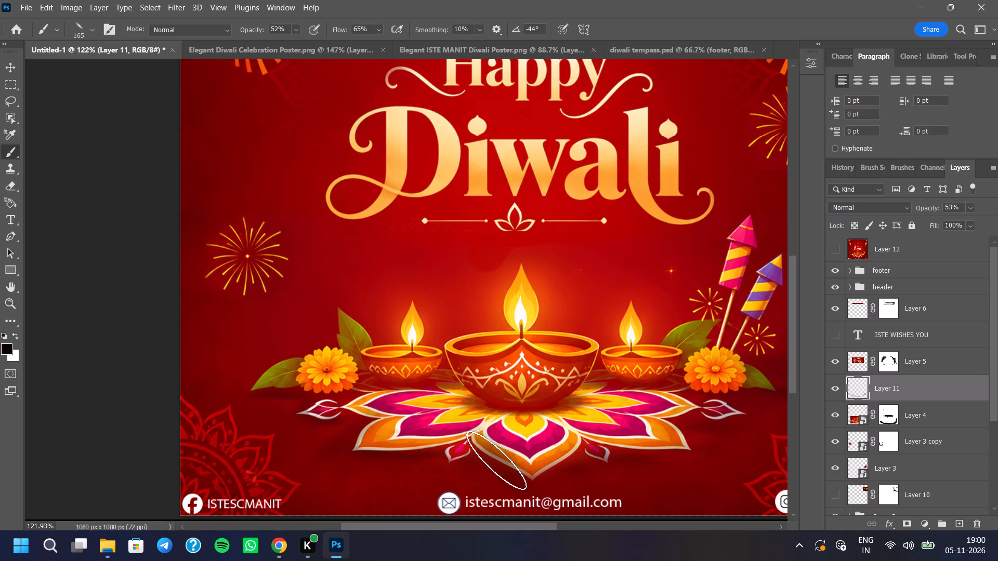
pyautogui.click(491, 460)
pyautogui.click(486, 460)
pyautogui.moveTo(485, 460); pyautogui.dragTo(490, 460)
pyautogui.click(503, 460)
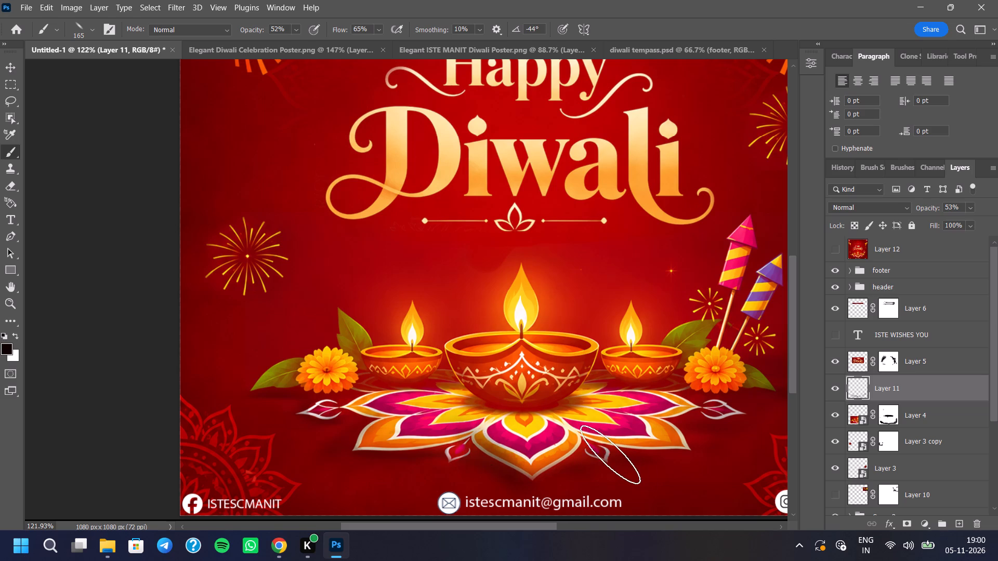
# Rotate the brush tip to -125° and dab shadow along the lower-right edge of the front petal, beside the pink bud.
pyautogui.rightClick(504, 381)
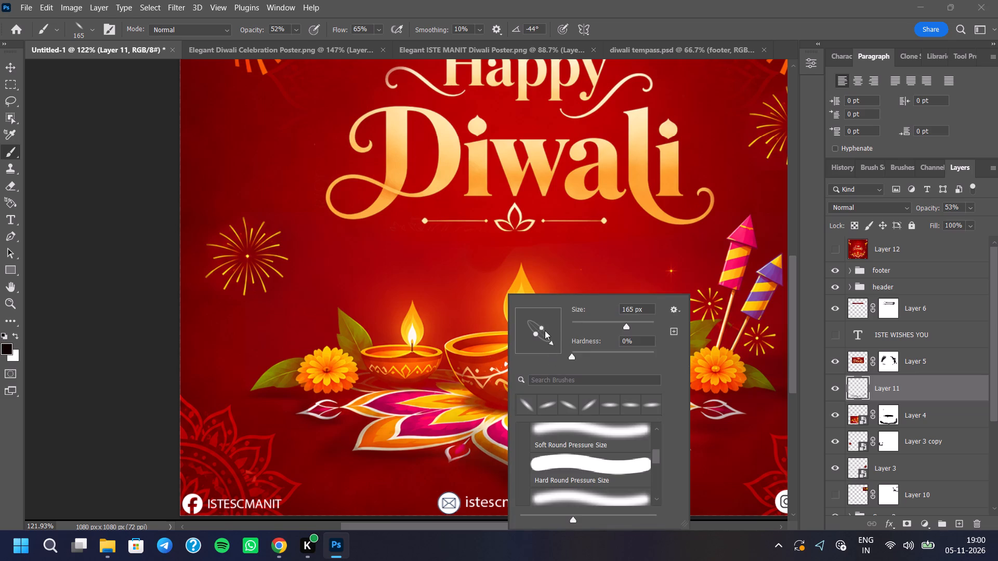
pyautogui.moveTo(543, 328); pyautogui.dragTo(546, 338)
pyautogui.moveTo(546, 338); pyautogui.dragTo(548, 335)
pyautogui.moveTo(553, 344); pyautogui.dragTo(530, 357)
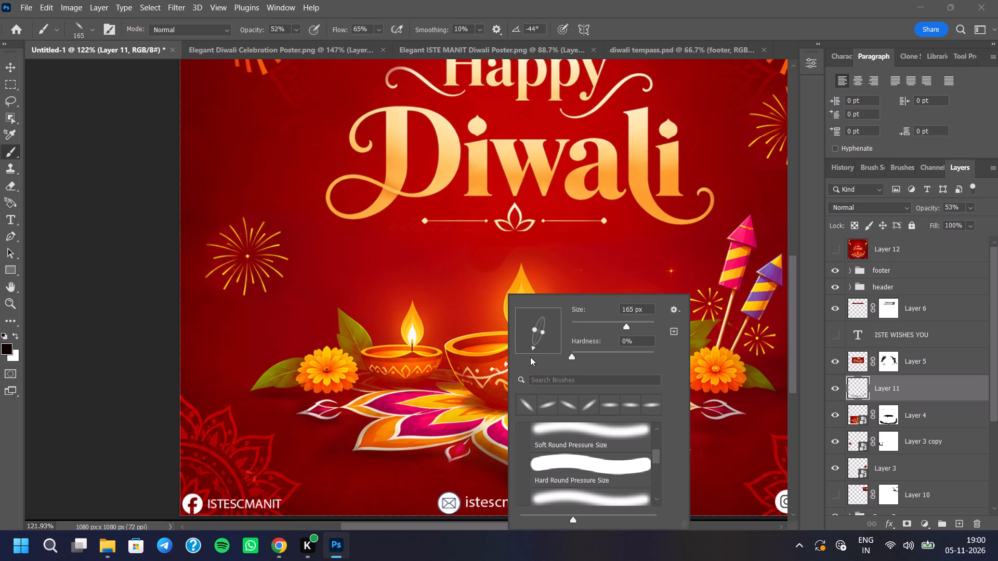
pyautogui.moveTo(530, 357); pyautogui.dragTo(529, 357)
pyautogui.click(804, 360)
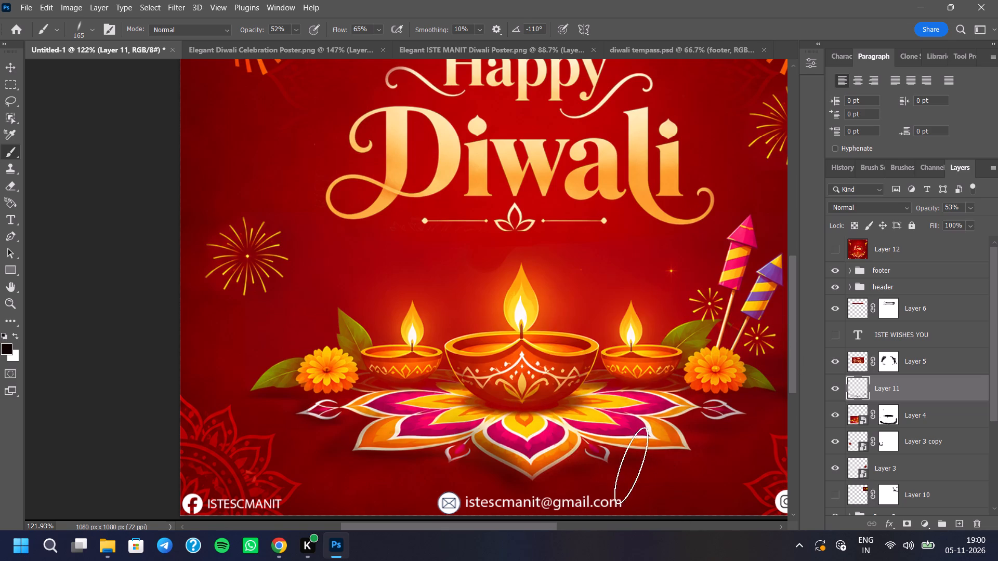
pyautogui.rightClick(543, 392)
pyautogui.click(571, 350)
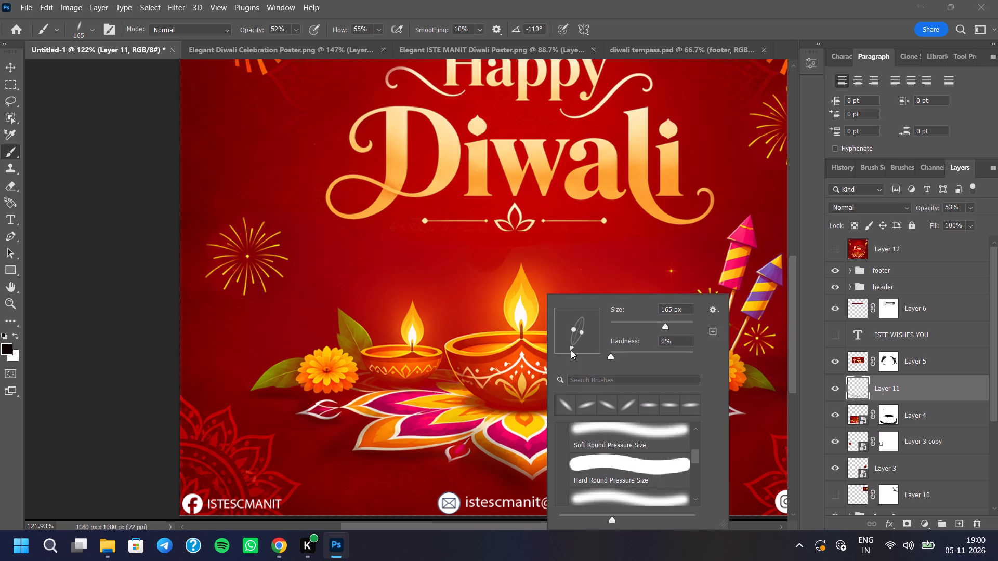
pyautogui.click(810, 365)
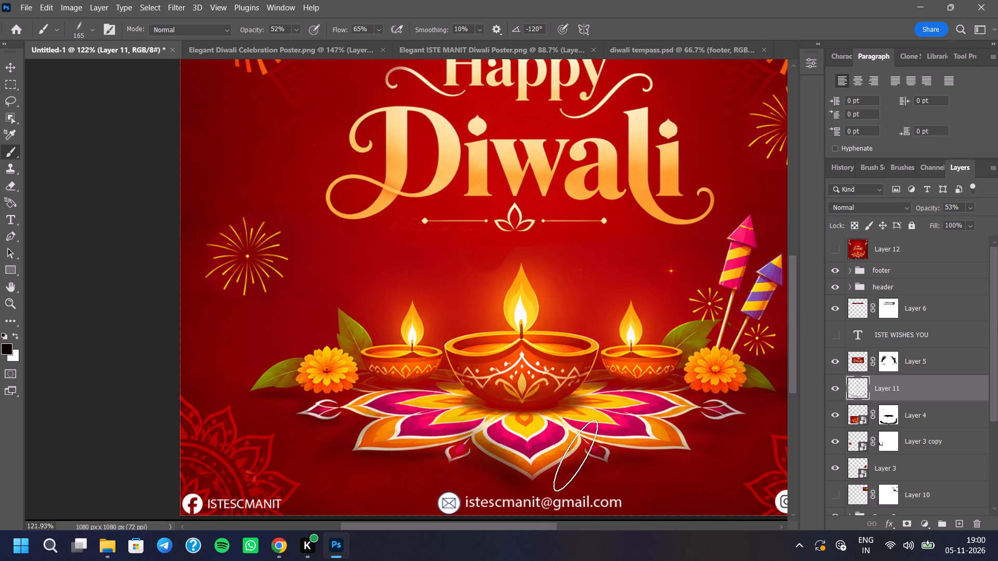
pyautogui.rightClick(561, 429)
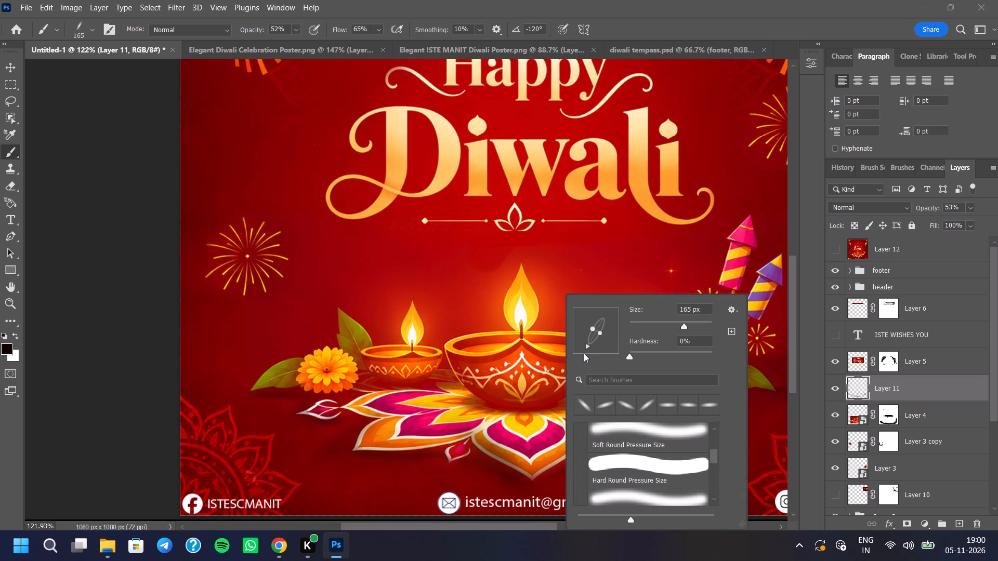
pyautogui.click(584, 348)
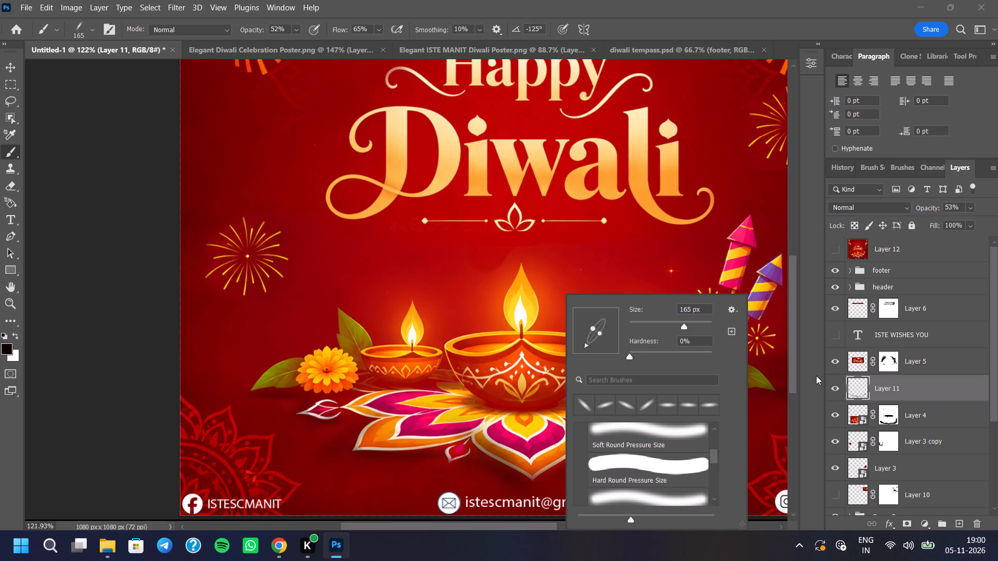
pyautogui.click(816, 376)
pyautogui.click(557, 457)
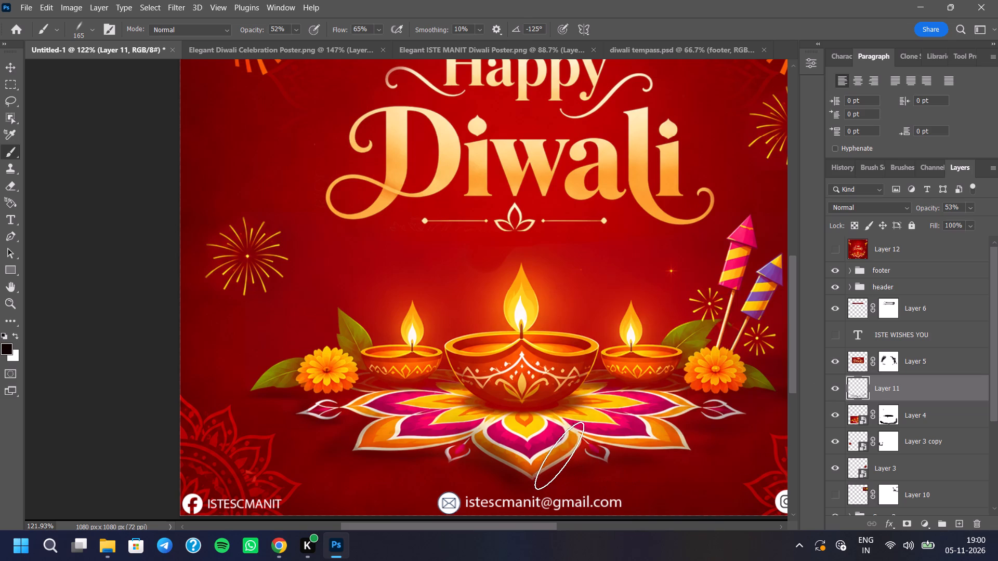
pyautogui.click(560, 458)
pyautogui.click(570, 458)
pyautogui.click(561, 458)
pyautogui.click(550, 460)
pyautogui.click(567, 453)
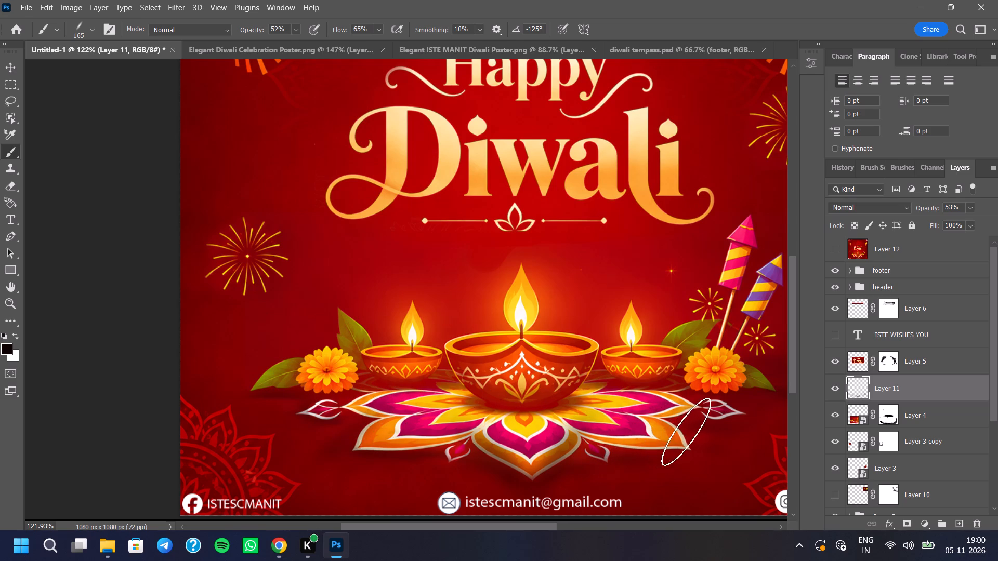
# Erase shadow spill on the lower-left orange petal using a Soft Round Pressure Size eraser at 50 px and 40% opacity.
pyautogui.scroll(-3, 393, 423)
pyautogui.click(8, 179)
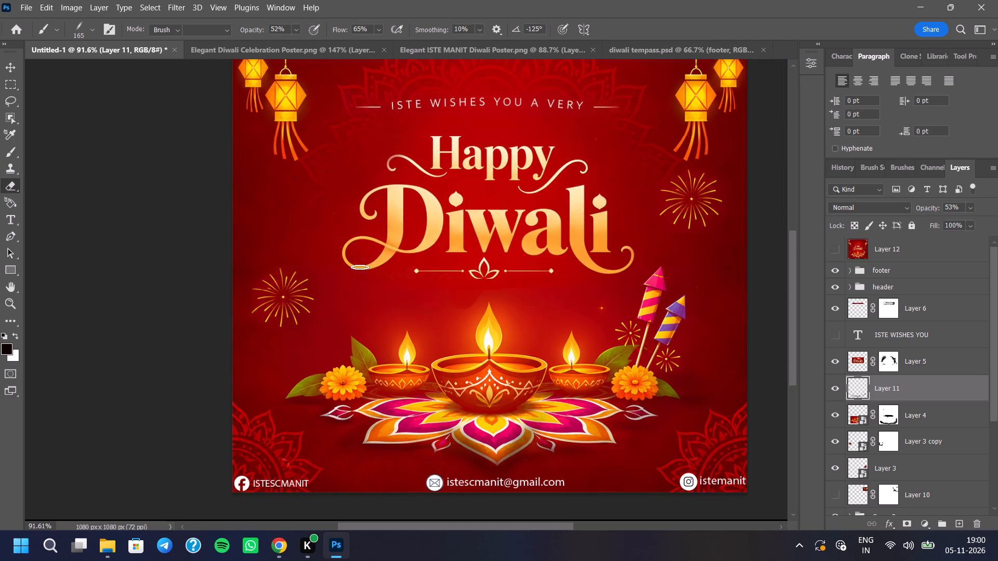
pyautogui.scroll(4, 388, 350)
pyautogui.scroll(-4, 349, 240)
pyautogui.scroll(4, 356, 235)
pyautogui.rightClick(355, 238)
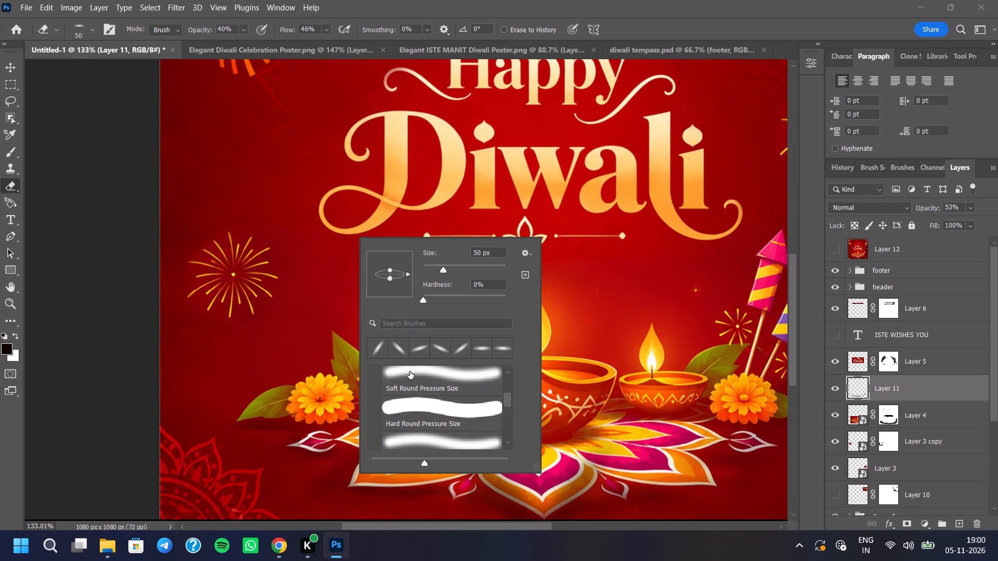
pyautogui.click(428, 377)
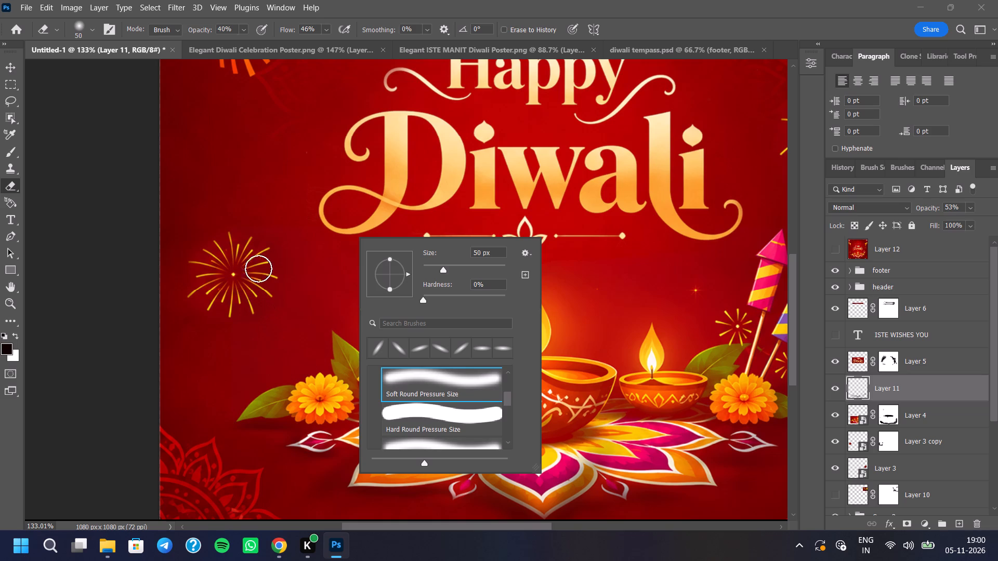
pyautogui.click(297, 232)
pyautogui.scroll(-4, 322, 356)
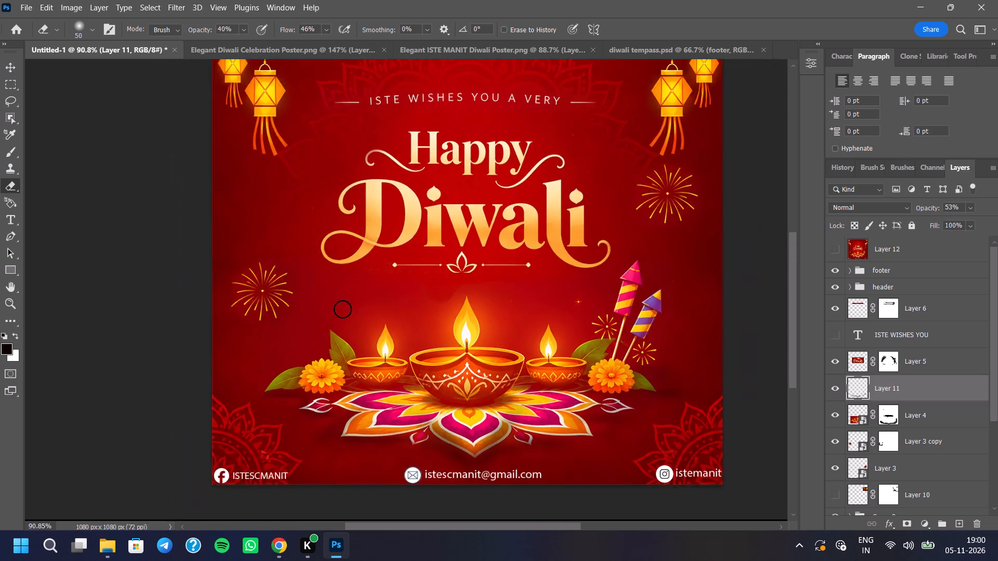
pyautogui.scroll(10, 366, 445)
pyautogui.moveTo(375, 380); pyautogui.dragTo(345, 395)
pyautogui.click(345, 397)
# Switch to a Hard Round Pressure Size eraser at 100% opacity and 31 px, and erase the shadow covering the lower-left orange petal.
pyautogui.rightClick(363, 265)
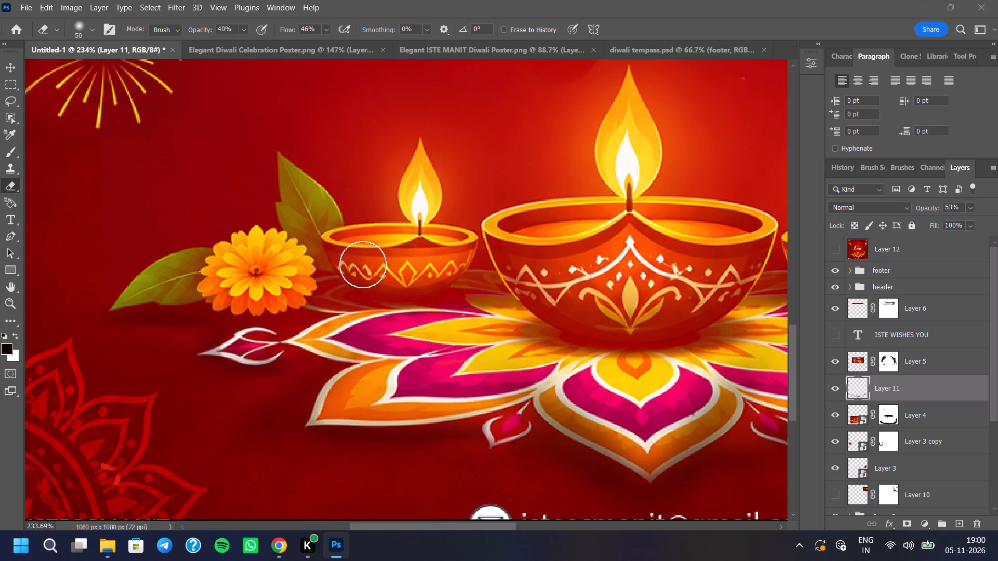
pyautogui.click(430, 447)
pyautogui.click(333, 105)
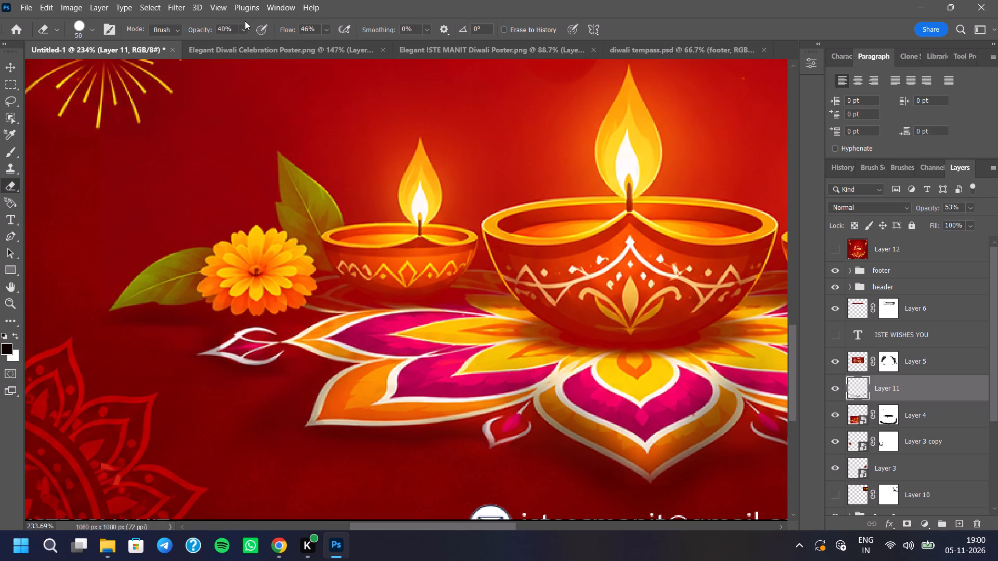
pyautogui.click(239, 28)
pyautogui.moveTo(264, 42); pyautogui.dragTo(298, 45)
pyautogui.click(387, 338)
pyautogui.click(351, 313)
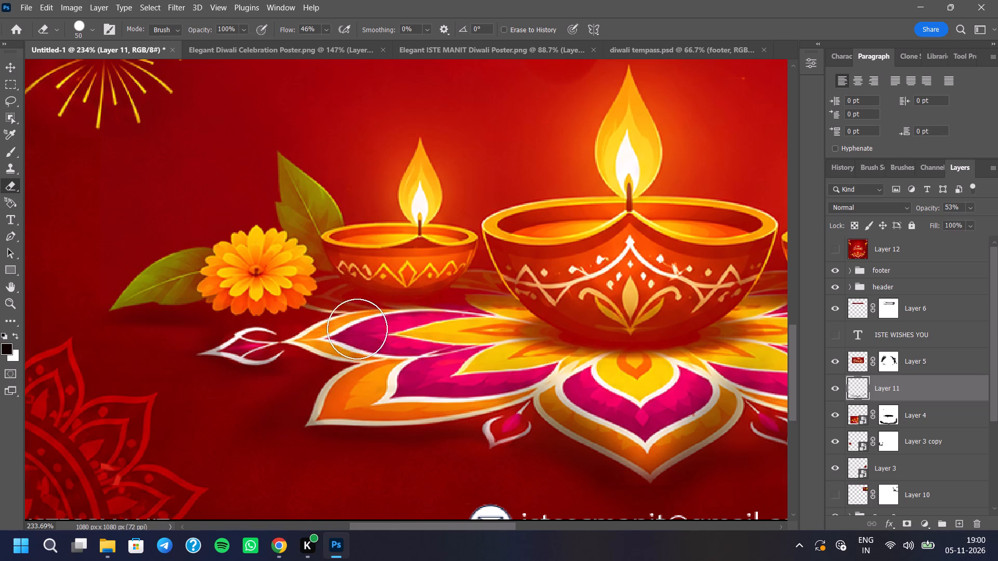
pyautogui.click(355, 394)
pyautogui.rightClick(376, 178)
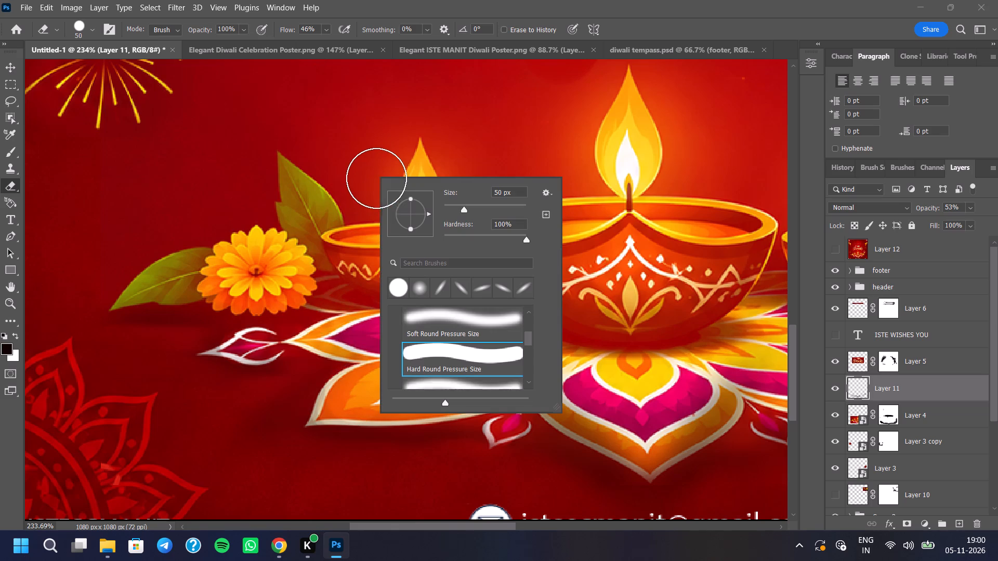
pyautogui.click(457, 206)
pyautogui.click(458, 124)
pyautogui.moveTo(362, 380); pyautogui.dragTo(355, 390)
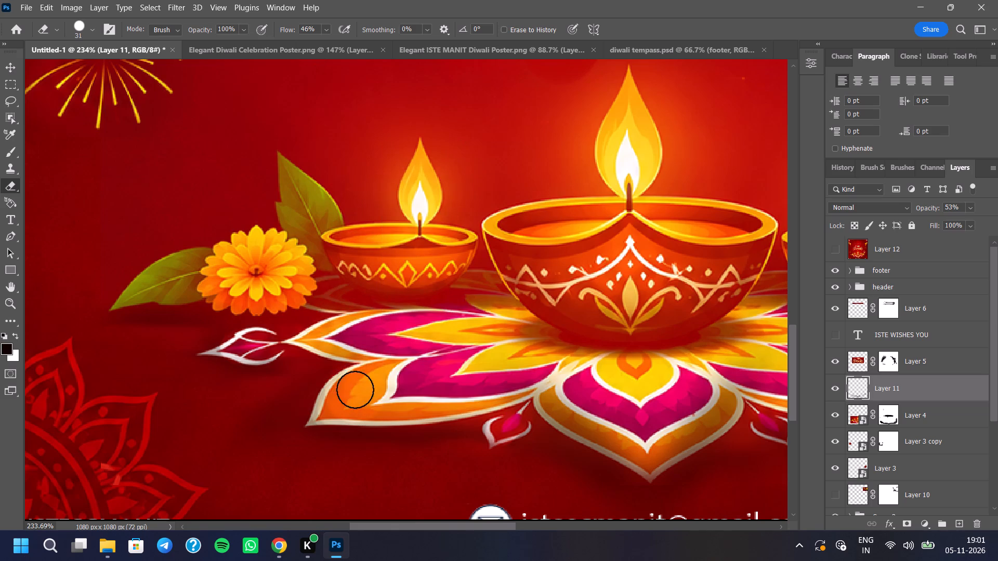
pyautogui.moveTo(355, 390); pyautogui.dragTo(489, 388)
# Erase shadow from the inner end of the lower-left petal and the front petal's left orange band, undoing the last stroke.
pyautogui.moveTo(504, 421); pyautogui.dragTo(527, 403)
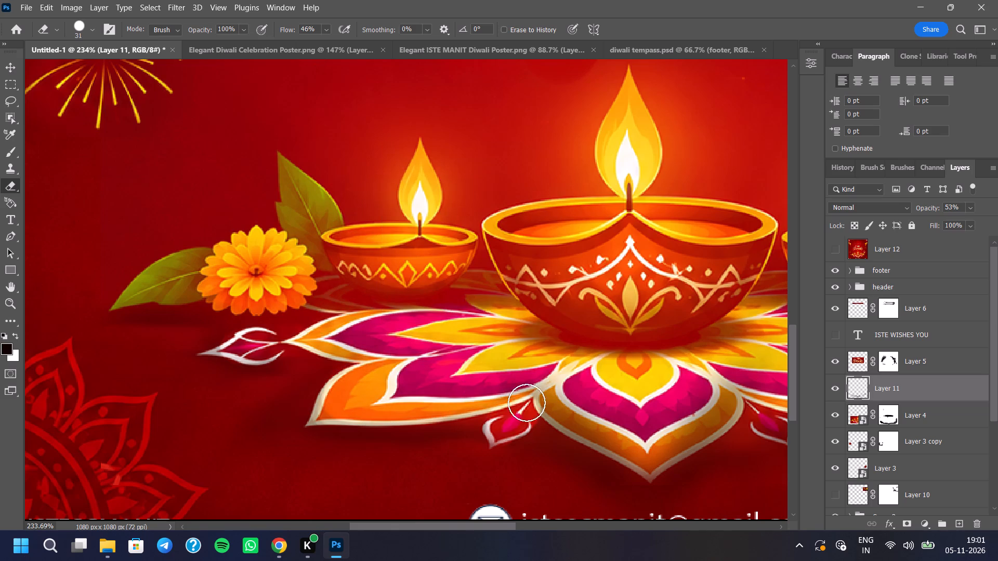
pyautogui.moveTo(527, 403); pyautogui.dragTo(583, 413)
pyautogui.moveTo(559, 402); pyautogui.dragTo(616, 433)
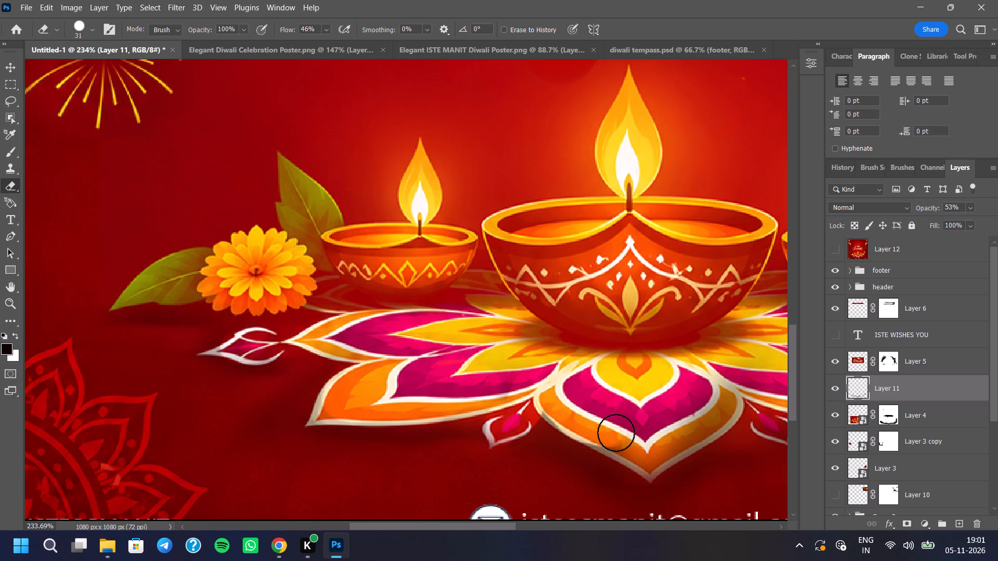
pyautogui.moveTo(616, 433); pyautogui.dragTo(644, 455)
pyautogui.click(614, 440)
pyautogui.moveTo(614, 445); pyautogui.dragTo(629, 454)
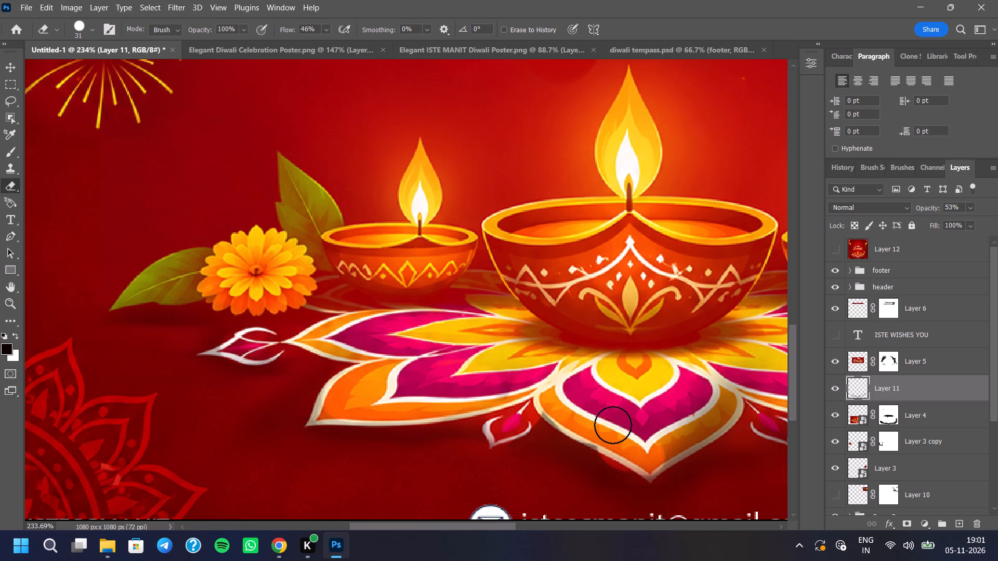
pyautogui.hotkey('ctrl', 'z')
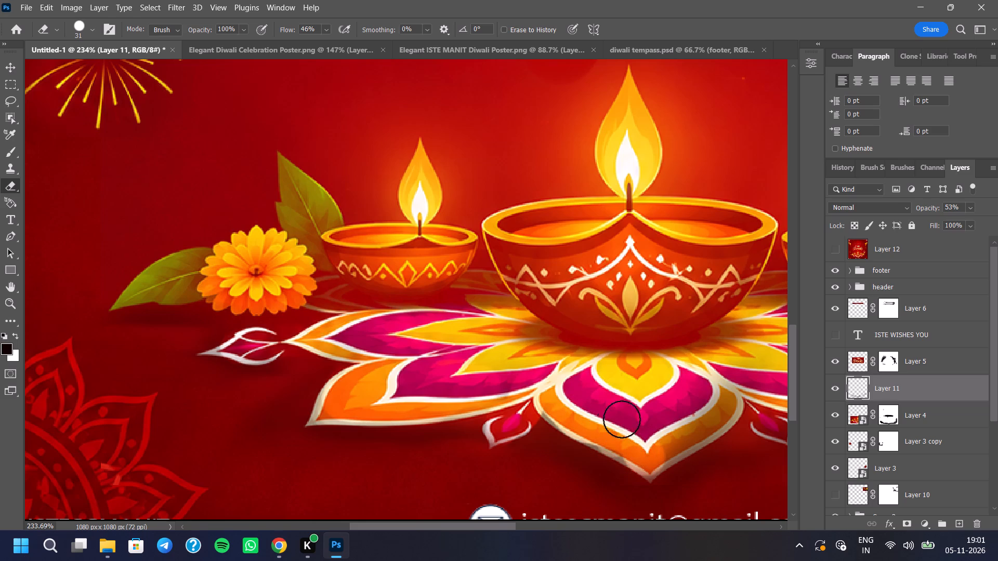
# Dab the eraser along the front petal's left orange band down to its tip to clear the remaining shadow.
pyautogui.scroll(5, 619, 424)
pyautogui.click(524, 398)
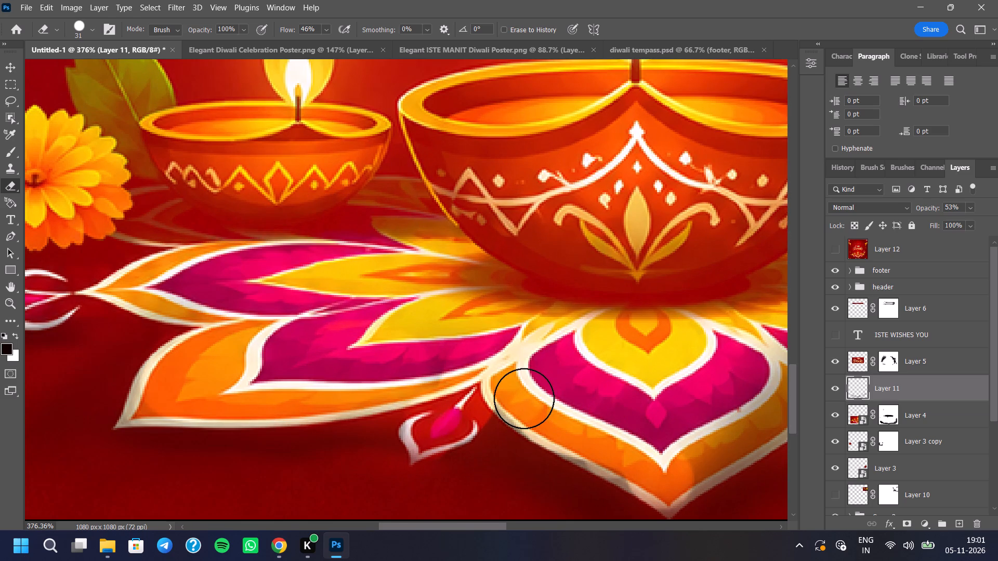
pyautogui.click(523, 398)
pyautogui.click(545, 411)
pyautogui.click(551, 419)
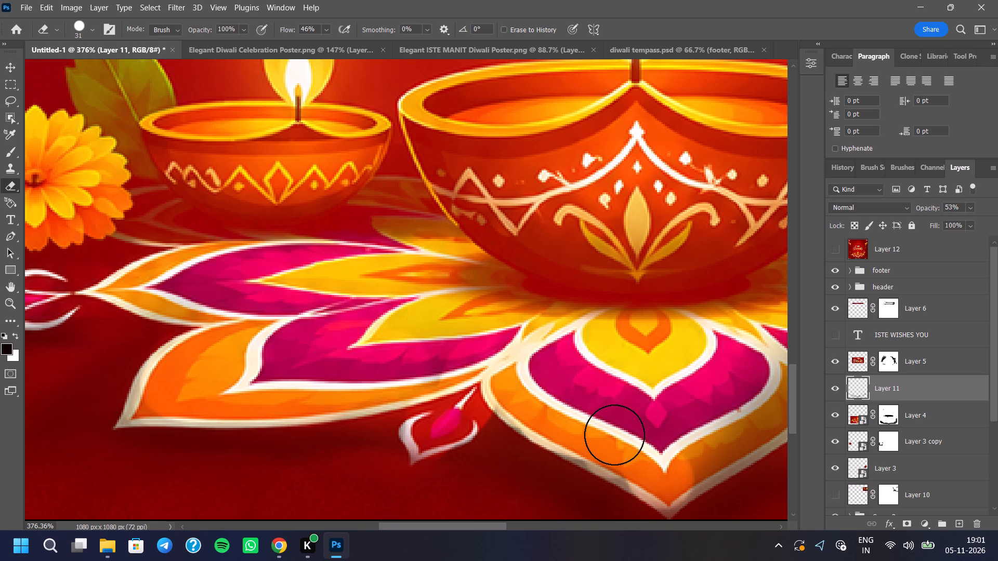
pyautogui.doubleClick(598, 440)
pyautogui.click(631, 458)
pyautogui.click(641, 461)
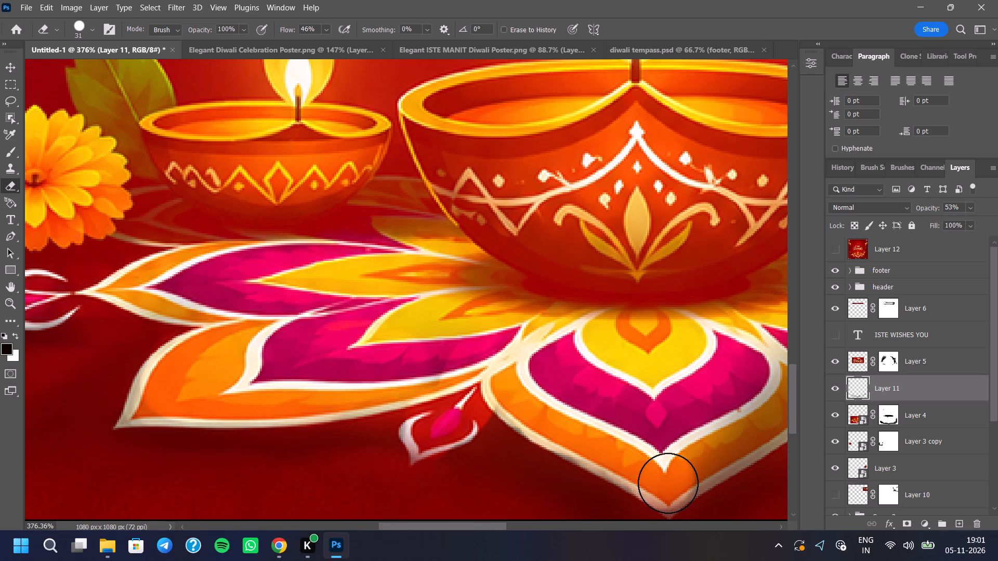
# Erase the shadow covering the front petal's right orange band, from the tip up to its outer shoulder.
pyautogui.moveTo(680, 466); pyautogui.dragTo(683, 461)
pyautogui.moveTo(687, 457); pyautogui.dragTo(733, 422)
pyautogui.scroll(-5, 548, 428)
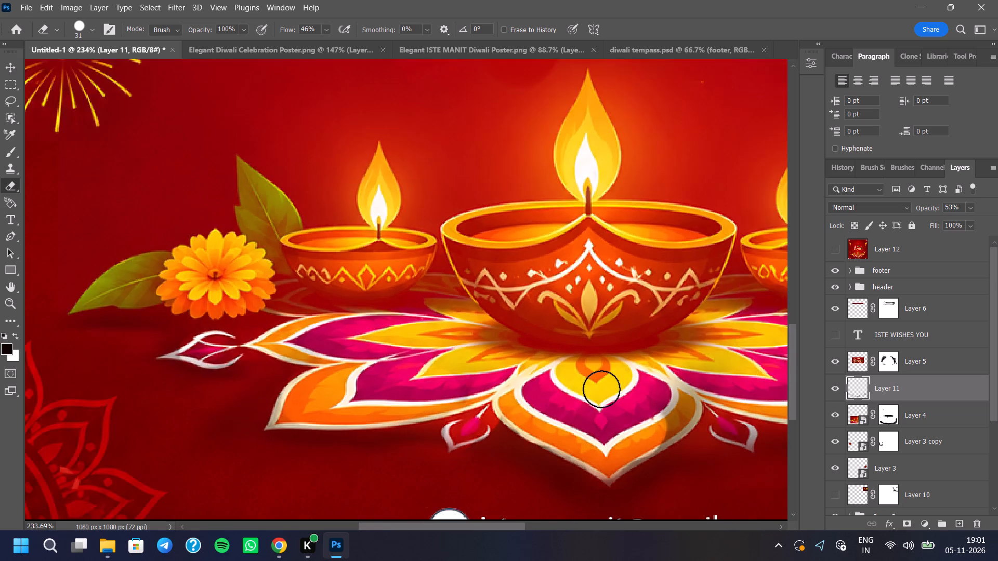
pyautogui.scroll(5, 637, 376)
pyautogui.moveTo(600, 358); pyautogui.dragTo(517, 349)
pyautogui.moveTo(657, 395); pyautogui.dragTo(696, 419)
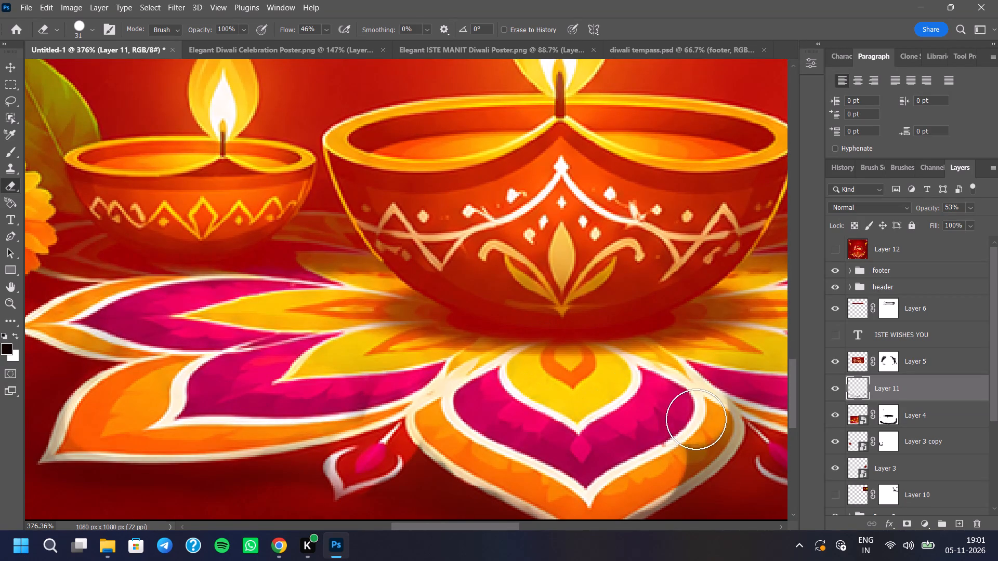
pyautogui.moveTo(696, 419); pyautogui.dragTo(627, 487)
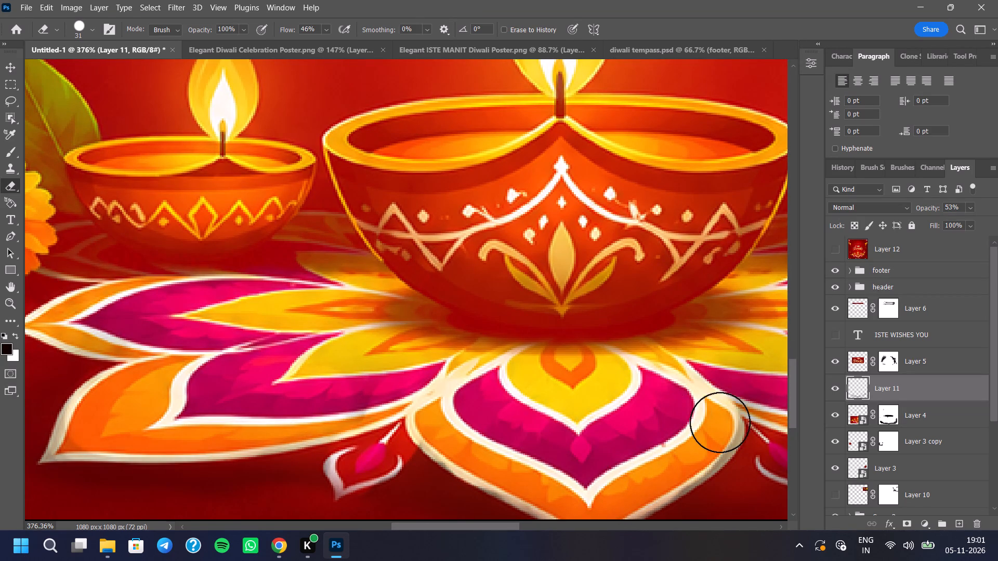
pyautogui.moveTo(723, 415); pyautogui.dragTo(682, 446)
# Erase shadow spill over the lower-right petal out to its orange tip and across the rangoli's side petals.
pyautogui.scroll(-10, 566, 416)
pyautogui.scroll(3, 663, 396)
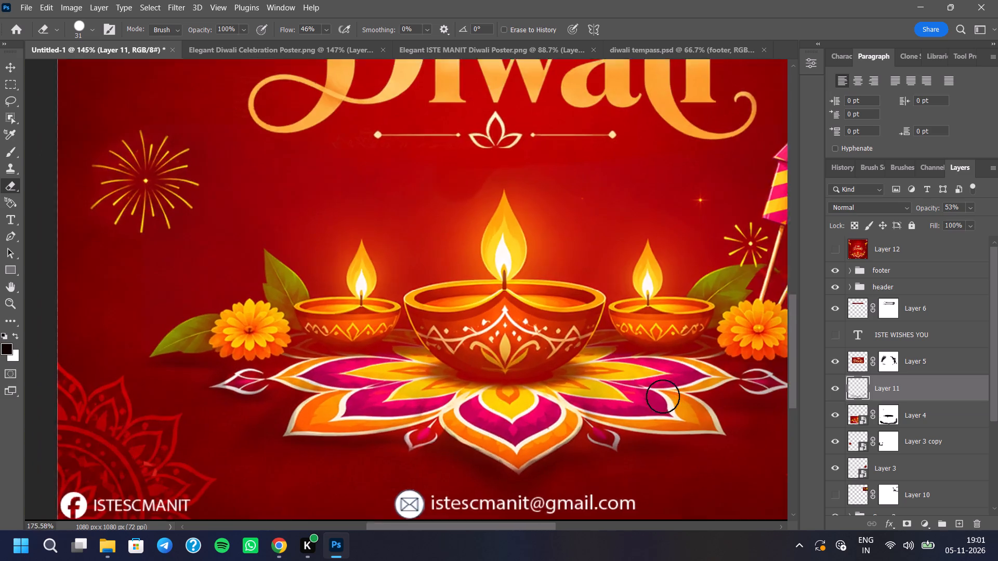
pyautogui.scroll(2, 663, 396)
pyautogui.moveTo(555, 402); pyautogui.dragTo(563, 405)
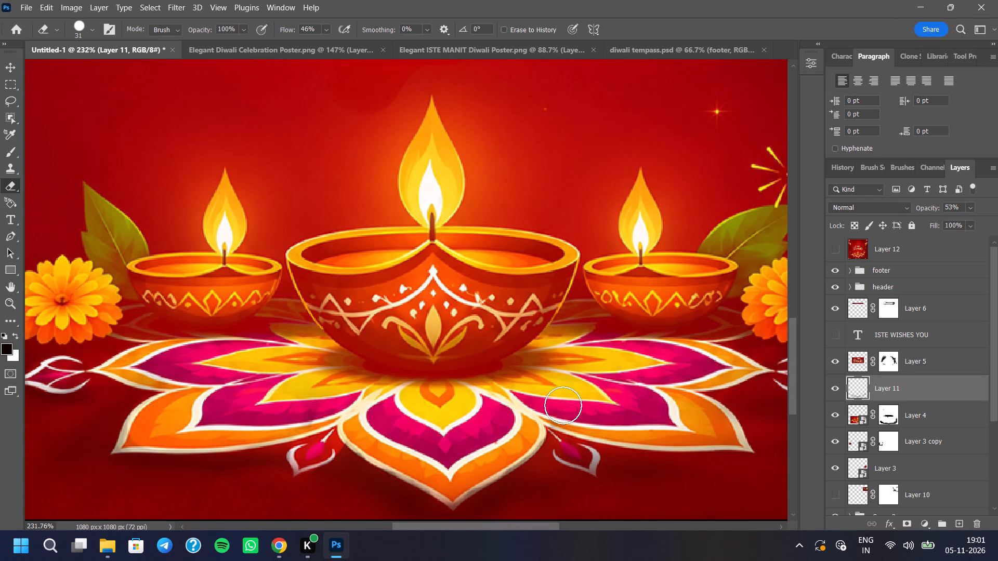
pyautogui.moveTo(563, 405); pyautogui.dragTo(691, 417)
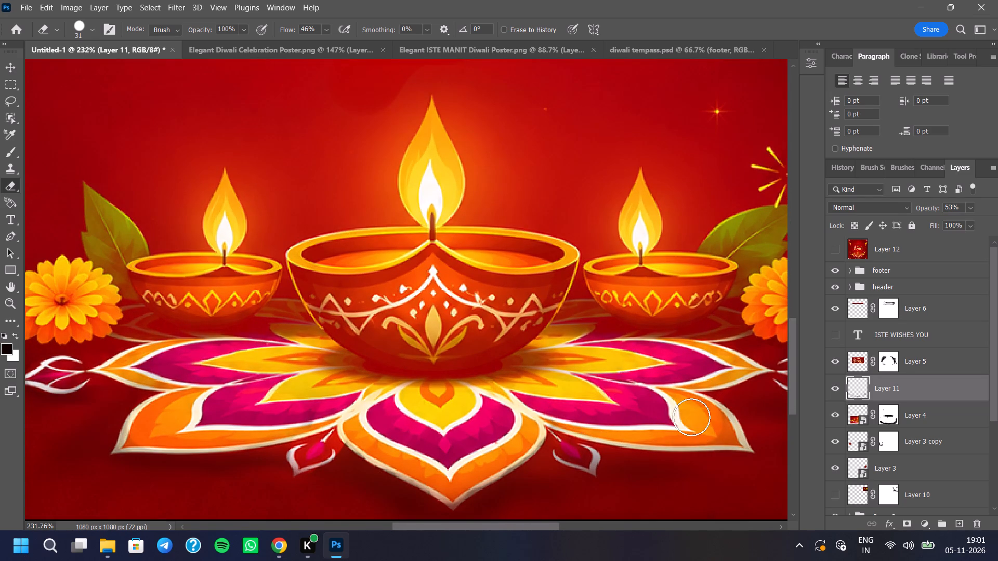
pyautogui.moveTo(691, 417); pyautogui.dragTo(716, 430)
pyautogui.click(720, 430)
pyautogui.click(726, 432)
pyautogui.moveTo(695, 375); pyautogui.dragTo(723, 367)
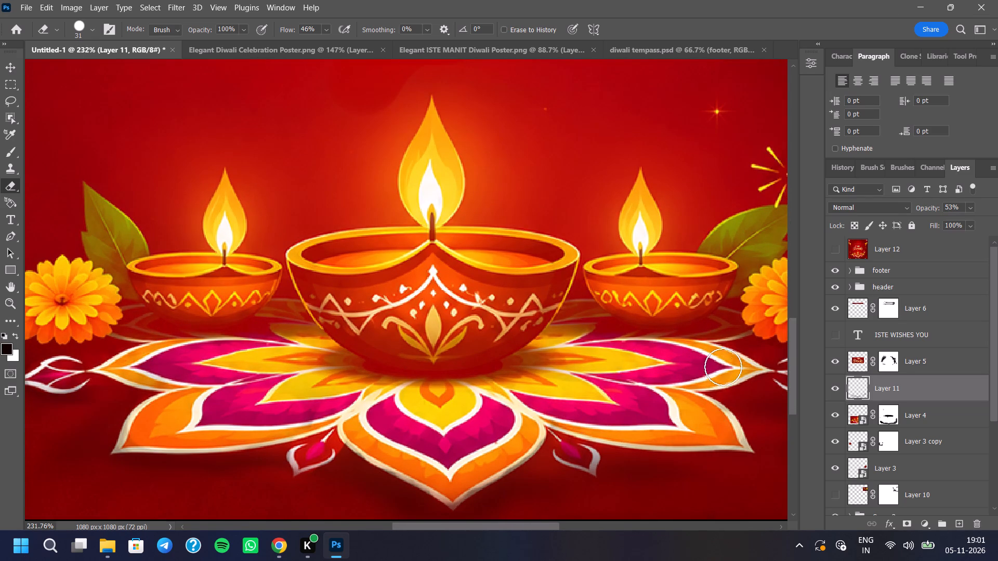
pyautogui.moveTo(723, 367); pyautogui.dragTo(310, 372)
pyautogui.scroll(-4, 395, 373)
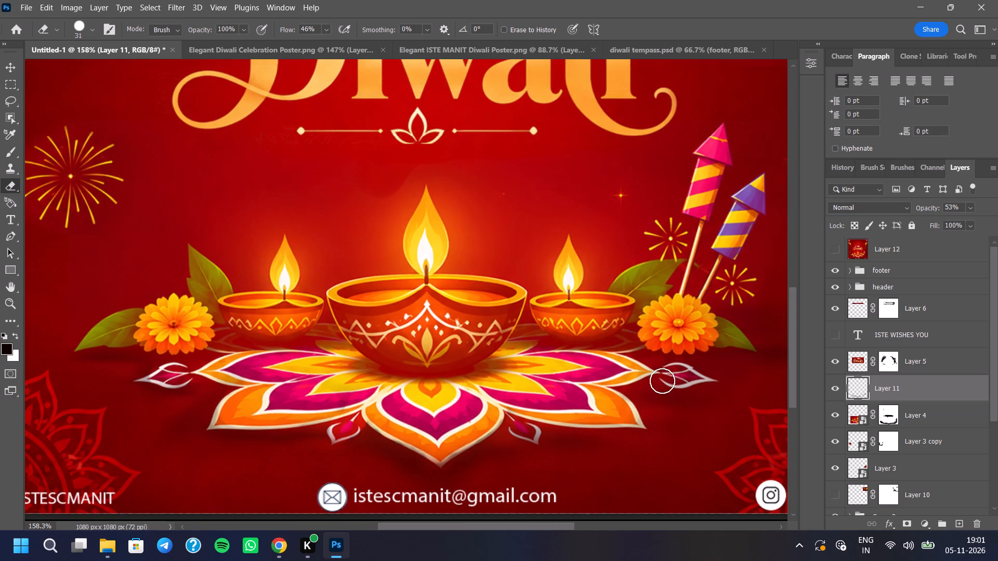
pyautogui.scroll(-4, 426, 425)
pyautogui.scroll(8, 257, 437)
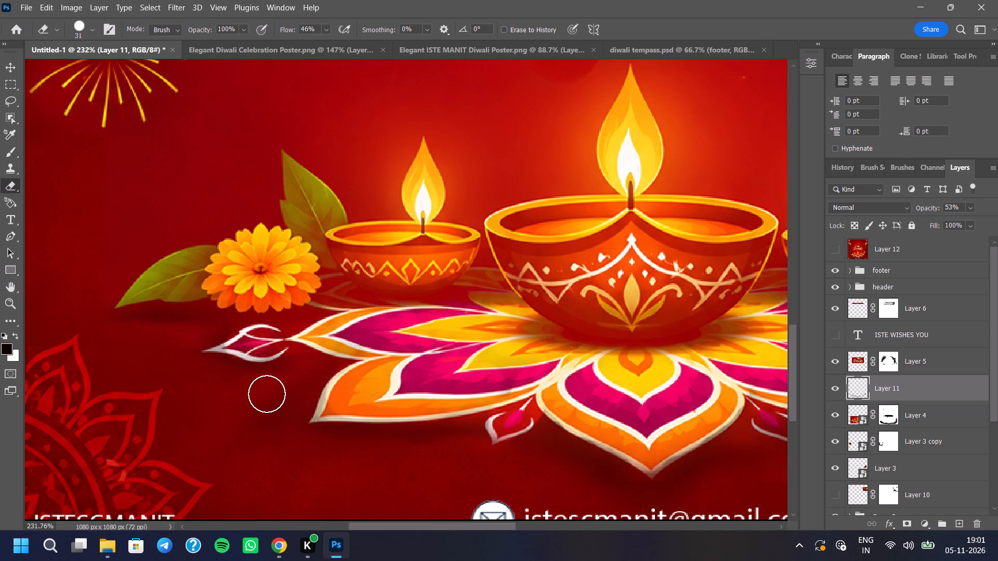
# Using a Soft Round Pressure Size eraser at 60% opacity, fade the shadow's outer edge around and beneath the rangoli's lower-left petal.
pyautogui.rightClick(269, 385)
pyautogui.click(315, 435)
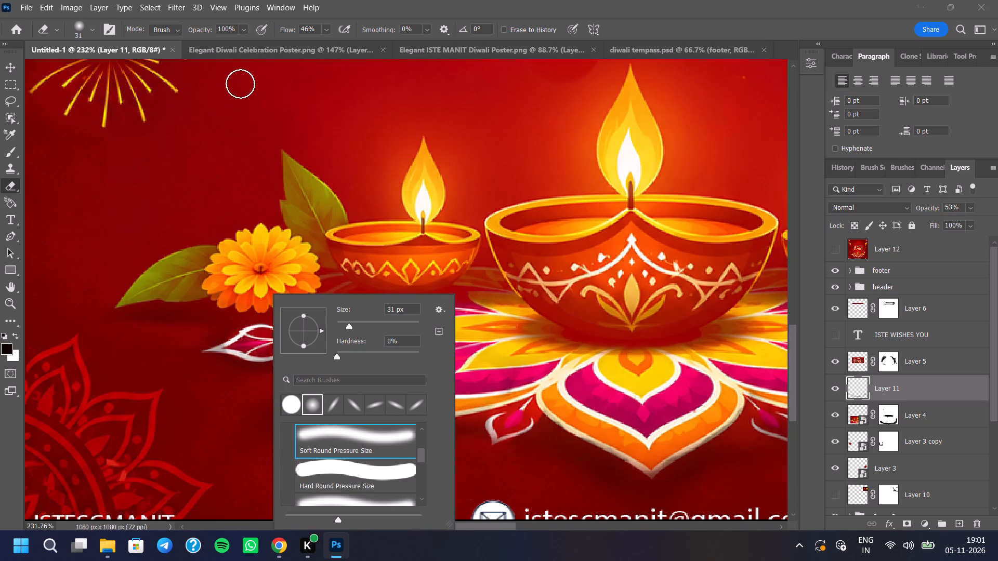
pyautogui.click(244, 29)
pyautogui.click(244, 39)
pyautogui.click(233, 45)
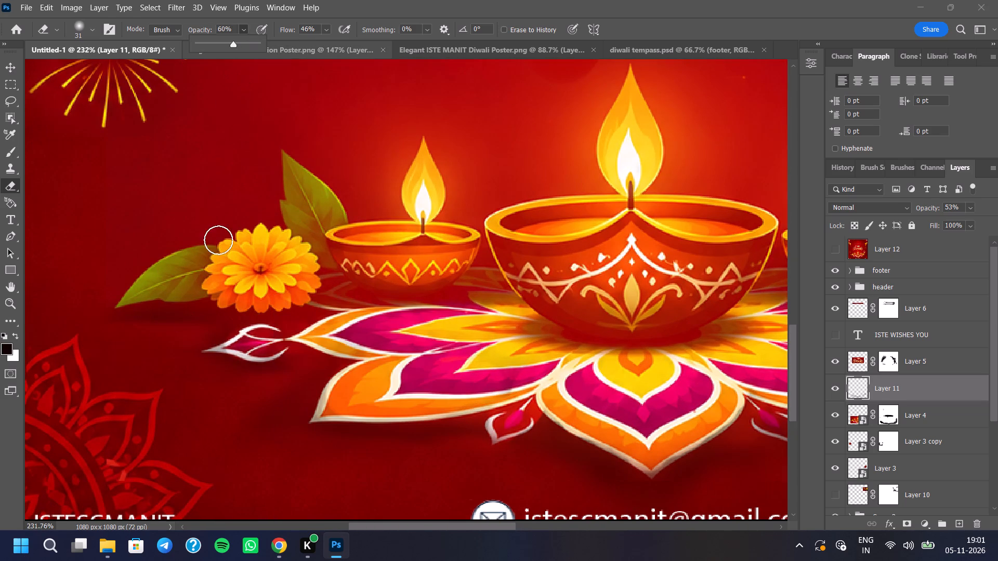
pyautogui.click(115, 367)
pyautogui.moveTo(159, 370); pyautogui.dragTo(179, 382)
pyautogui.click(253, 400)
pyautogui.moveTo(254, 400); pyautogui.dragTo(264, 395)
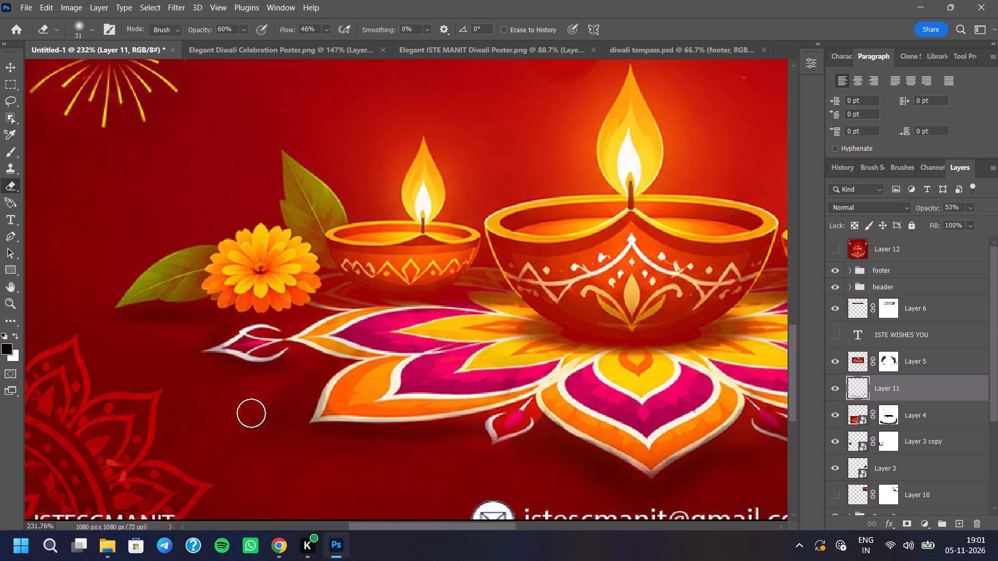
pyautogui.moveTo(251, 413); pyautogui.dragTo(318, 453)
pyautogui.moveTo(318, 453); pyautogui.dragTo(434, 459)
pyautogui.moveTo(495, 469); pyautogui.dragTo(504, 471)
# Soften the shadow's lower edge on the red background on both sides of the front petal's tip.
pyautogui.scroll(-5, 243, 259)
pyautogui.scroll(2, 471, 436)
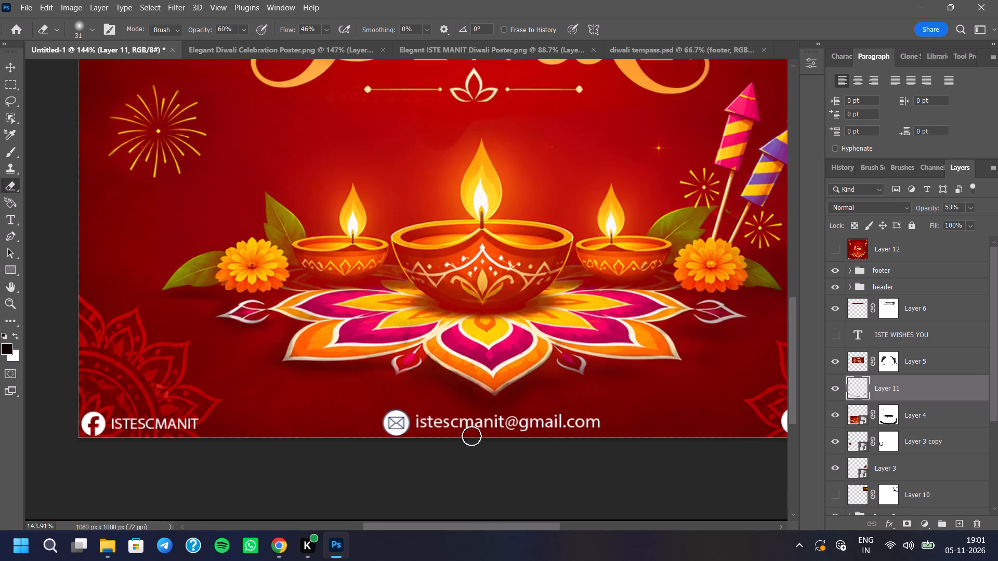
pyautogui.scroll(2, 471, 436)
pyautogui.moveTo(486, 405); pyautogui.dragTo(462, 397)
pyautogui.moveTo(434, 369); pyautogui.dragTo(461, 386)
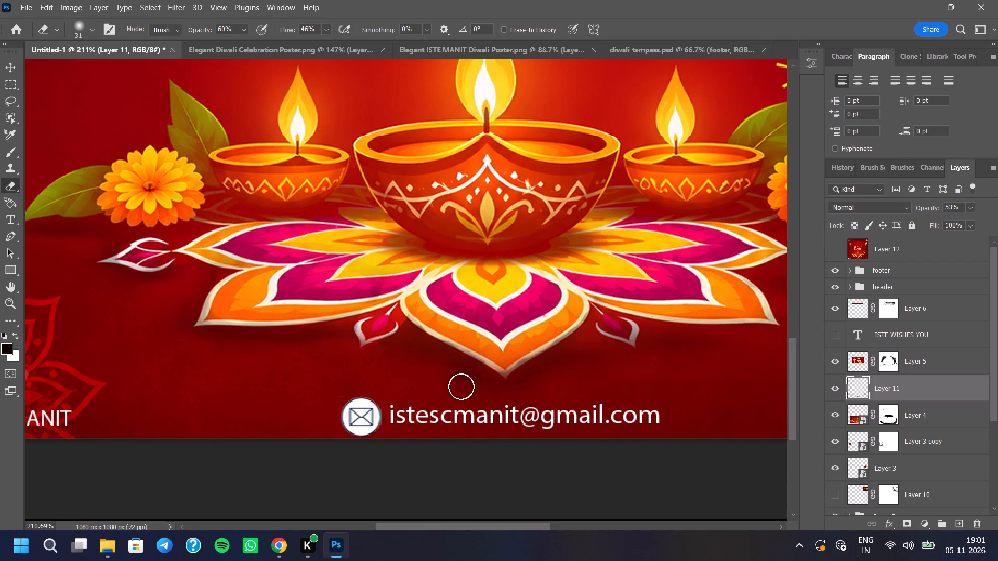
pyautogui.moveTo(461, 386); pyautogui.dragTo(477, 396)
pyautogui.moveTo(553, 386); pyautogui.dragTo(585, 365)
pyautogui.moveTo(593, 365); pyautogui.dragTo(600, 362)
pyautogui.moveTo(560, 381); pyautogui.dragTo(506, 394)
# Examine the whole poster to check how the softened rangoli shadows fit the composition.
pyautogui.scroll(-2, 212, 395)
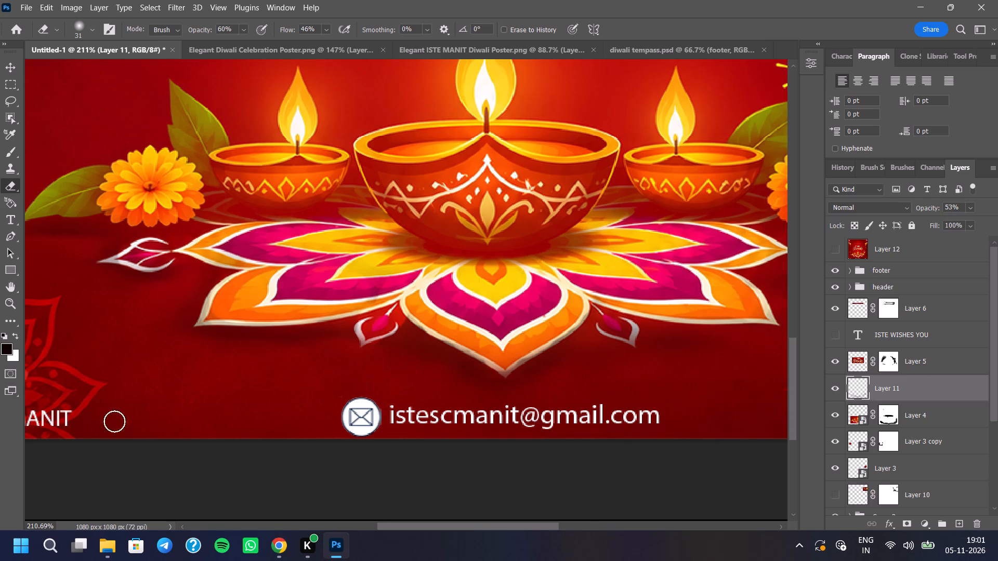
pyautogui.scroll(-2, 114, 421)
pyautogui.scroll(-5, 63, 329)
pyautogui.scroll(-5, 414, 405)
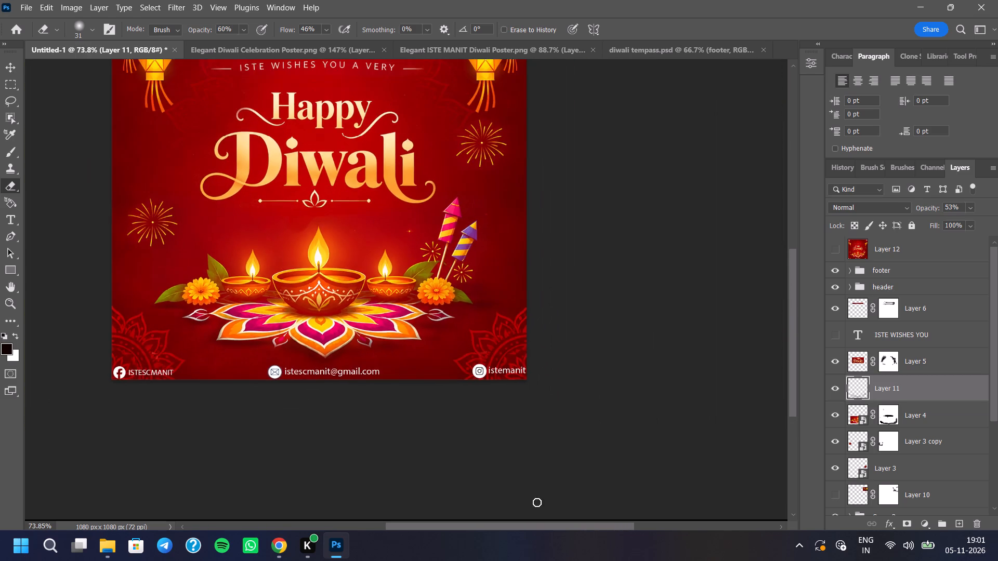
pyautogui.scroll(4, 243, 137)
pyautogui.scroll(-8, 294, 289)
pyautogui.scroll(3, 209, 192)
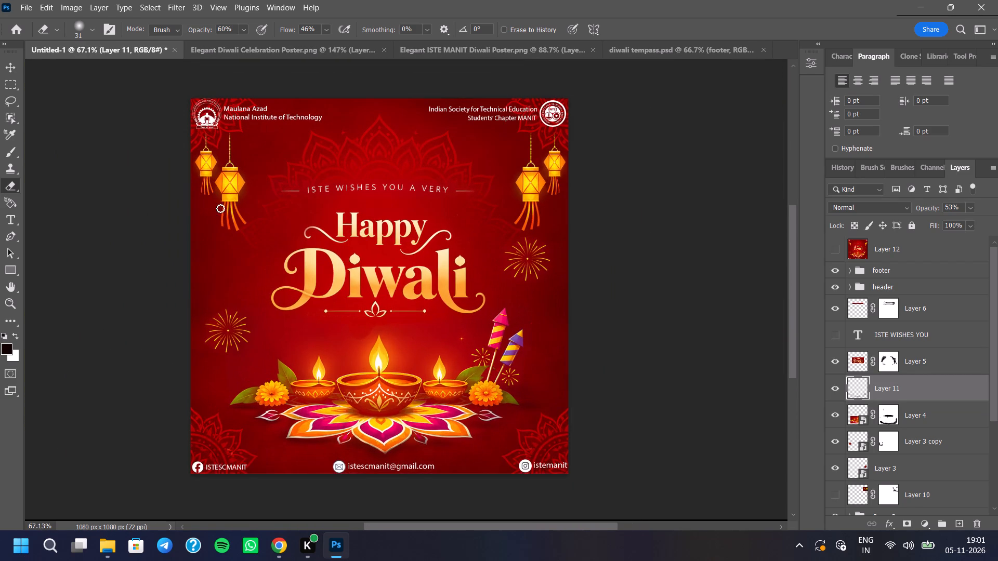
pyautogui.scroll(-2, 319, 364)
# Replace the hidden merged Layer 12 with a new top layer stamped from all visible layers.
pyautogui.click(924, 248)
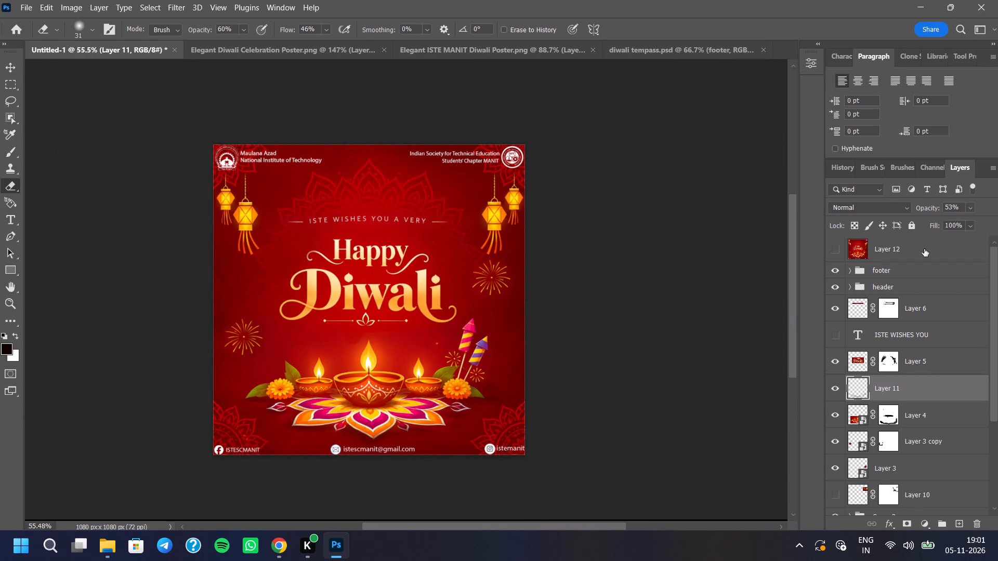
pyautogui.click(982, 520)
pyautogui.click(463, 219)
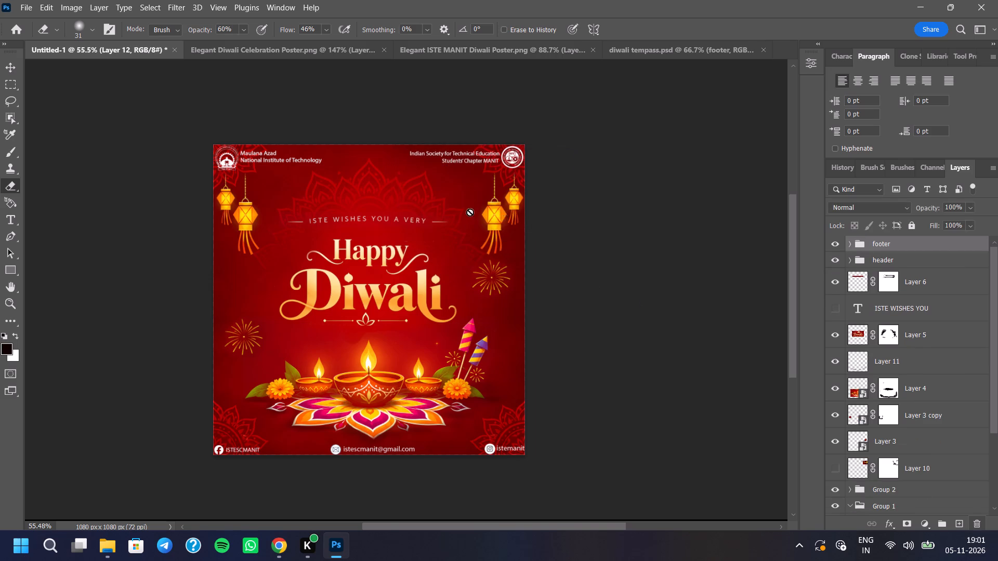
pyautogui.click(956, 526)
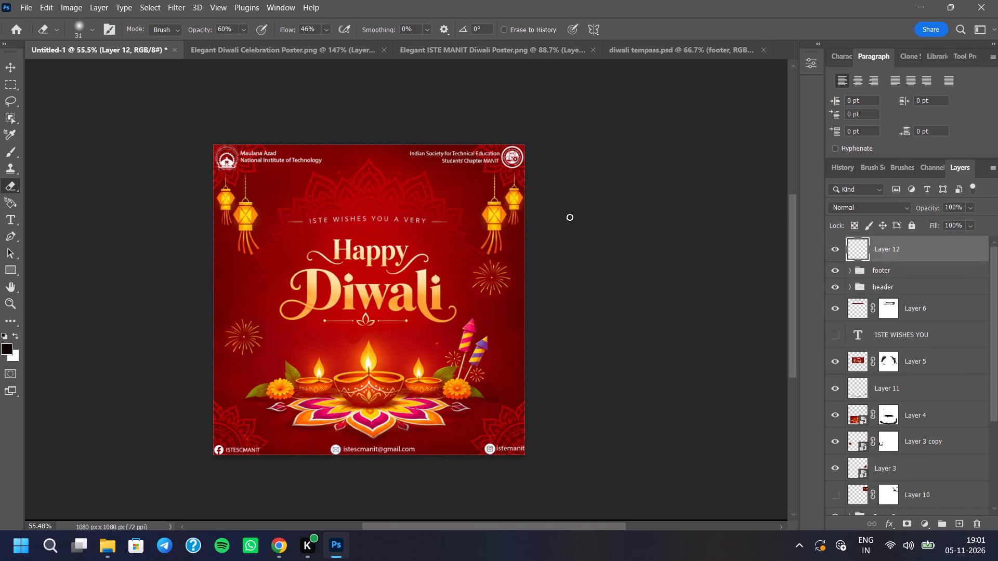
pyautogui.hotkey('ctrl', 'alt', 'shift', 'e')
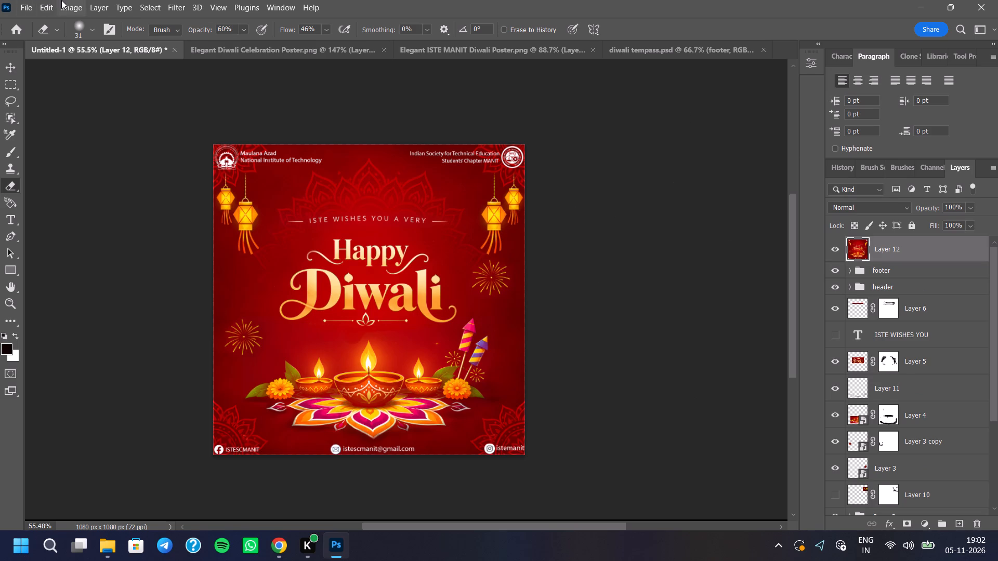
# Open the Camera Raw Filter on the stamped layer, setting Exposure to +0.05 and Highlights to +5 and slightly adjusting Shadows.
pyautogui.click(180, 4)
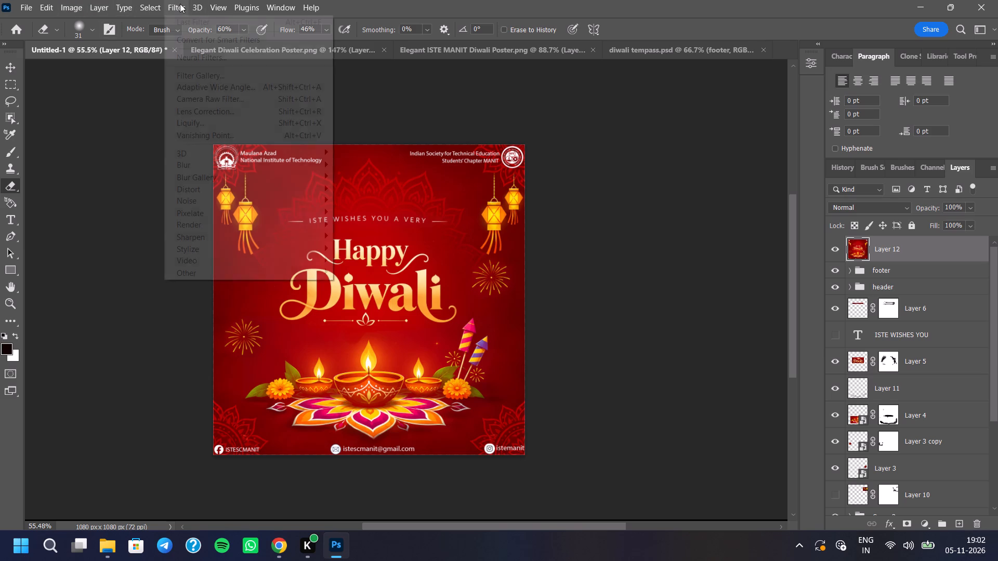
pyautogui.click(213, 97)
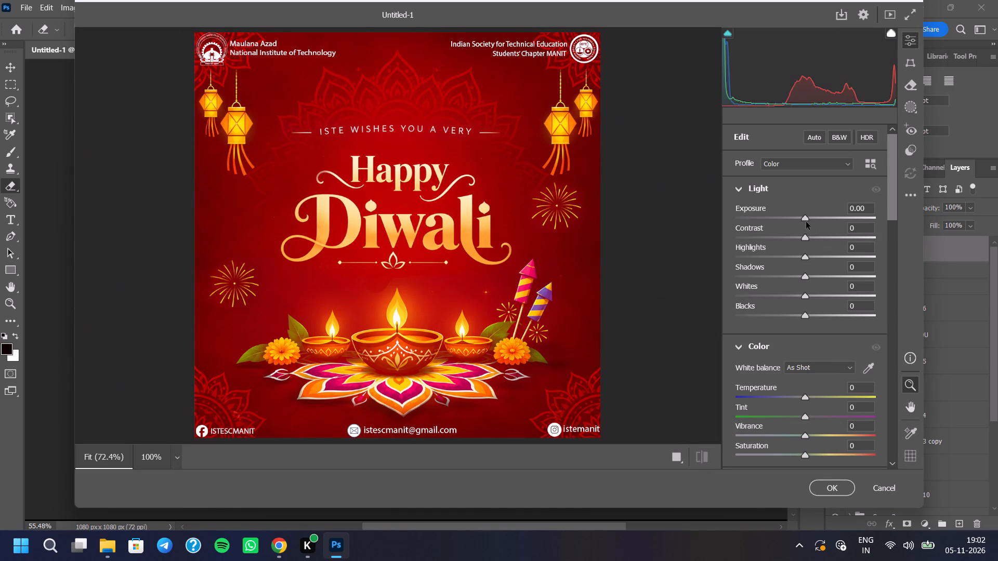
pyautogui.click(806, 222)
pyautogui.click(807, 219)
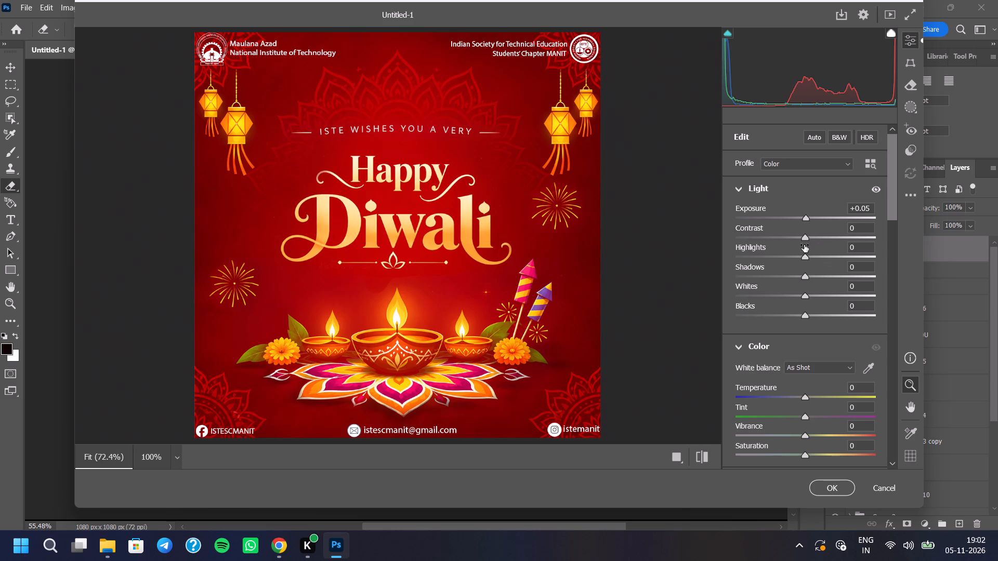
pyautogui.moveTo(807, 256); pyautogui.dragTo(811, 260)
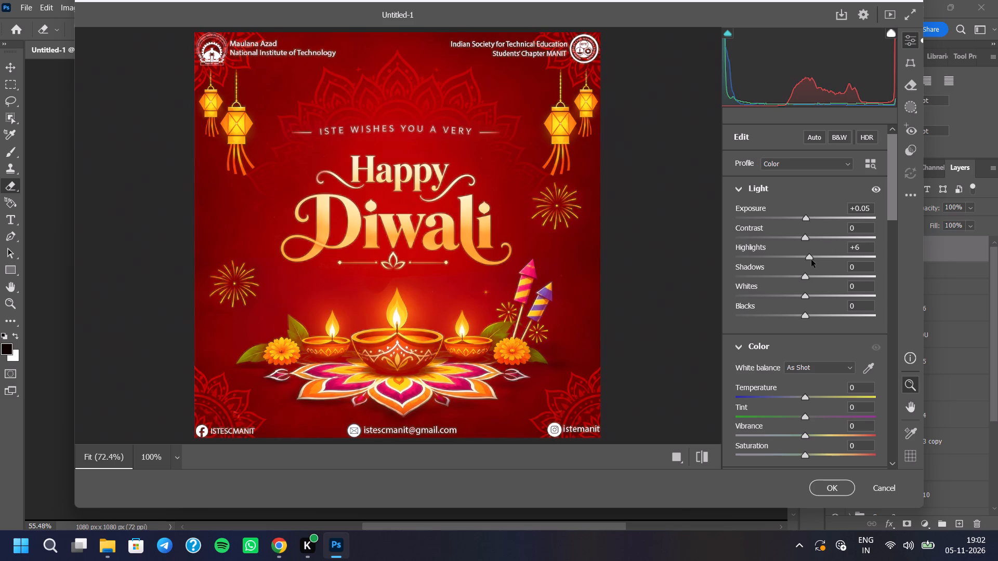
pyautogui.moveTo(811, 260); pyautogui.dragTo(810, 261)
pyautogui.moveTo(807, 276); pyautogui.dragTo(807, 285)
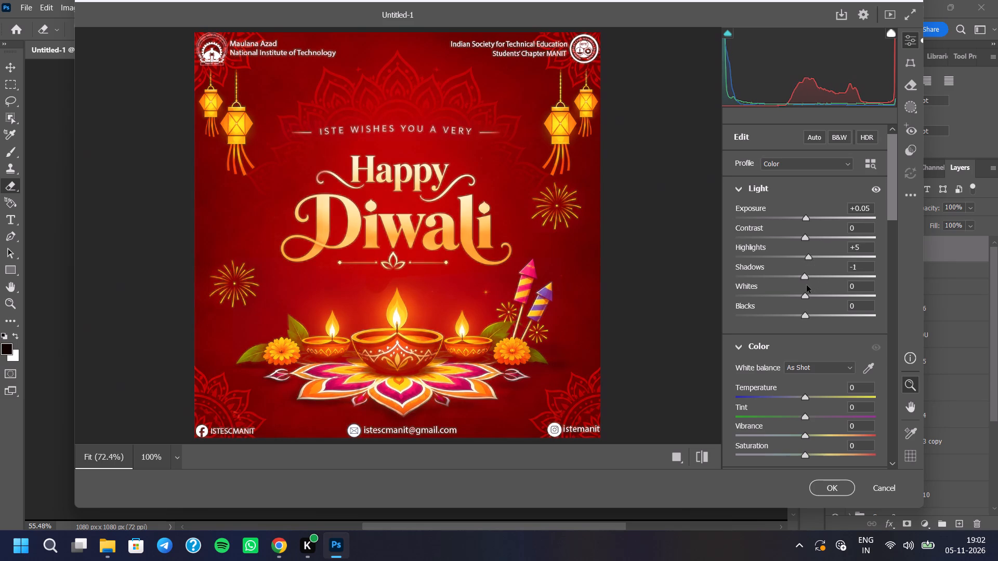
pyautogui.moveTo(807, 285); pyautogui.dragTo(809, 285)
# Set Texture to -10, Clarity to -5 and Dehaze to -5, and apply the Camera Raw adjustments.
pyautogui.scroll(-2, 805, 306)
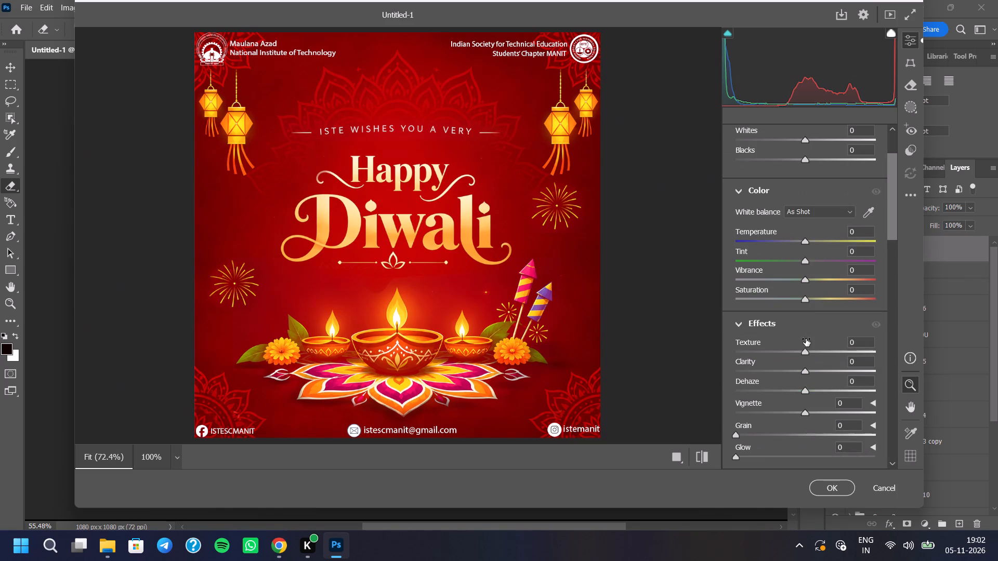
pyautogui.moveTo(810, 351); pyautogui.dragTo(812, 354)
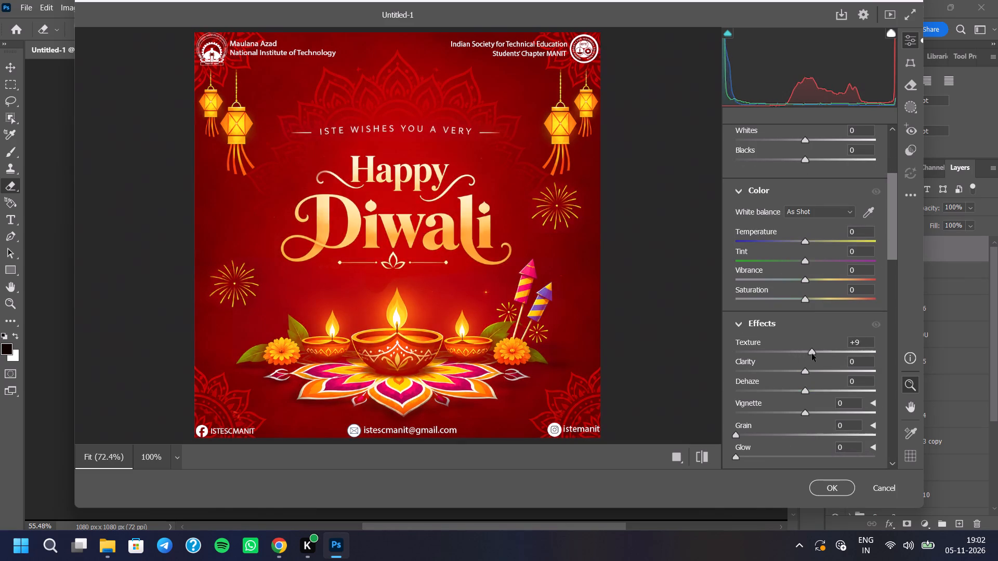
pyautogui.moveTo(812, 354); pyautogui.dragTo(949, 366)
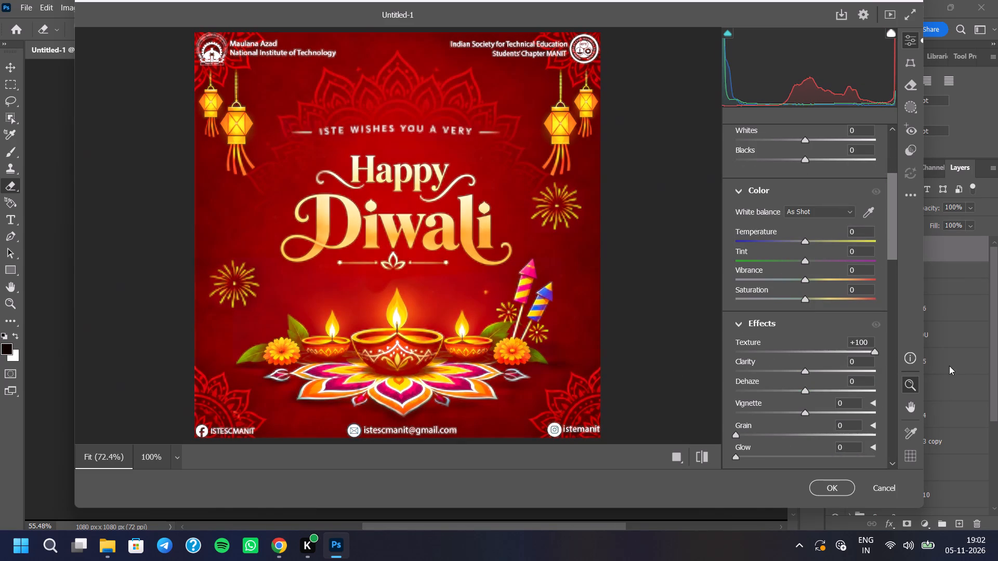
pyautogui.moveTo(949, 366); pyautogui.dragTo(802, 360)
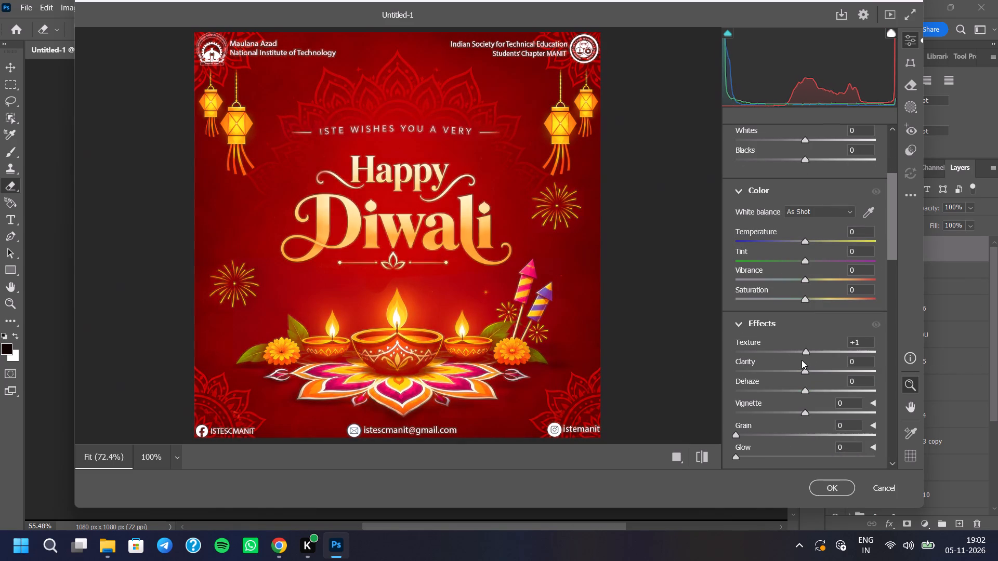
pyautogui.moveTo(802, 360); pyautogui.dragTo(798, 352)
pyautogui.click(806, 369)
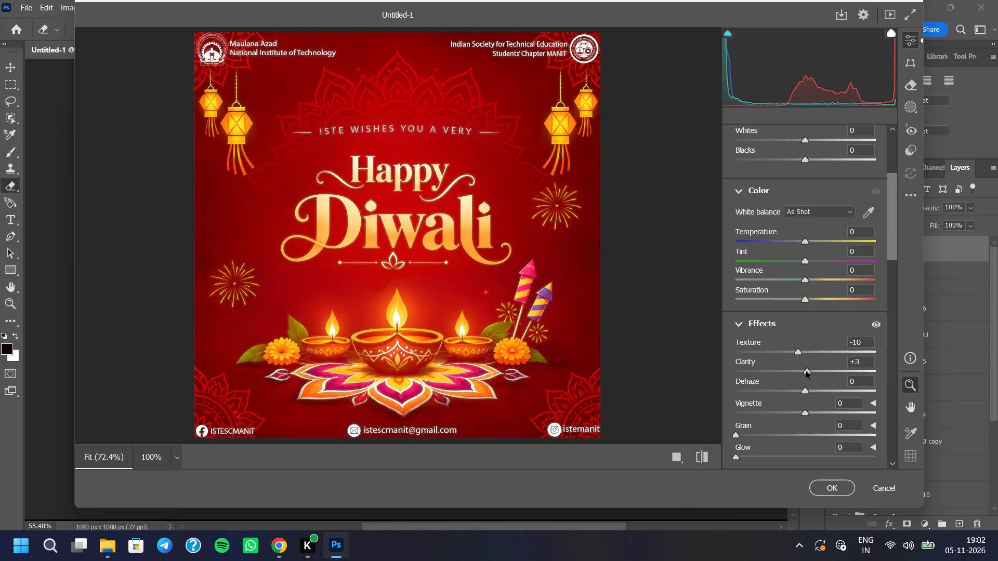
pyautogui.click(806, 371)
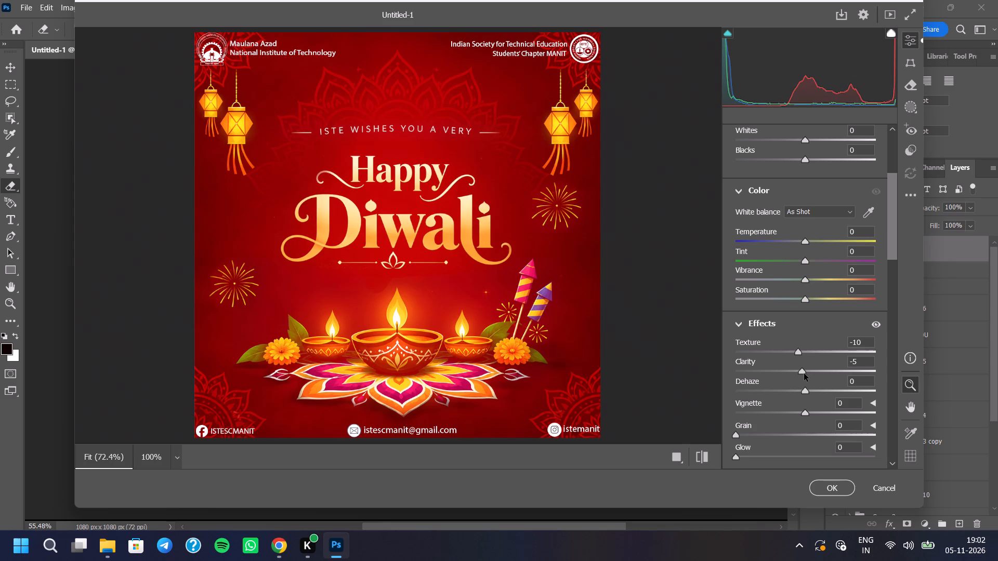
pyautogui.click(805, 390)
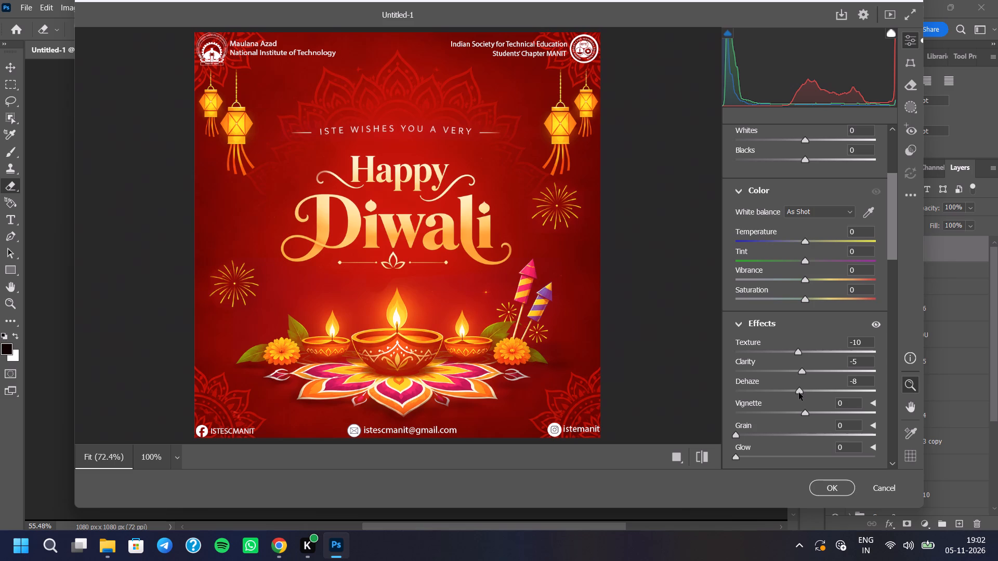
pyautogui.scroll(-1, 803, 375)
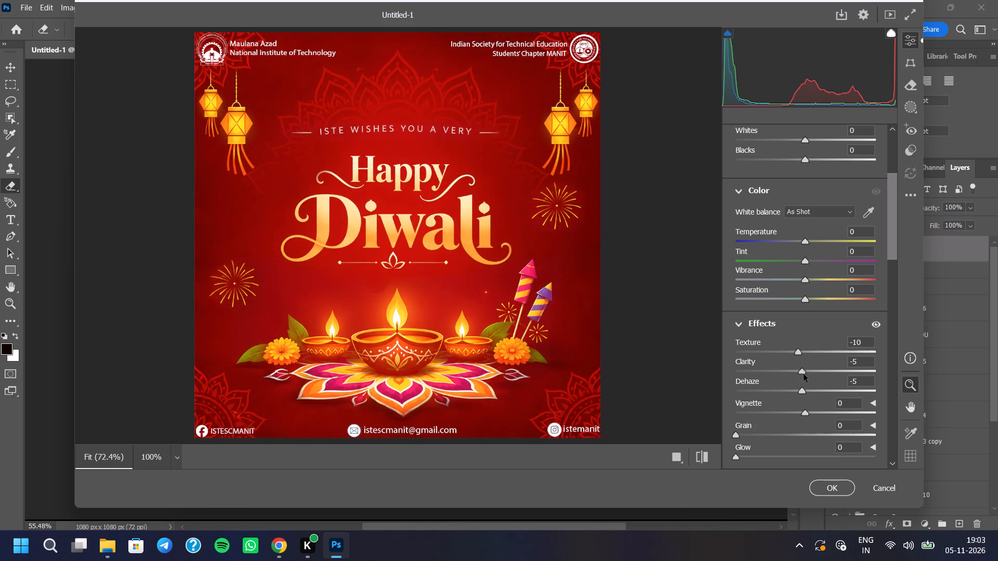
pyautogui.scroll(-2, 804, 374)
pyautogui.click(824, 488)
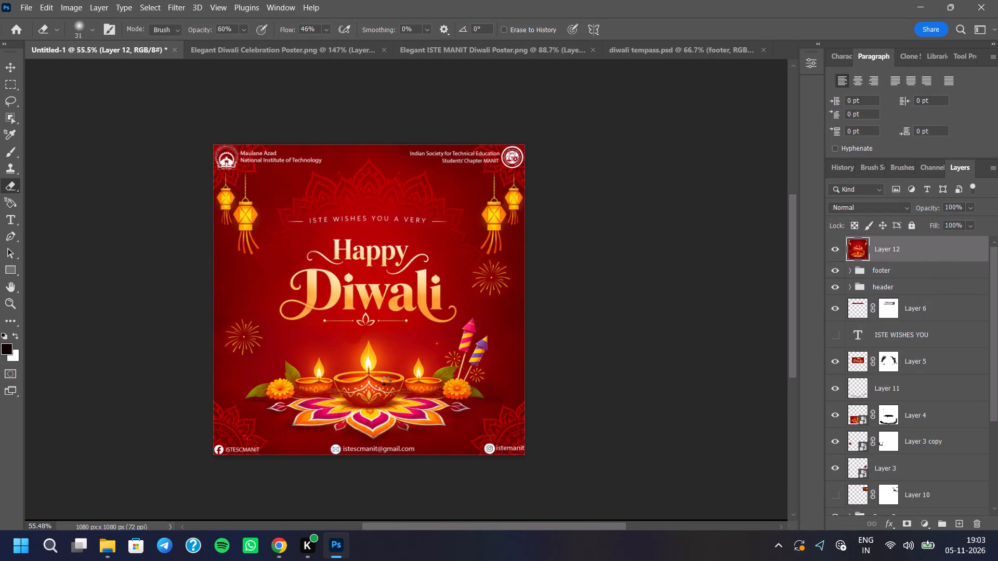
# Toggle the filtered top layer's visibility to compare the poster with and without the Camera Raw adjustments.
pyautogui.scroll(3, 333, 370)
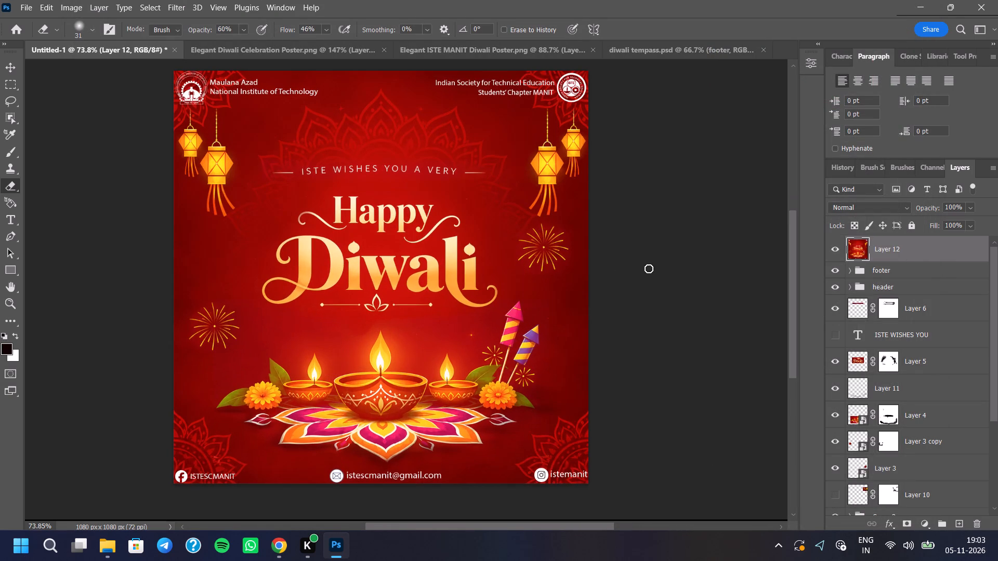
pyautogui.click(834, 246)
pyautogui.click(835, 246)
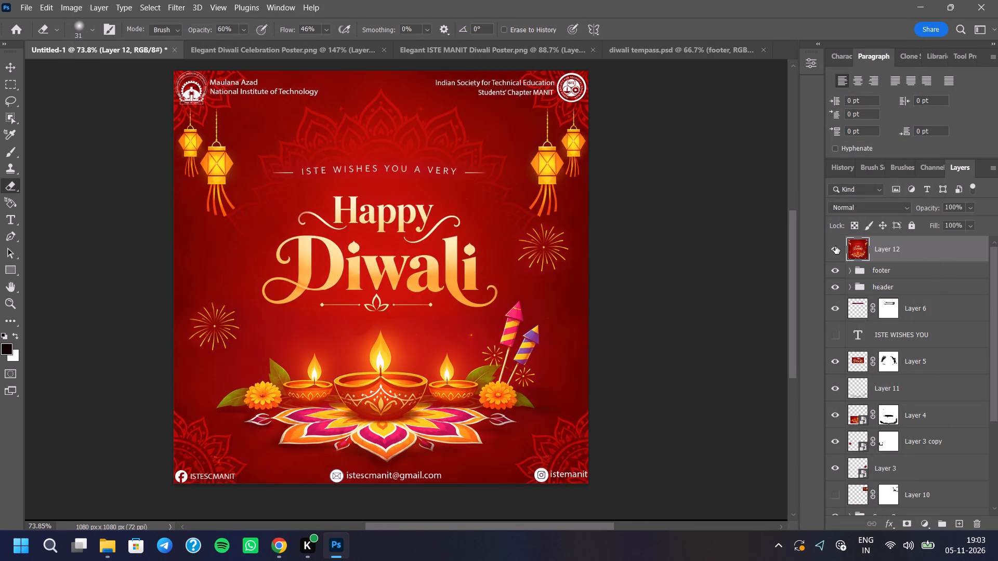
pyautogui.click(835, 246)
pyautogui.click(835, 246)
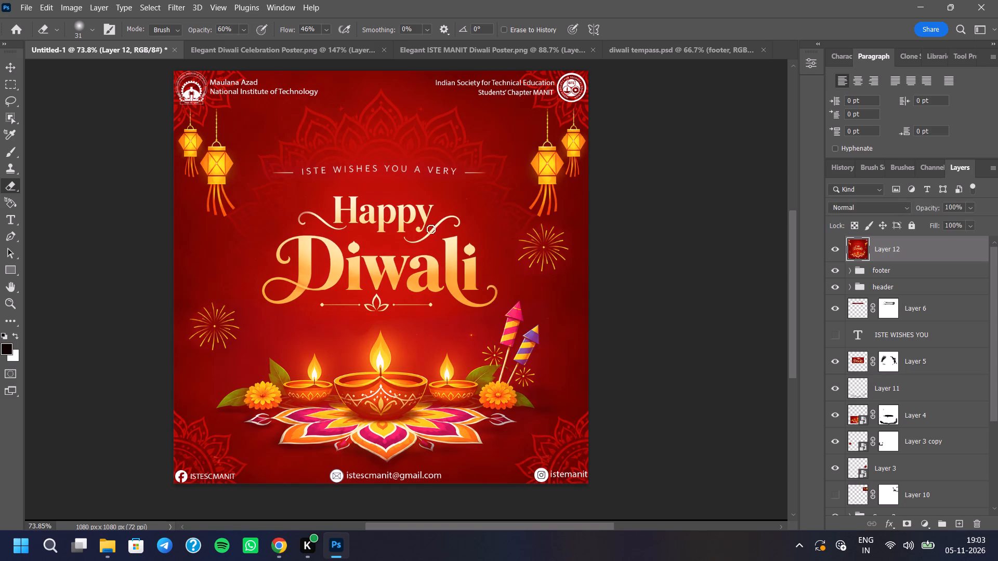
# Export the poster as a PNG named diwaliii in the ISTE > diwali folder on the E: drive.
pyautogui.click(22, 8)
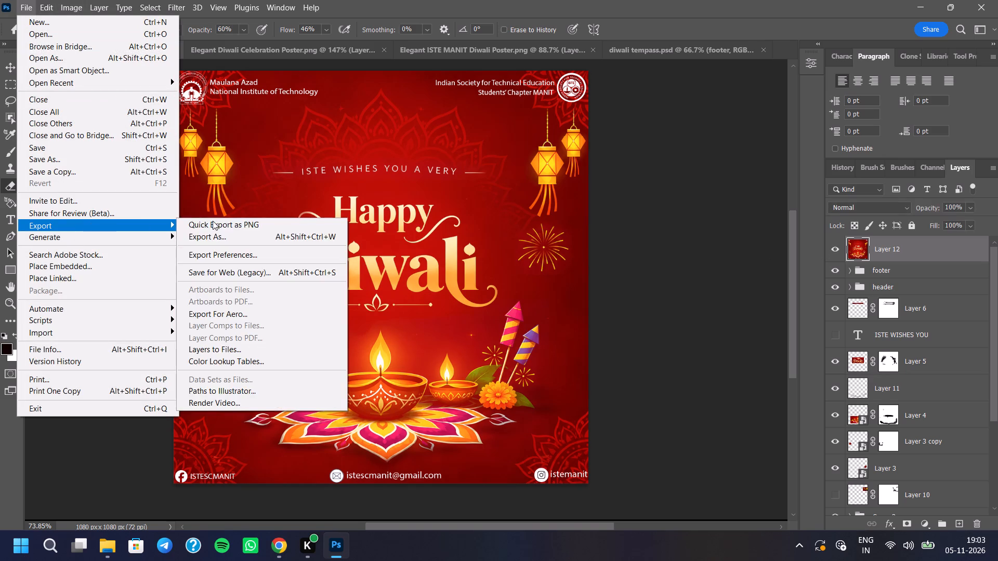
pyautogui.click(213, 221)
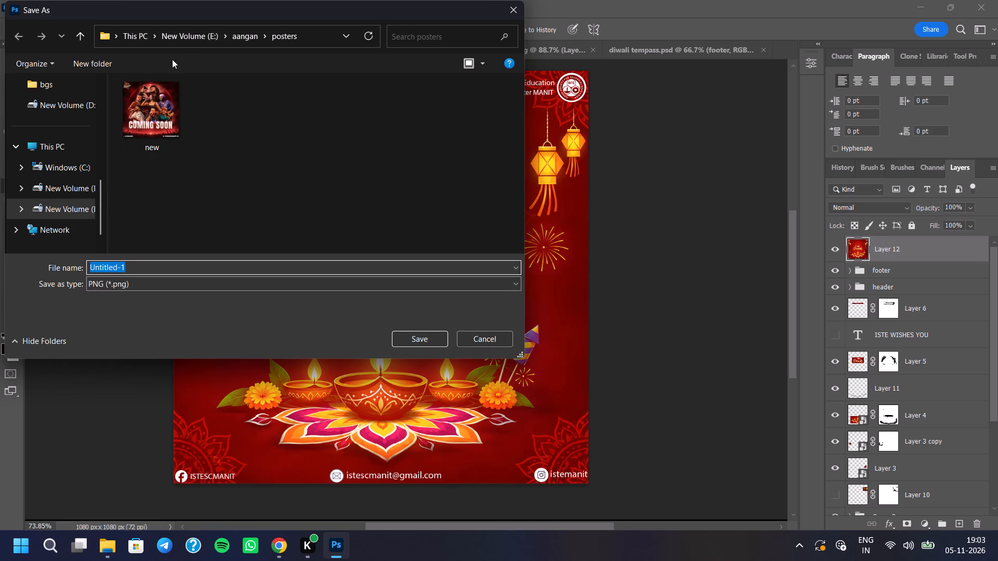
pyautogui.click(181, 36)
pyautogui.doubleClick(205, 159)
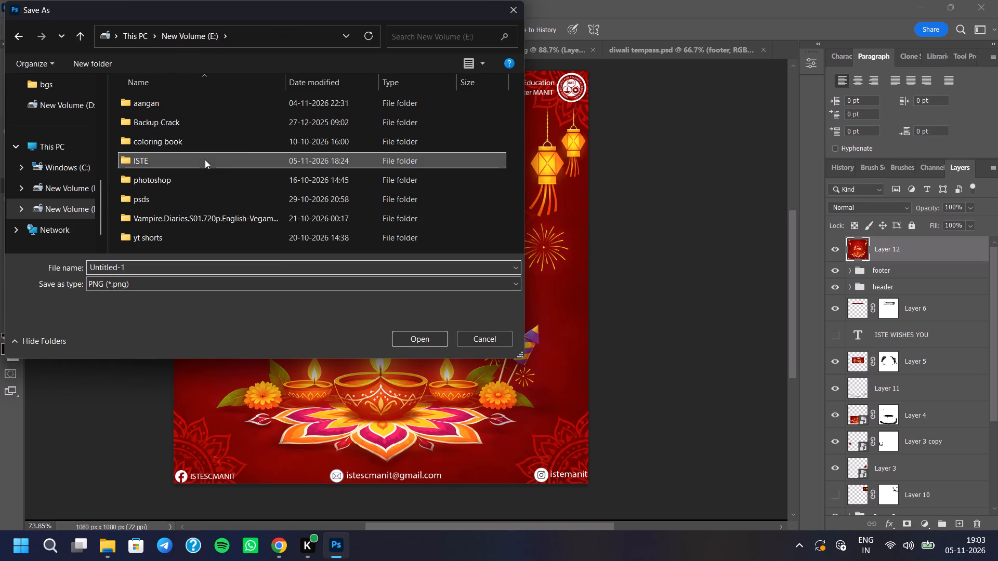
pyautogui.doubleClick(446, 125)
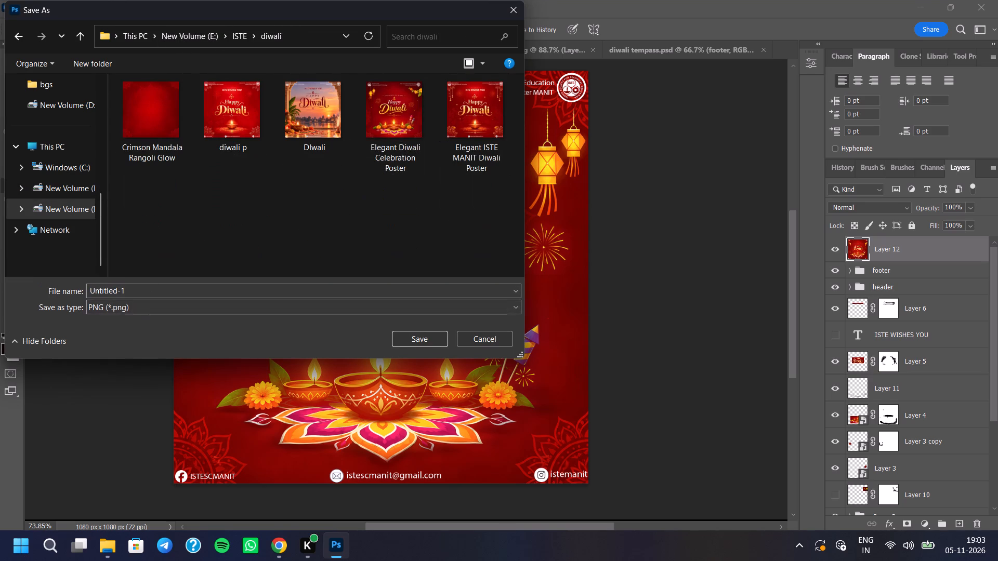
pyautogui.click(154, 283)
pyautogui.click(155, 295)
pyautogui.write('diwalii')
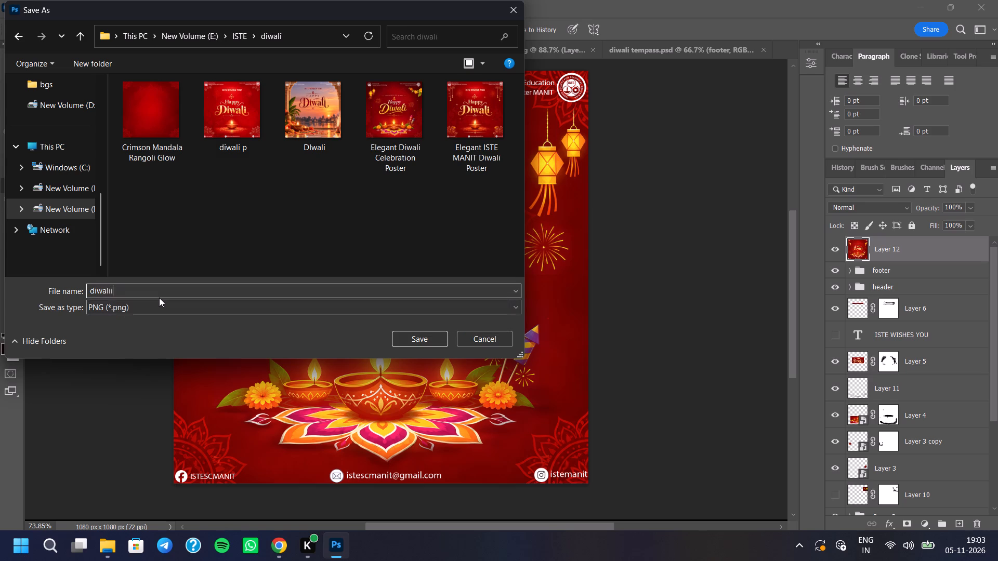
pyautogui.press('i')
pyautogui.press('Return')
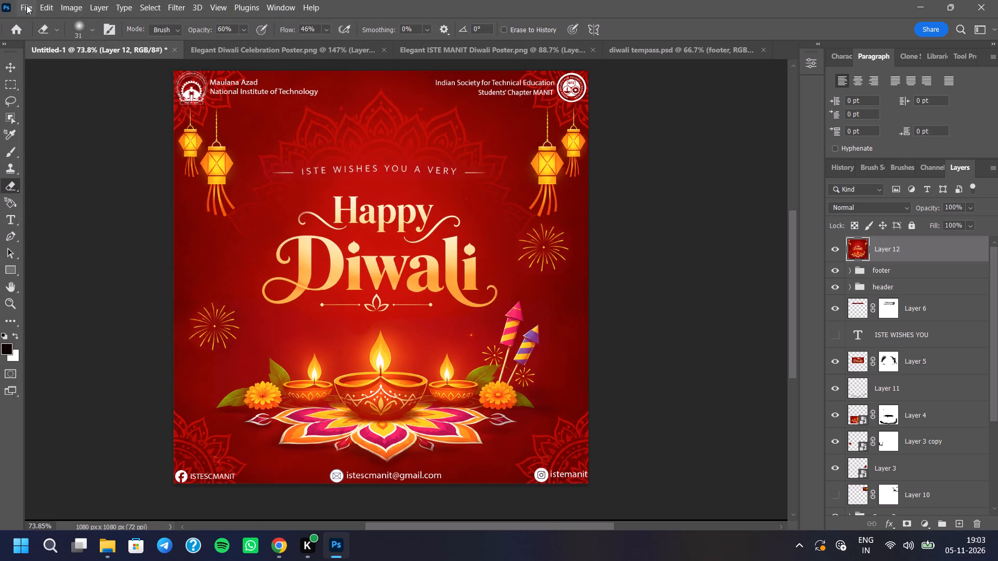
# Save the layered document as a PSD named diwali in the psds folder on the E: drive, with Maximize Compatibility on.
pyautogui.click(27, 6)
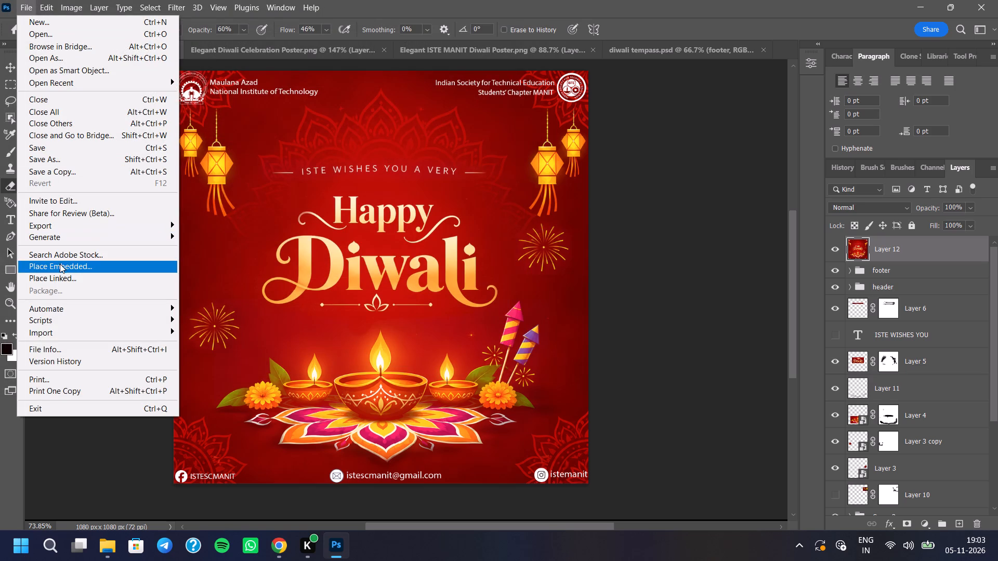
pyautogui.click(81, 164)
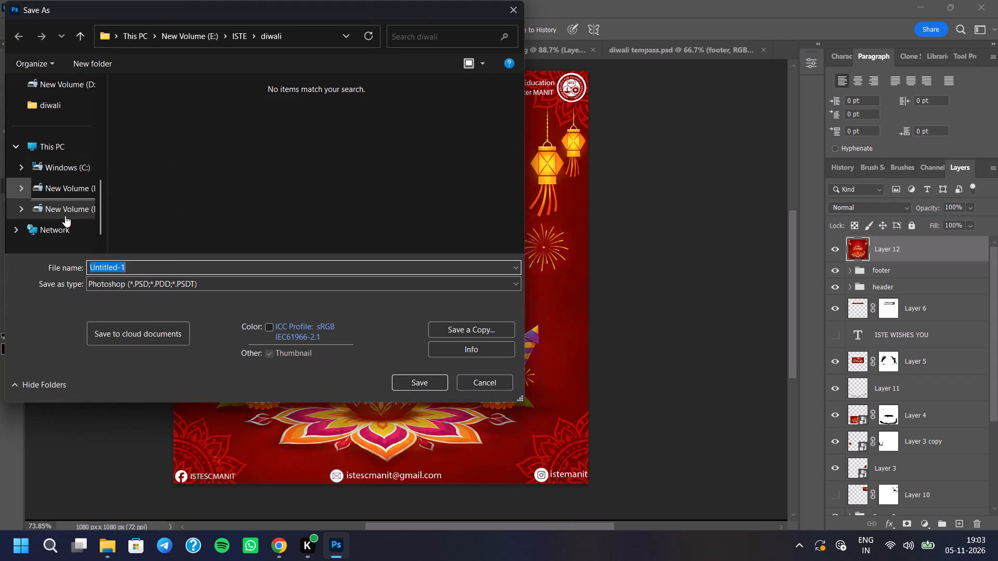
pyautogui.click(65, 216)
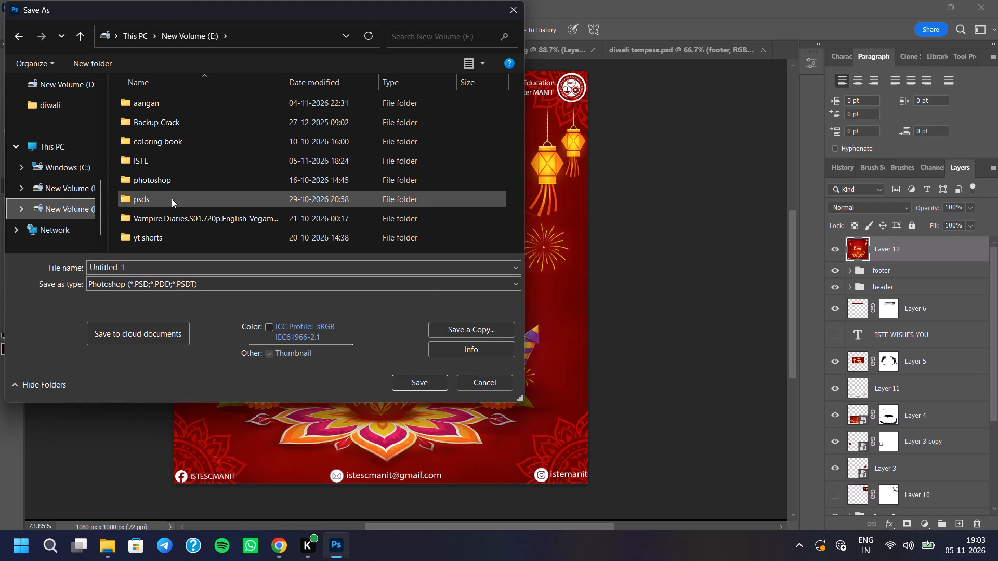
pyautogui.doubleClick(172, 198)
pyautogui.click(174, 289)
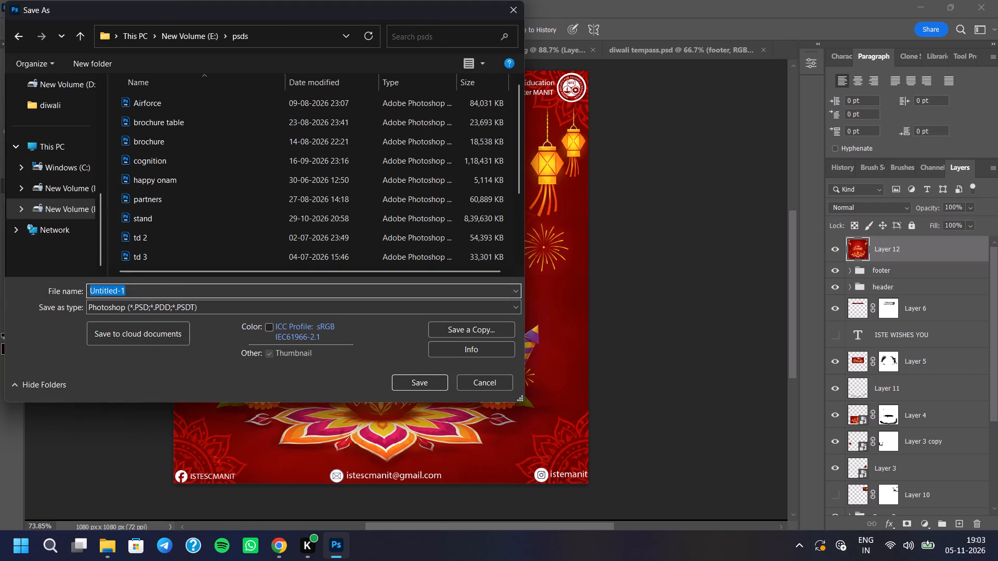
pyautogui.write('diwali')
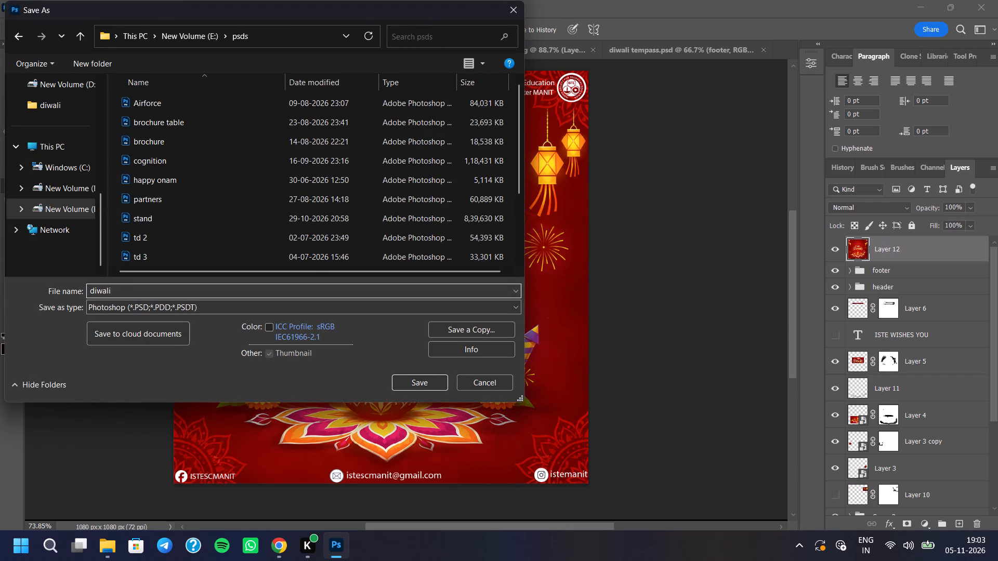
pyautogui.press('Return')
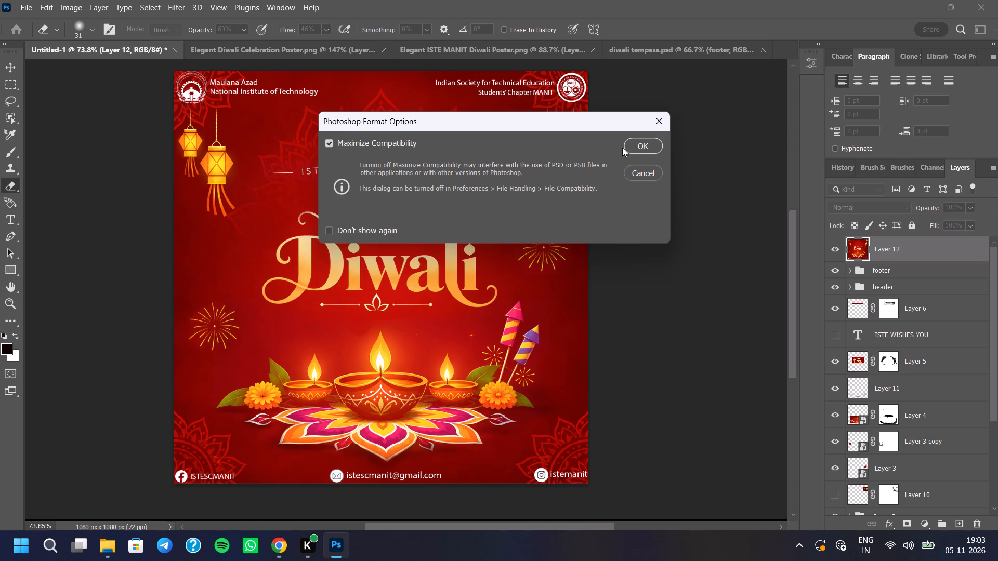